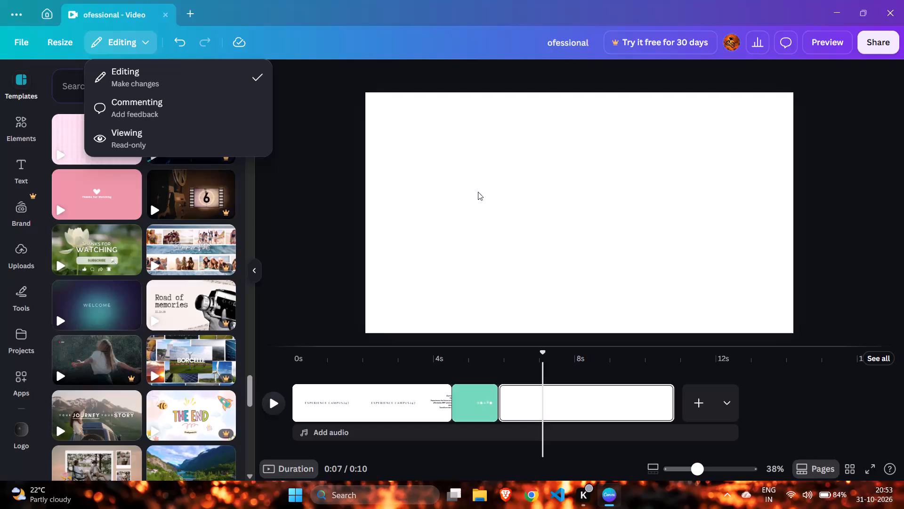
Scrub through the video timeline to review the title text, product description, green animated page and blank last page.
{"action": "left_click", "coordinate": [467, 370]}
{"action": "left_click", "coordinate": [467, 370]}
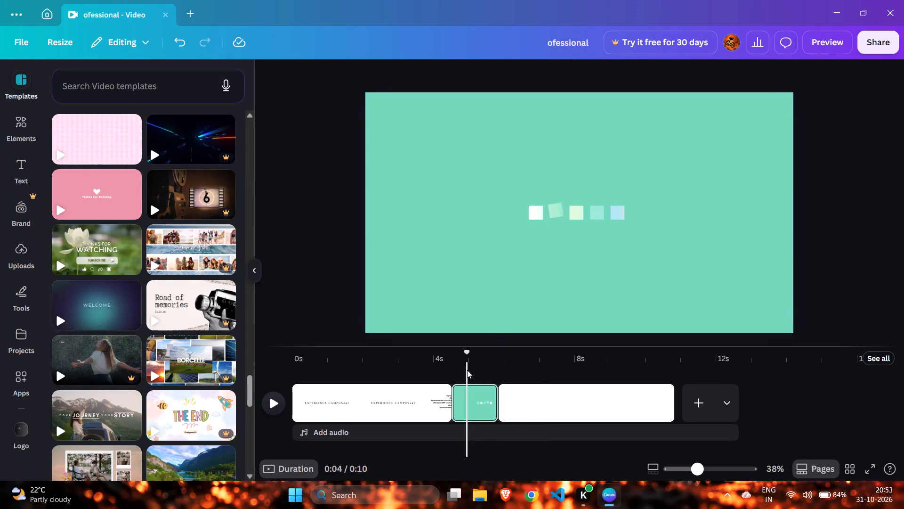
{"action": "left_click", "coordinate": [466, 372]}
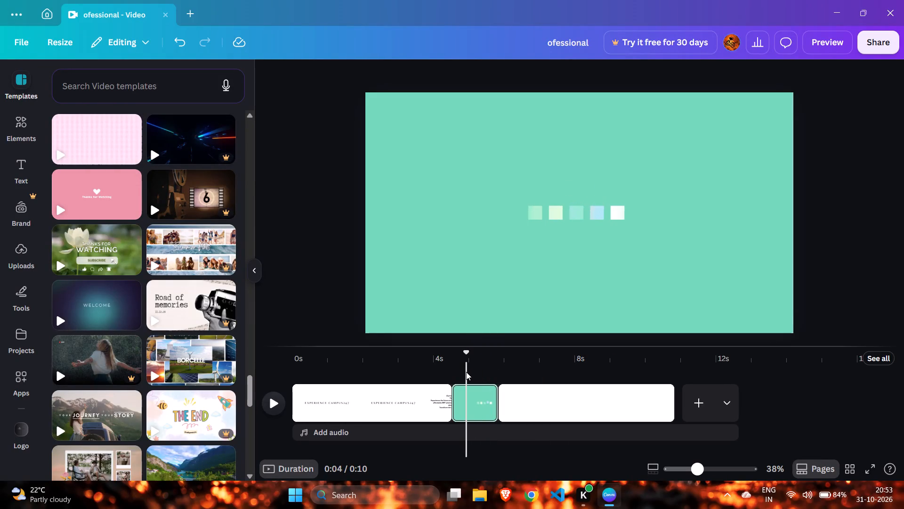
{"action": "left_click_drag", "start_coordinate": [466, 372], "coordinate": [492, 370]}
{"action": "left_click", "coordinate": [492, 370]}
{"action": "left_click_drag", "start_coordinate": [492, 370], "coordinate": [585, 369]}
{"action": "left_click", "coordinate": [585, 369]}
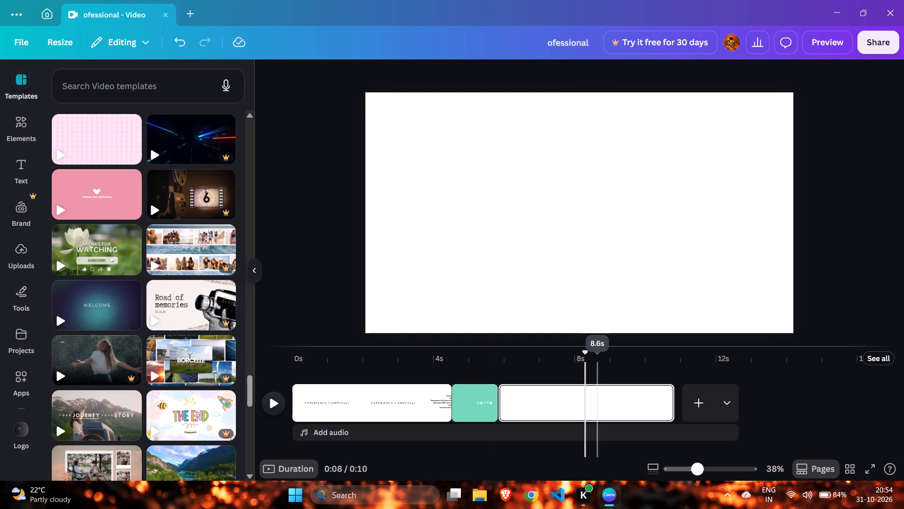
{"action": "left_click_drag", "start_coordinate": [597, 360], "coordinate": [411, 373]}
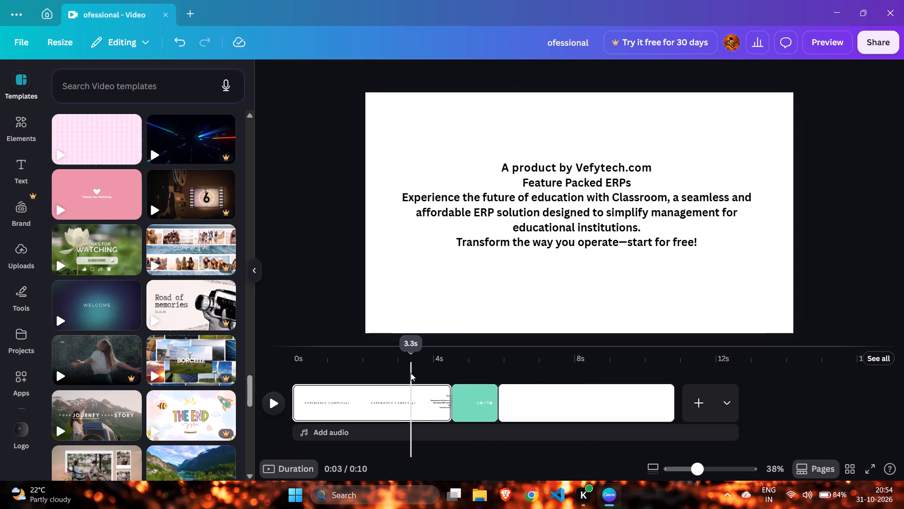
{"action": "left_click_drag", "start_coordinate": [411, 373], "coordinate": [355, 381]}
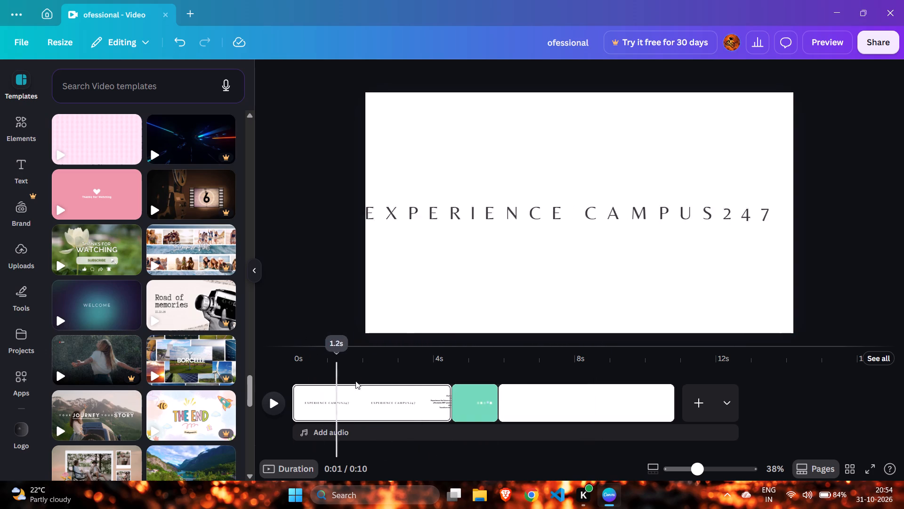
{"action": "left_click_drag", "start_coordinate": [355, 381], "coordinate": [68, 508]}
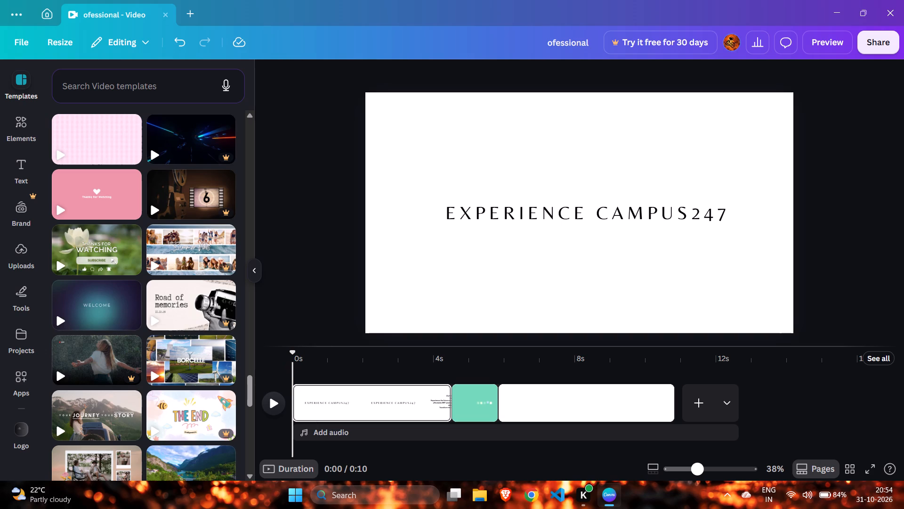
{"action": "left_click_drag", "start_coordinate": [294, 359], "coordinate": [353, 360]}
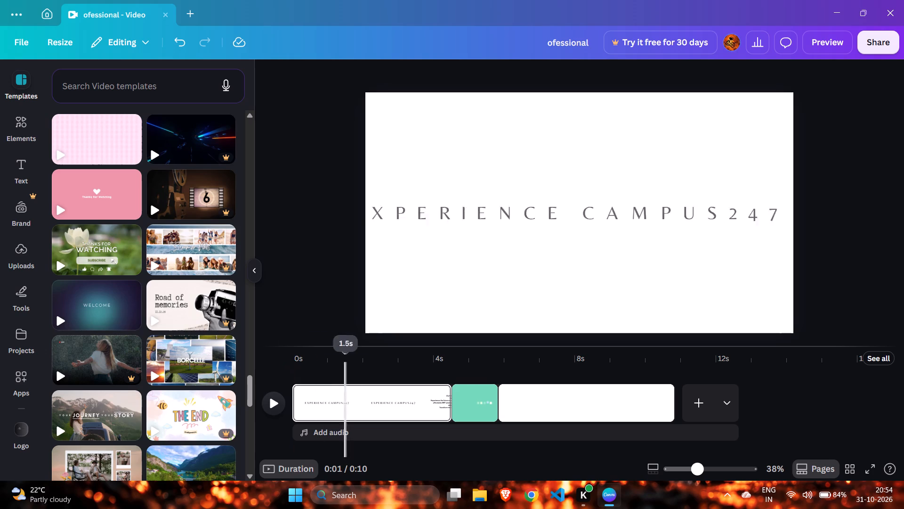
{"action": "left_click_drag", "start_coordinate": [353, 360], "coordinate": [408, 384]}
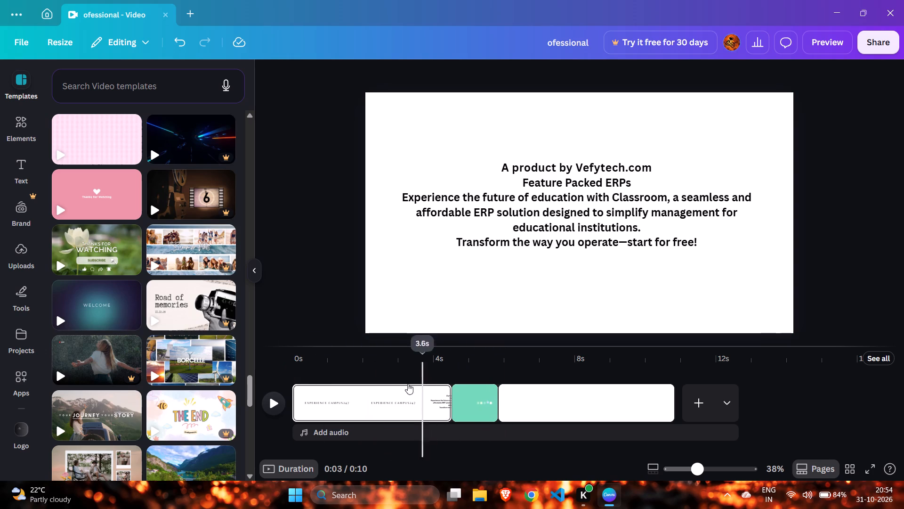
{"action": "left_click_drag", "start_coordinate": [408, 384], "coordinate": [386, 376]}
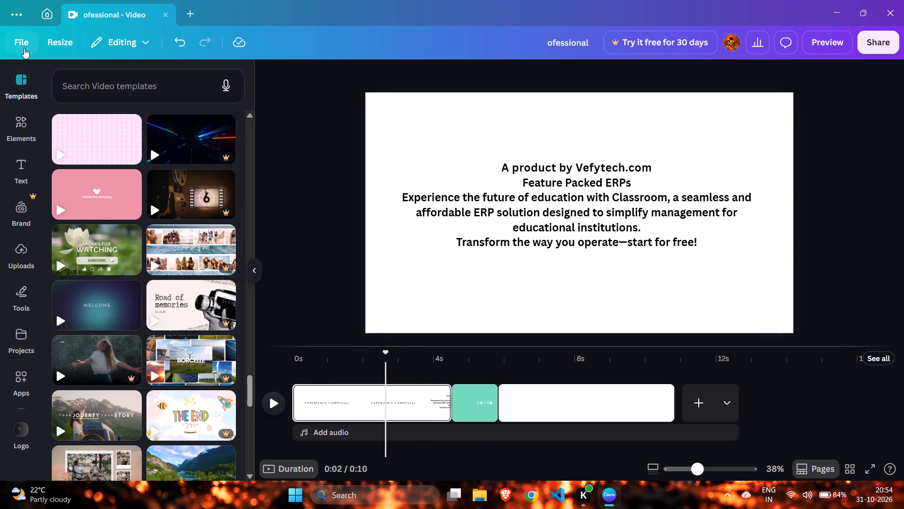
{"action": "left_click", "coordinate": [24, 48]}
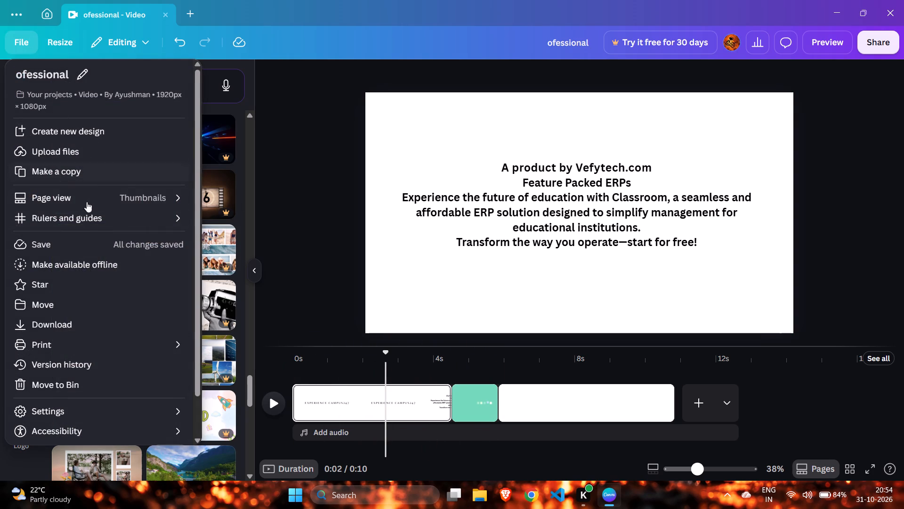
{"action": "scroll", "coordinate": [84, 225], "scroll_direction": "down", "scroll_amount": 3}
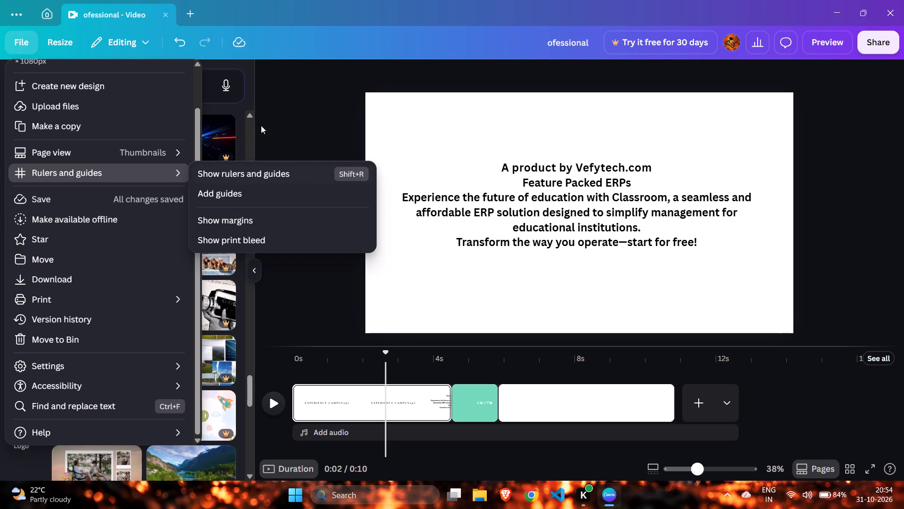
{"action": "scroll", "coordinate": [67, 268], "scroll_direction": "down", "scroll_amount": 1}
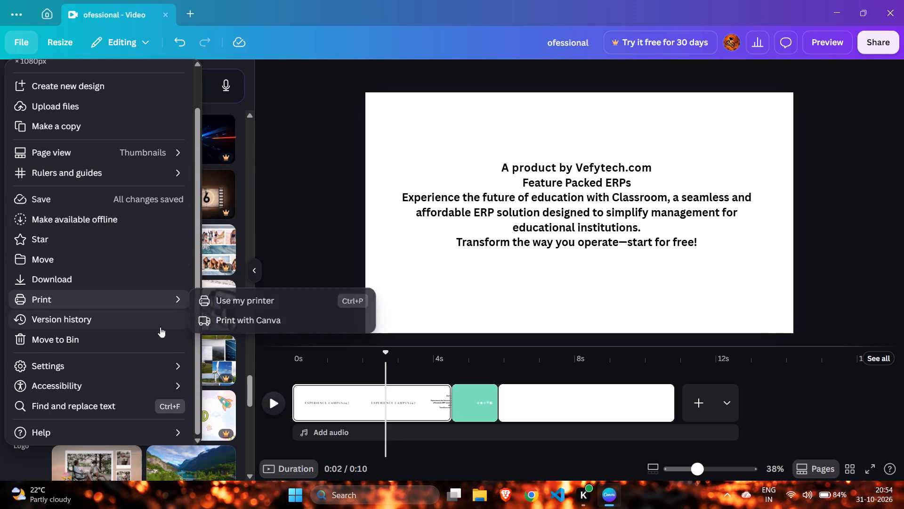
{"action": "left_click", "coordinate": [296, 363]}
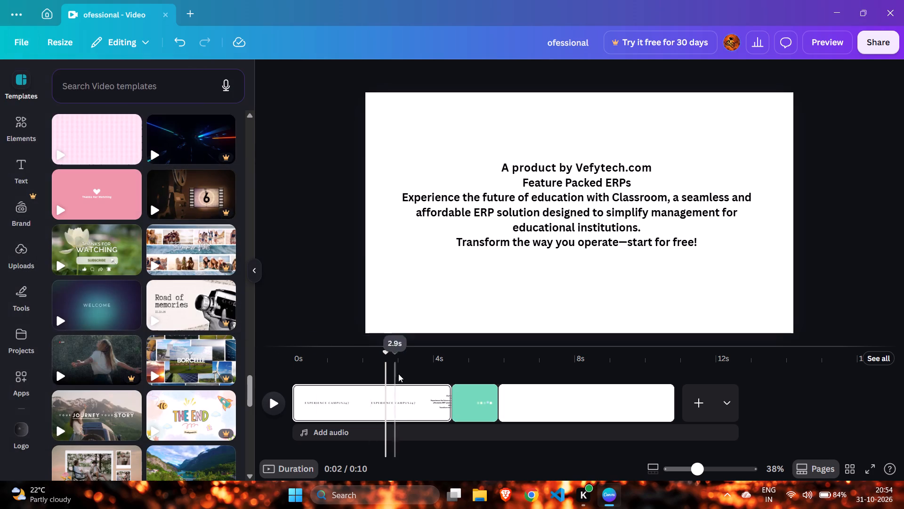
Examine the green page with its animated squares graphic, along with the neighbouring product description text and blank page.
{"action": "left_click", "coordinate": [388, 369]}
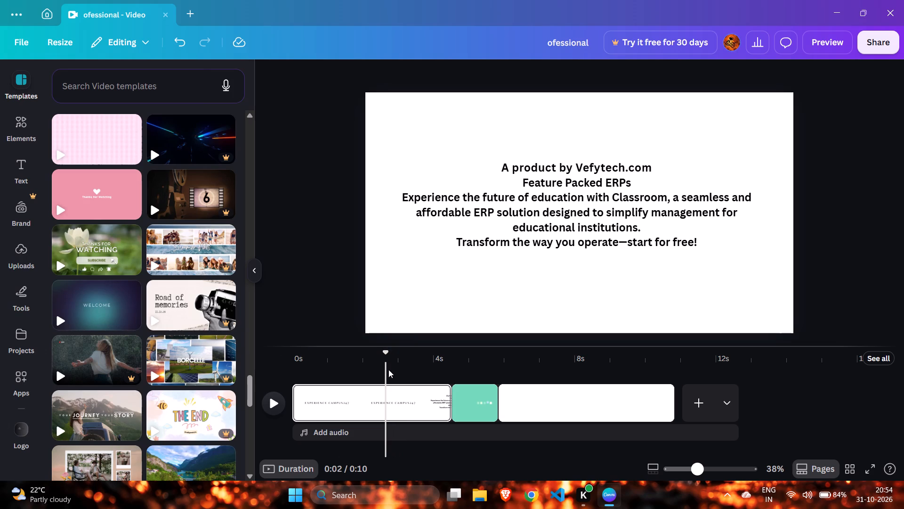
{"action": "left_click_drag", "start_coordinate": [388, 369], "coordinate": [447, 363]}
{"action": "left_click", "coordinate": [447, 363]}
{"action": "left_click_drag", "start_coordinate": [447, 363], "coordinate": [469, 384]}
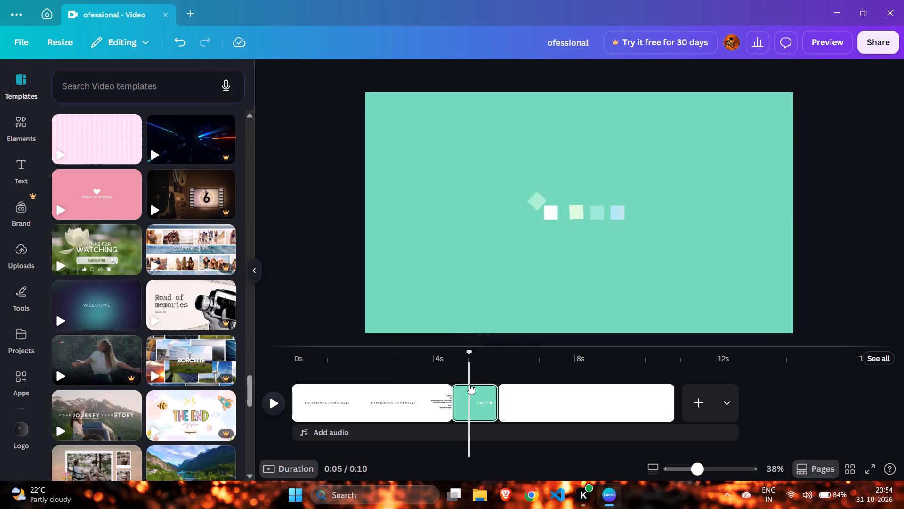
{"action": "left_click", "coordinate": [479, 414]}
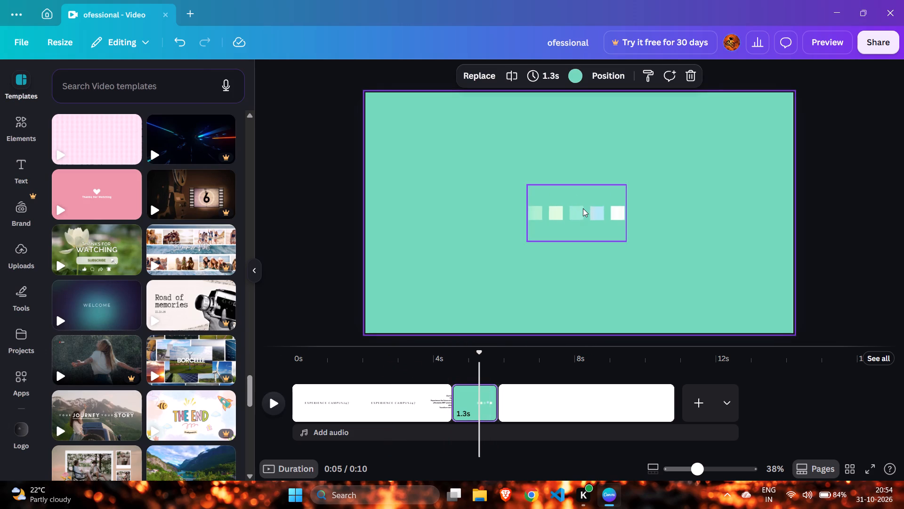
{"action": "left_click", "coordinate": [583, 208]}
{"action": "left_click", "coordinate": [435, 418]}
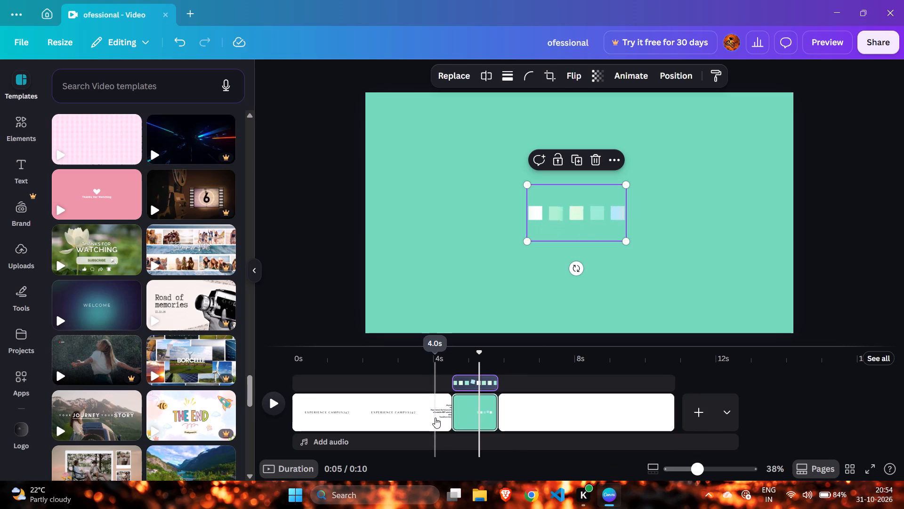
{"action": "left_click", "coordinate": [507, 241]}
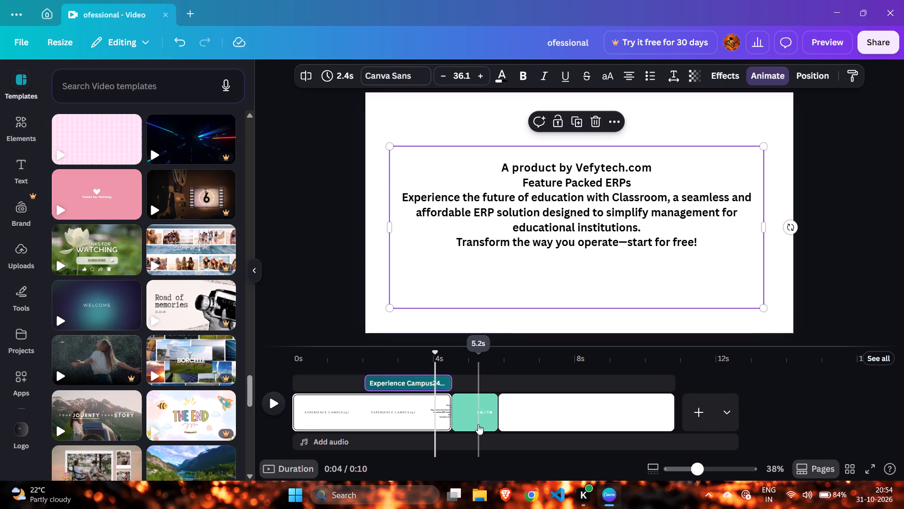
{"action": "left_click", "coordinate": [476, 422]}
{"action": "left_click", "coordinate": [551, 206]}
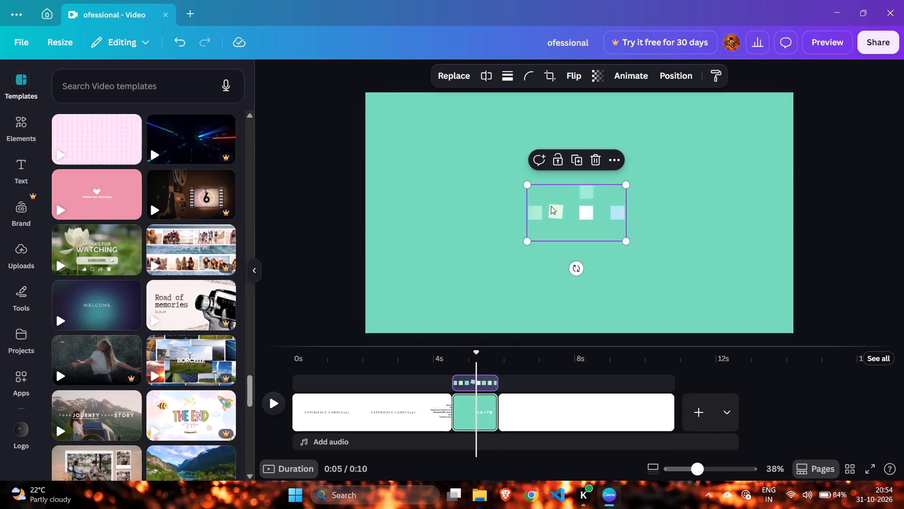
{"action": "scroll", "coordinate": [461, 402], "scroll_direction": "up", "scroll_amount": 3}
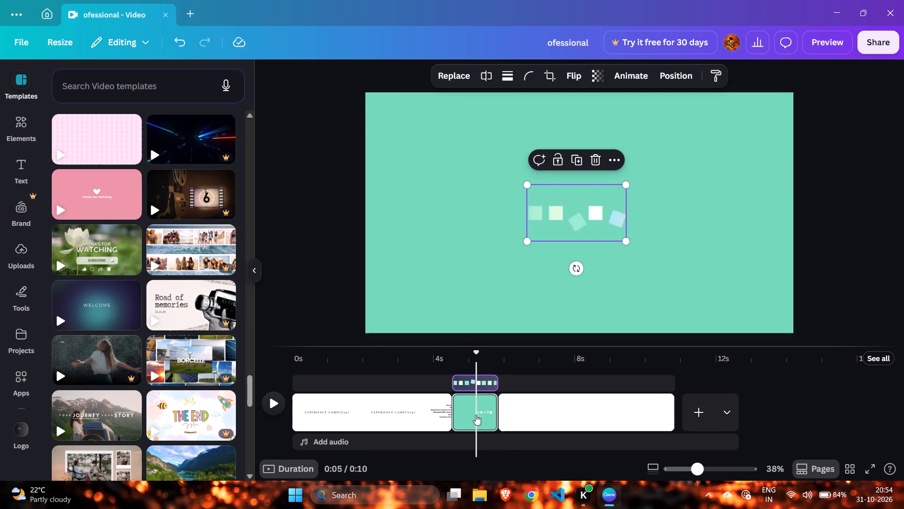
{"action": "left_click", "coordinate": [529, 410]}
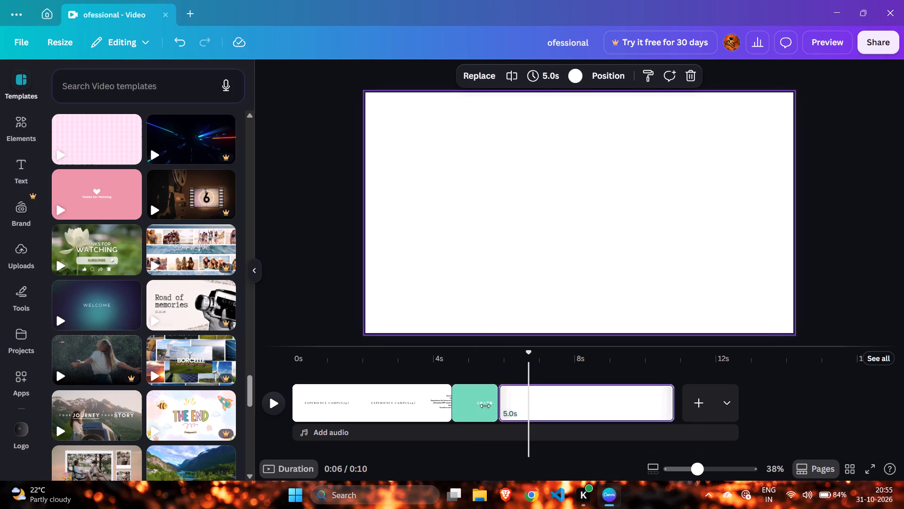
{"action": "left_click", "coordinate": [451, 410]}
{"action": "left_click", "coordinate": [463, 411]}
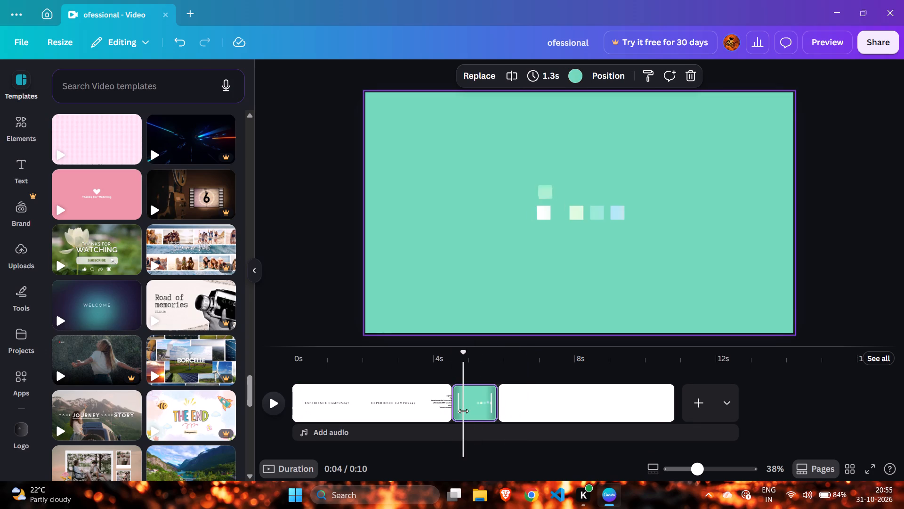
{"action": "left_click", "coordinate": [560, 205]}
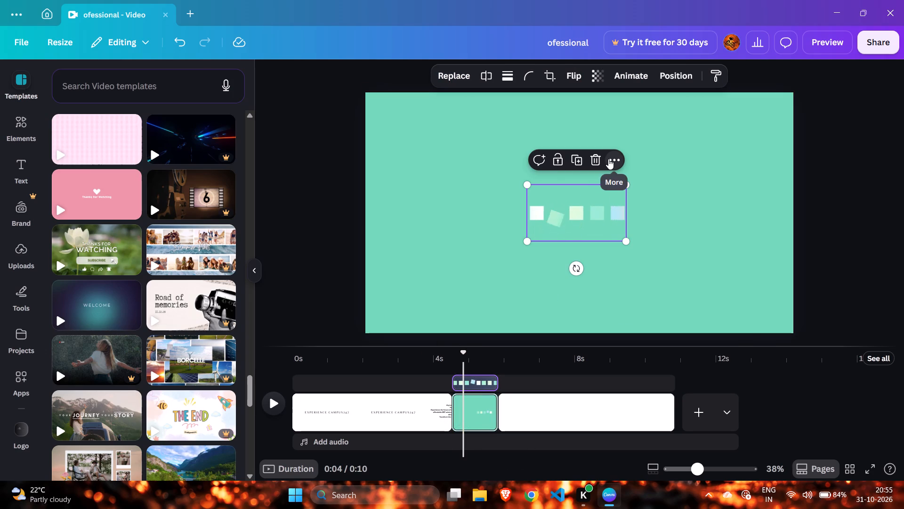
Scrub back through the Experience Campus247 title animation and forward to the green page to review the transitions.
{"action": "left_click", "coordinate": [451, 369]}
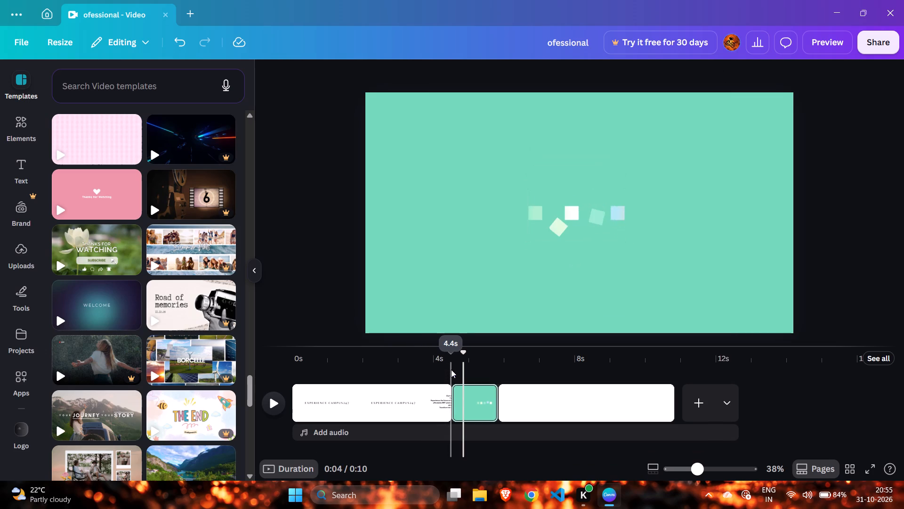
{"action": "left_click", "coordinate": [353, 368]}
{"action": "left_click_drag", "start_coordinate": [353, 368], "coordinate": [327, 373]}
{"action": "left_click", "coordinate": [327, 373]}
{"action": "left_click_drag", "start_coordinate": [327, 373], "coordinate": [351, 371]}
{"action": "left_click", "coordinate": [351, 371]}
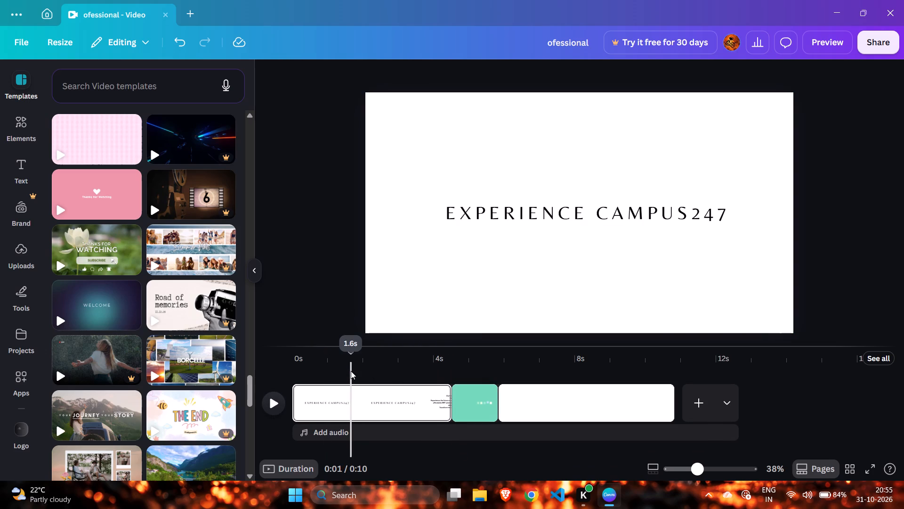
{"action": "left_click_drag", "start_coordinate": [351, 371], "coordinate": [388, 371]}
{"action": "left_click_drag", "start_coordinate": [388, 371], "coordinate": [364, 369]}
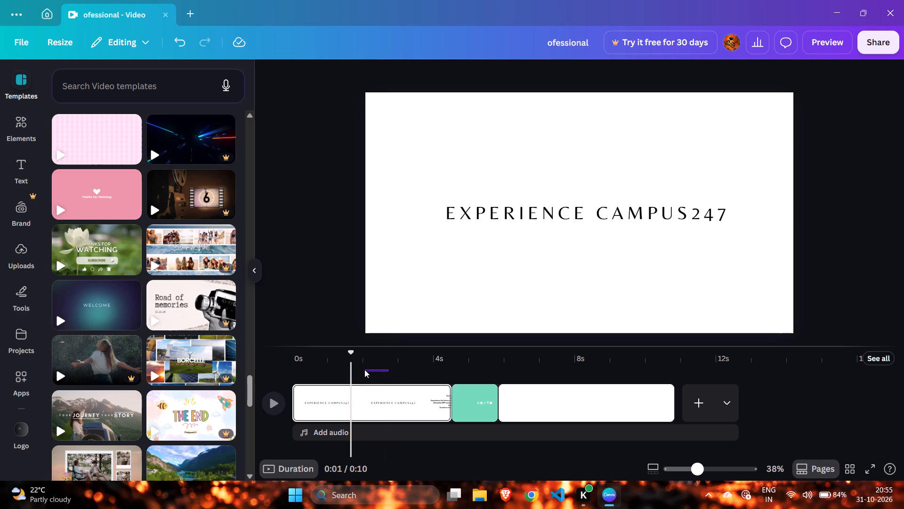
{"action": "left_click_drag", "start_coordinate": [364, 369], "coordinate": [359, 371]}
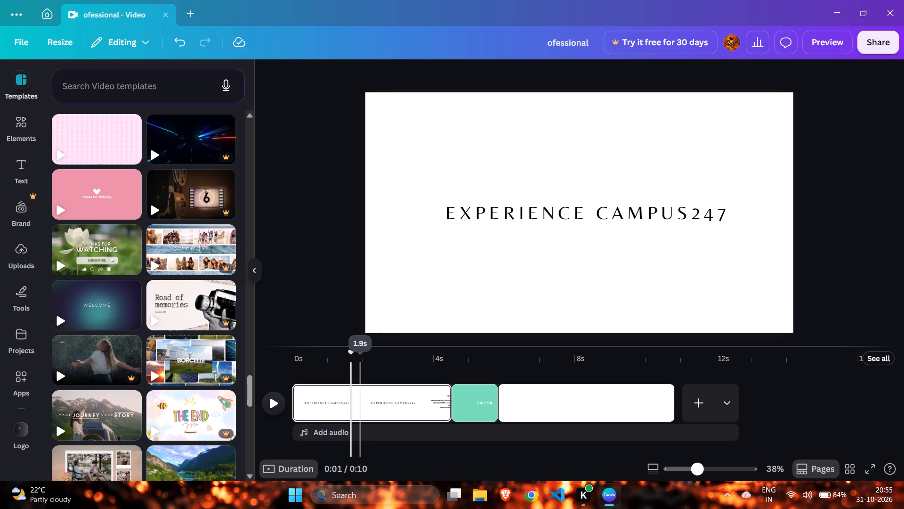
{"action": "left_click", "coordinate": [452, 369]}
{"action": "left_click_drag", "start_coordinate": [452, 369], "coordinate": [492, 372]}
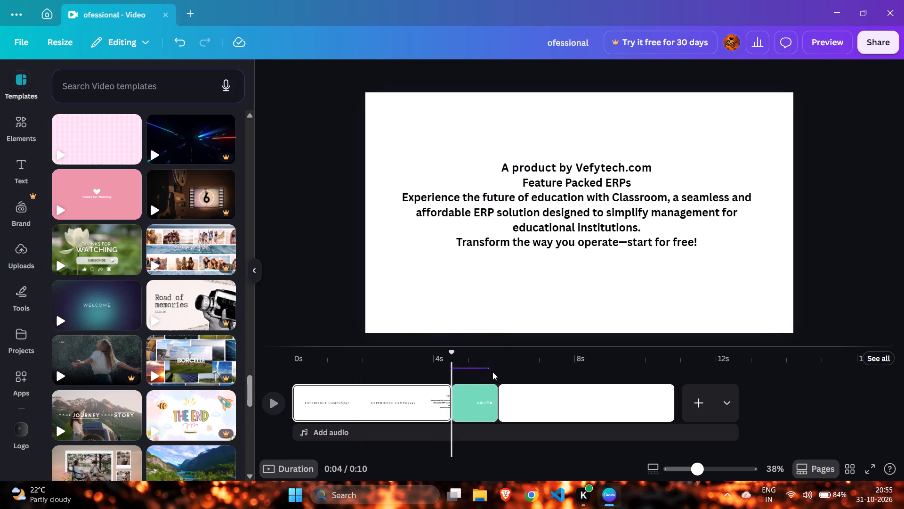
{"action": "left_click_drag", "start_coordinate": [492, 372], "coordinate": [495, 373]}
{"action": "left_click", "coordinate": [495, 373]}
{"action": "scroll", "coordinate": [473, 359], "scroll_direction": "left", "scroll_amount": 1}
{"action": "scroll", "coordinate": [186, 148], "scroll_direction": "left", "scroll_amount": 1}
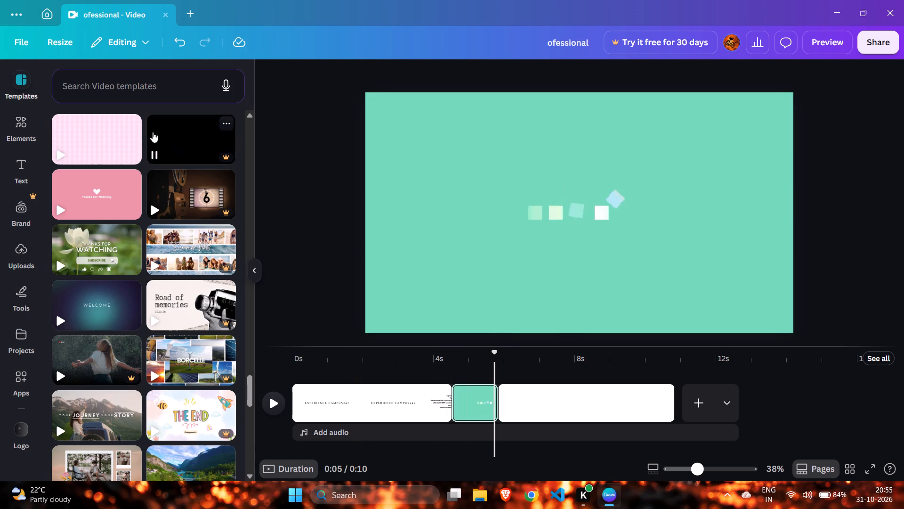
{"action": "scroll", "coordinate": [78, 103], "scroll_direction": "left", "scroll_amount": 1}
{"action": "scroll", "coordinate": [193, 11], "scroll_direction": "down", "scroll_amount": 1}
Look through the full list of design types available for a new design, from suggested formats down to Mobile Video.
{"action": "left_click", "coordinate": [191, 8]}
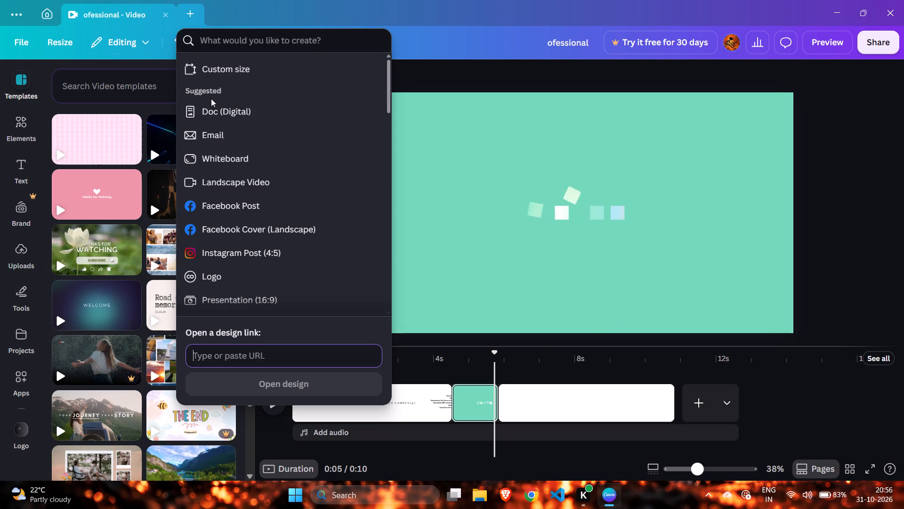
{"action": "scroll", "coordinate": [214, 149], "scroll_direction": "up", "scroll_amount": 1}
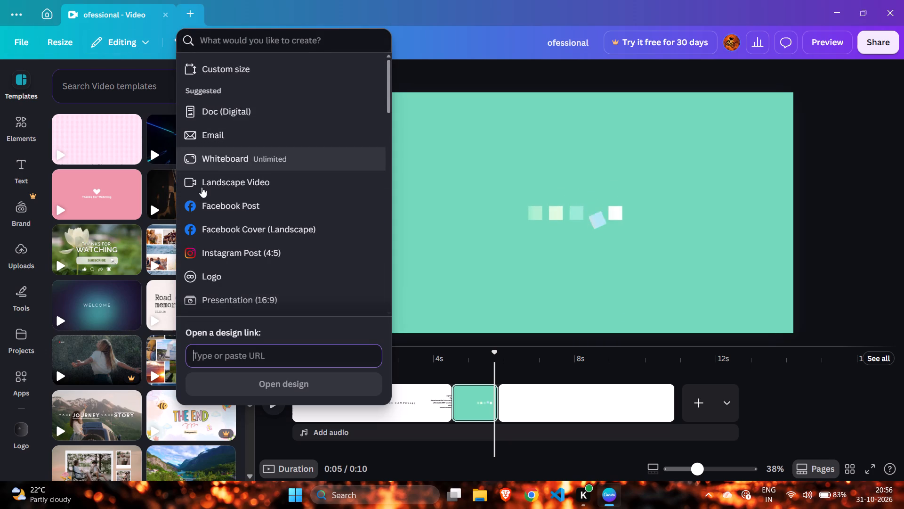
{"action": "scroll", "coordinate": [202, 187], "scroll_direction": "up", "scroll_amount": 1}
{"action": "scroll", "coordinate": [214, 148], "scroll_direction": "down", "scroll_amount": 5}
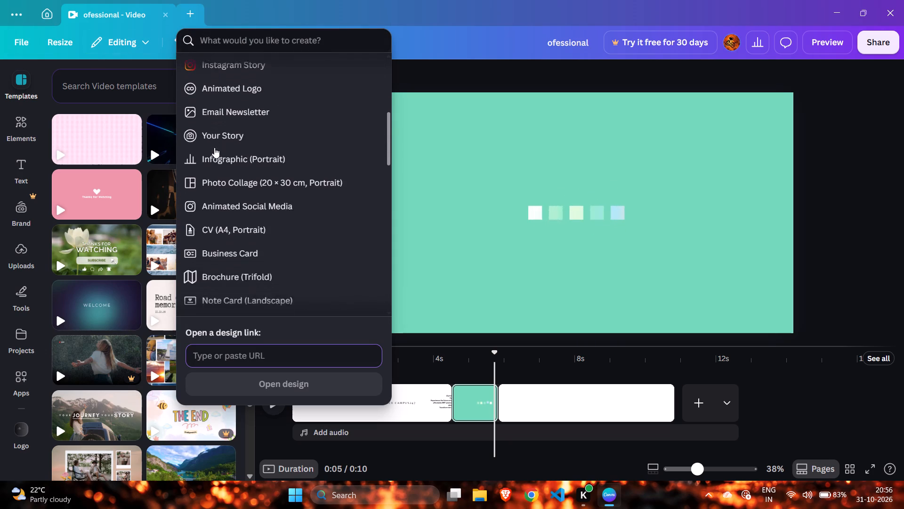
{"action": "scroll", "coordinate": [214, 148], "scroll_direction": "down", "scroll_amount": 8}
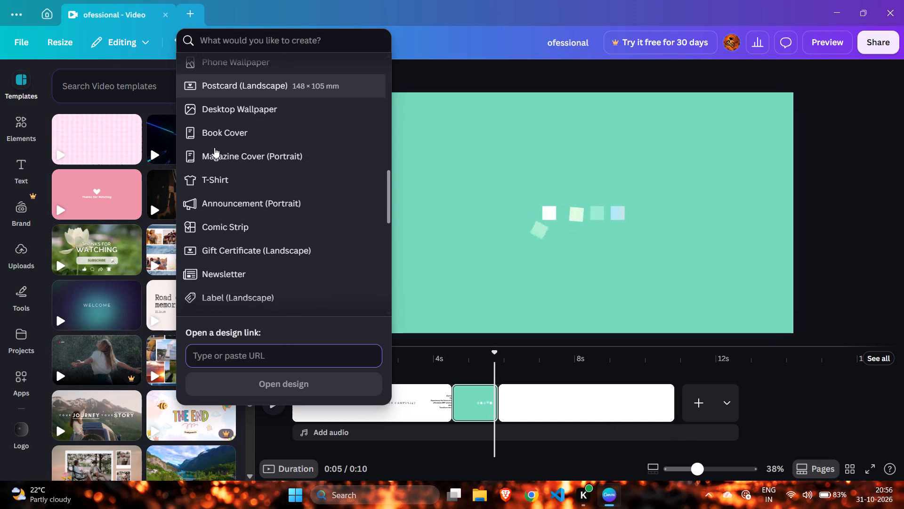
{"action": "scroll", "coordinate": [214, 148], "scroll_direction": "down", "scroll_amount": 4}
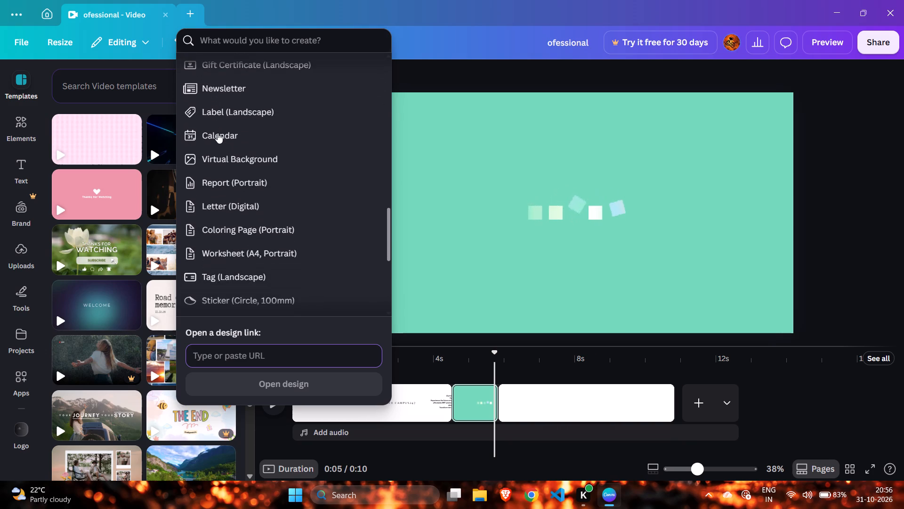
{"action": "scroll", "coordinate": [218, 133], "scroll_direction": "down", "scroll_amount": 4}
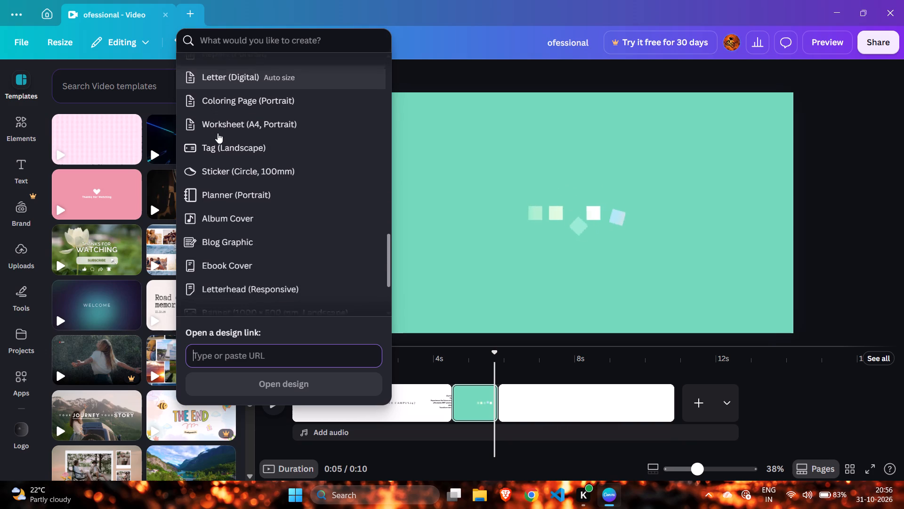
{"action": "scroll", "coordinate": [218, 133], "scroll_direction": "down", "scroll_amount": 4}
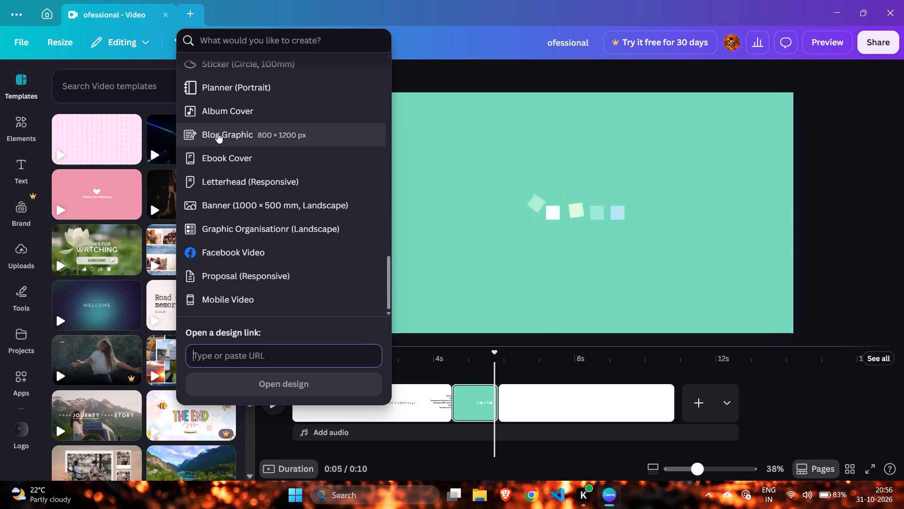
{"action": "scroll", "coordinate": [218, 133], "scroll_direction": "down", "scroll_amount": 1}
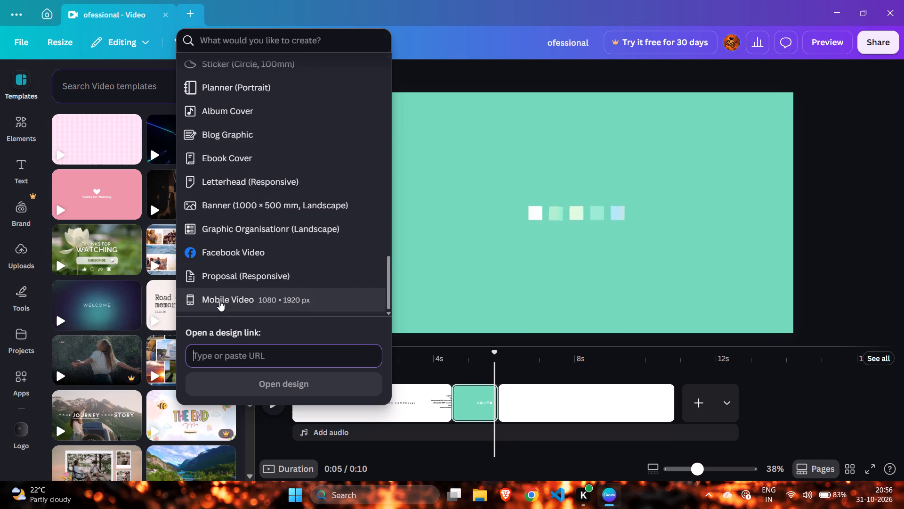
Return to the home page and create a new blank Website design.
{"action": "left_click", "coordinate": [12, 20]}
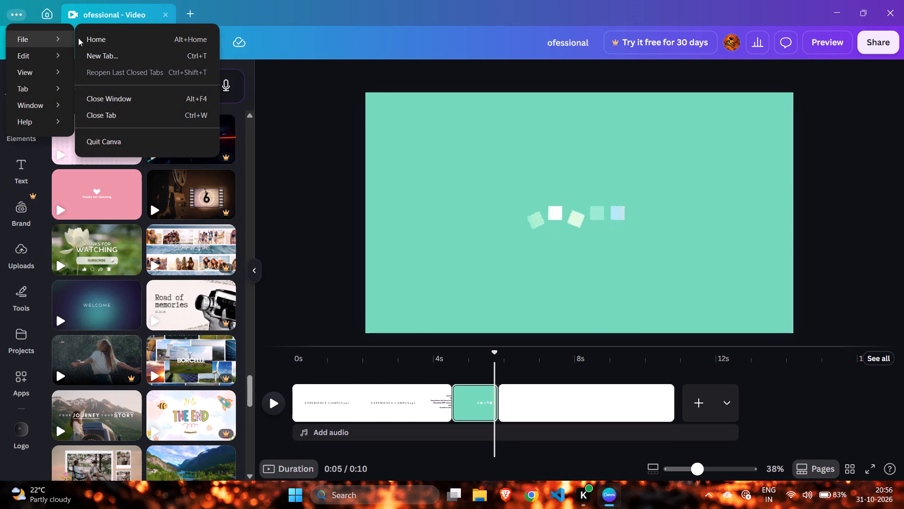
{"action": "left_click", "coordinate": [85, 38]}
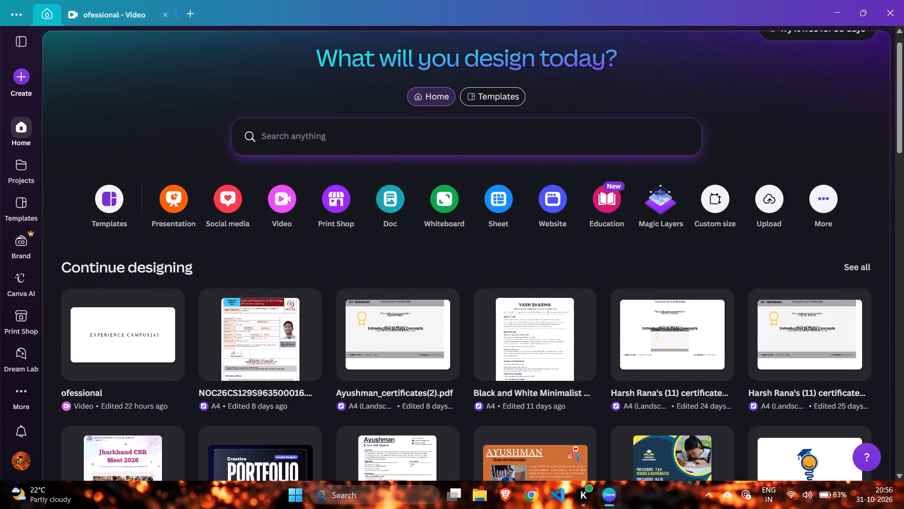
{"action": "left_click", "coordinate": [549, 190]}
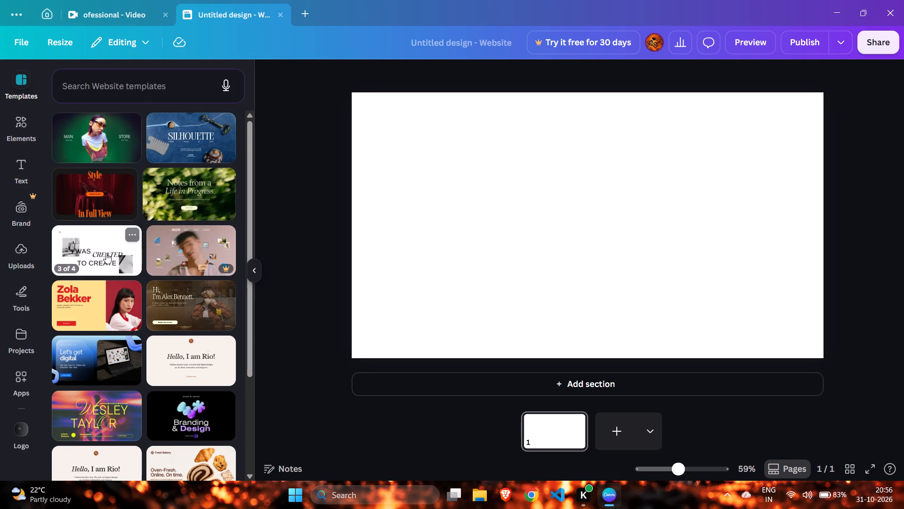
Browse the website templates, examining portfolio, business, bakery and event layouts.
{"action": "scroll", "coordinate": [106, 253], "scroll_direction": "down", "scroll_amount": 2}
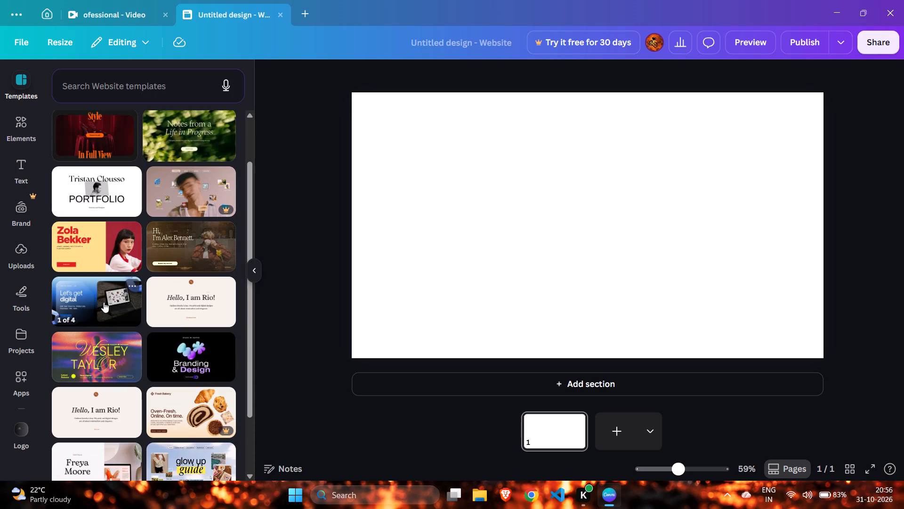
{"action": "scroll", "coordinate": [104, 302], "scroll_direction": "down", "scroll_amount": 2}
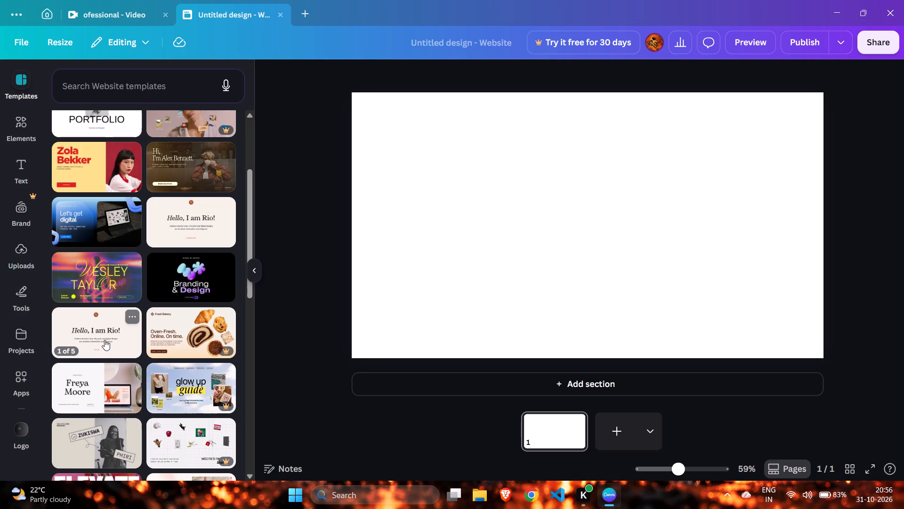
{"action": "scroll", "coordinate": [105, 340], "scroll_direction": "down", "scroll_amount": 1}
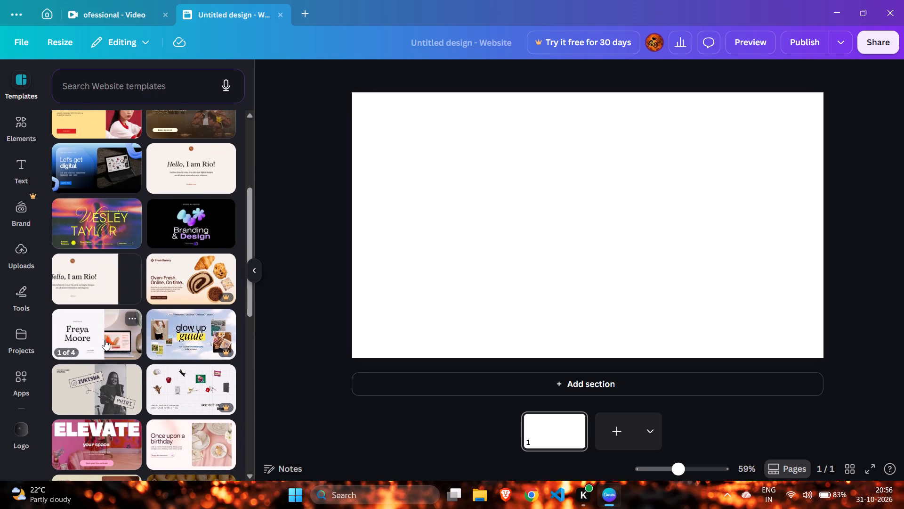
{"action": "scroll", "coordinate": [99, 393], "scroll_direction": "down", "scroll_amount": 4}
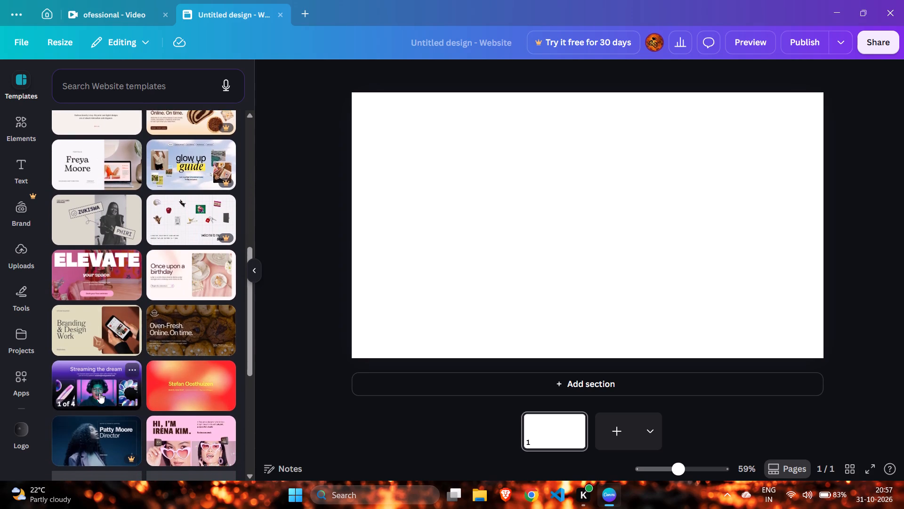
{"action": "scroll", "coordinate": [99, 393], "scroll_direction": "down", "scroll_amount": 1}
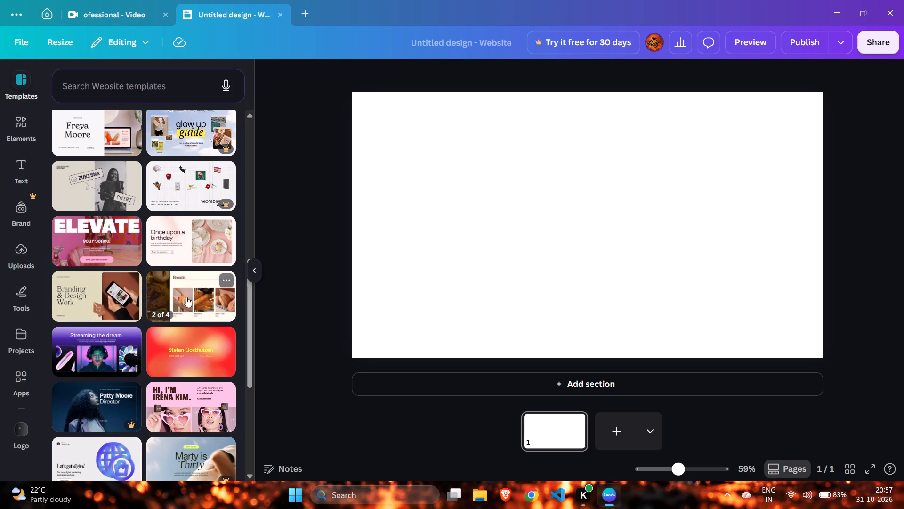
{"action": "scroll", "coordinate": [186, 297], "scroll_direction": "down", "scroll_amount": 4}
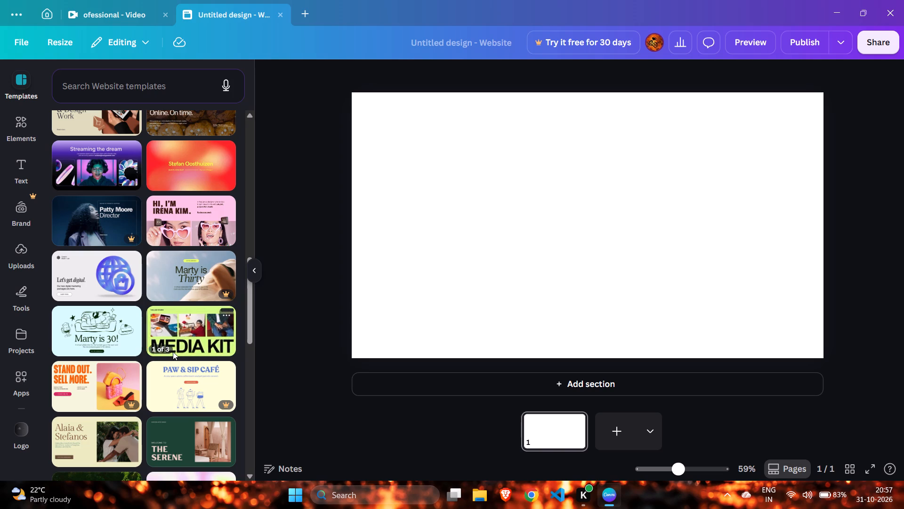
{"action": "scroll", "coordinate": [173, 352], "scroll_direction": "down", "scroll_amount": 1}
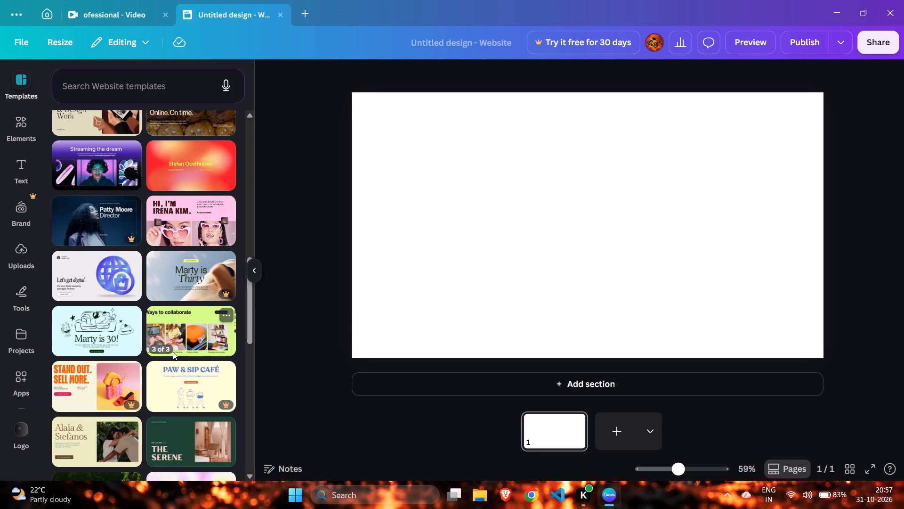
{"action": "scroll", "coordinate": [173, 352], "scroll_direction": "down", "scroll_amount": 3}
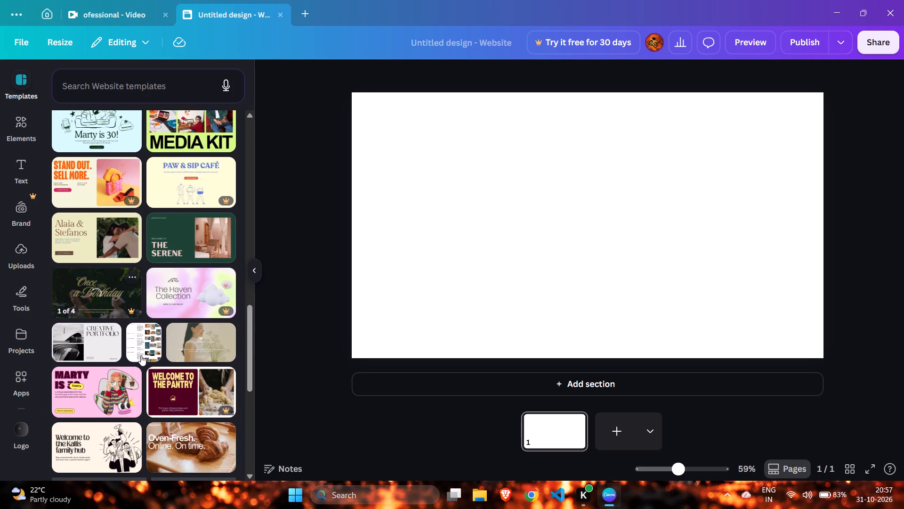
{"action": "scroll", "coordinate": [141, 355], "scroll_direction": "down", "scroll_amount": 4}
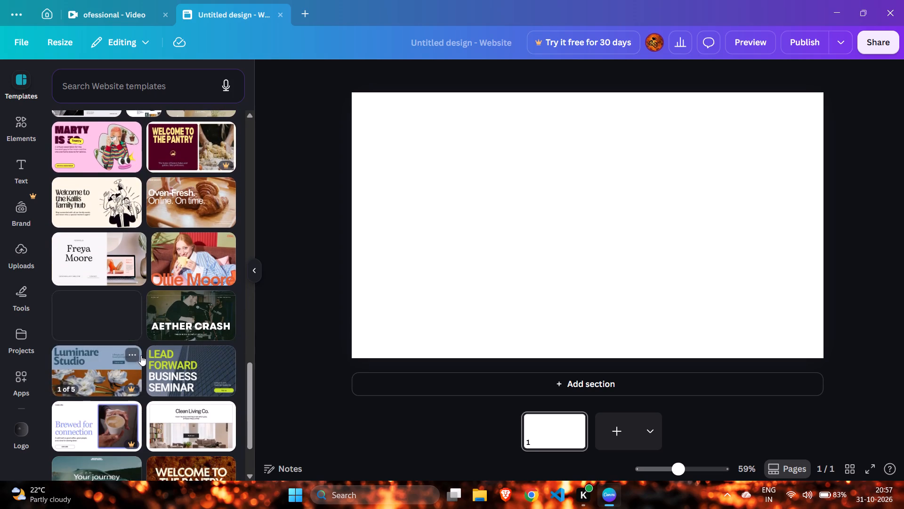
Apply the brown "Hi, I'm Alex Bennett." About Me website template to the blank page.
{"action": "scroll", "coordinate": [141, 355], "scroll_direction": "up", "scroll_amount": 16}
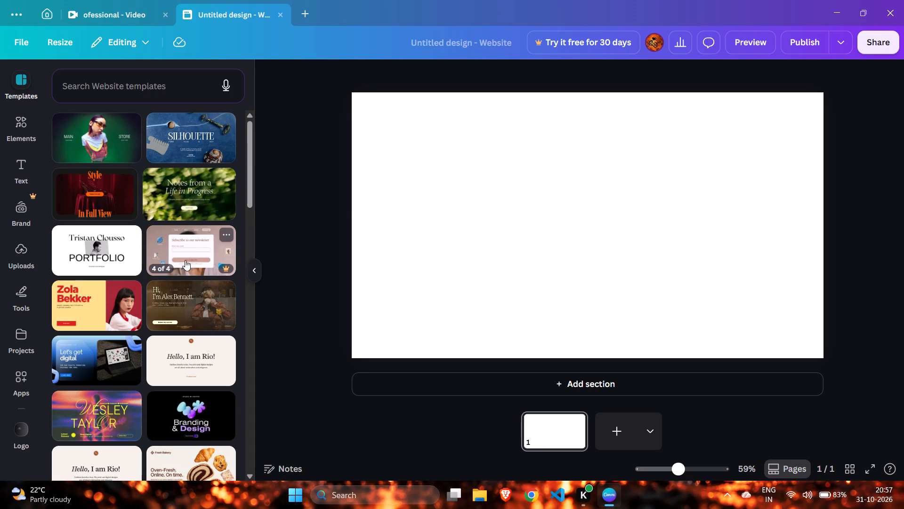
{"action": "left_click", "coordinate": [190, 307]}
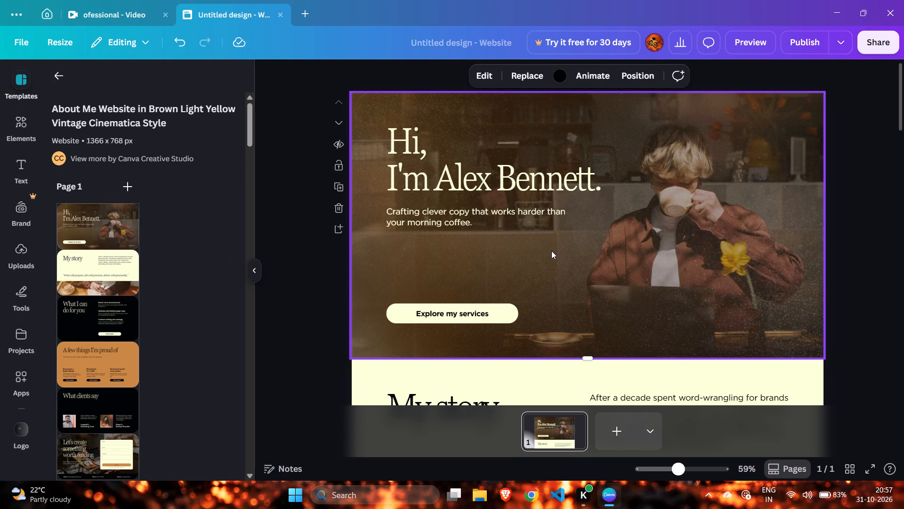
Review the website's sections from the opening banner through the story and services down to the contact form.
{"action": "scroll", "coordinate": [497, 355], "scroll_direction": "down", "scroll_amount": 2}
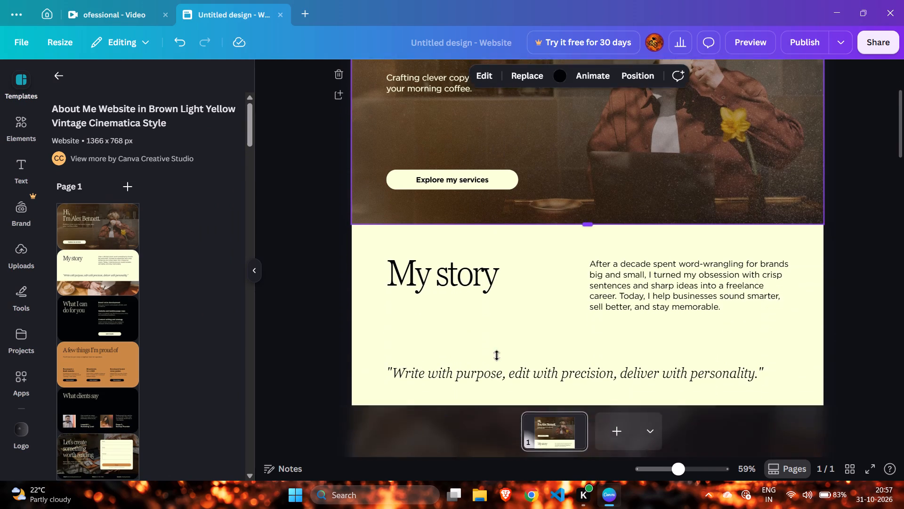
{"action": "scroll", "coordinate": [497, 355], "scroll_direction": "down", "scroll_amount": 9}
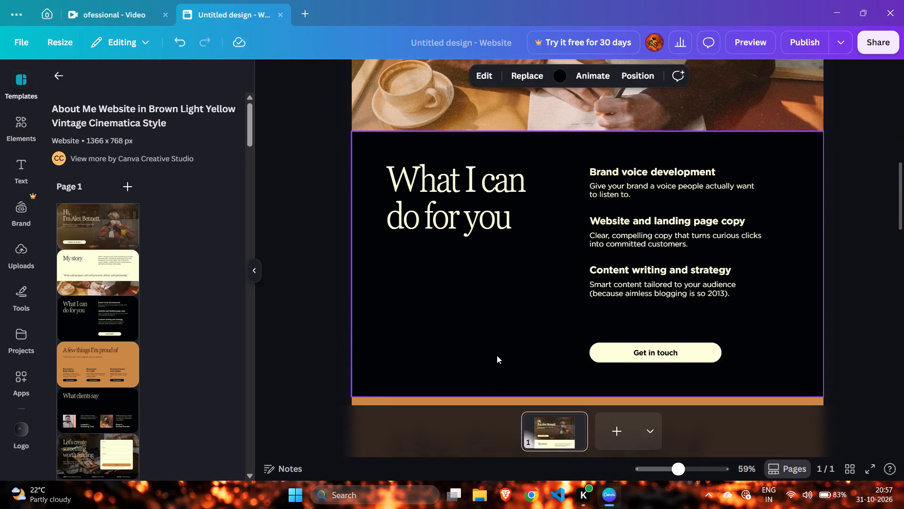
{"action": "scroll", "coordinate": [497, 355], "scroll_direction": "down", "scroll_amount": 3}
{"action": "scroll", "coordinate": [497, 355], "scroll_direction": "up", "scroll_amount": 1}
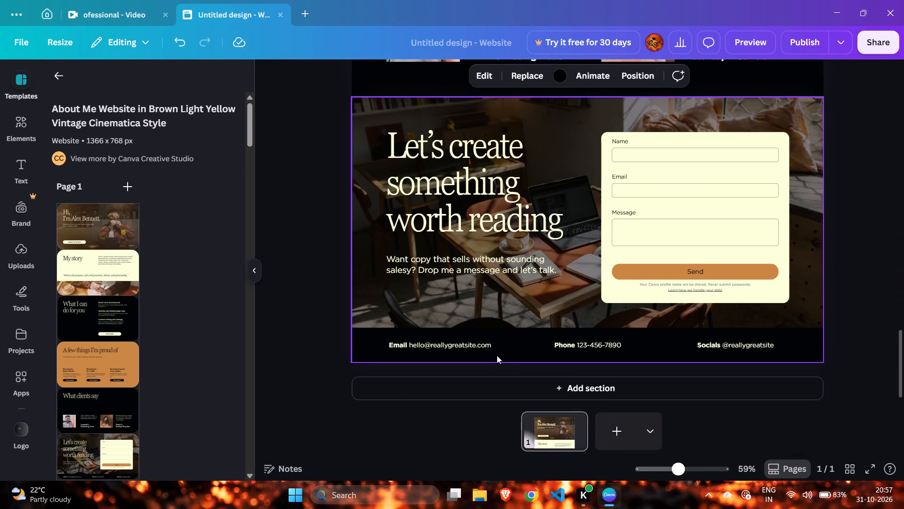
{"action": "scroll", "coordinate": [497, 355], "scroll_direction": "up", "scroll_amount": 2}
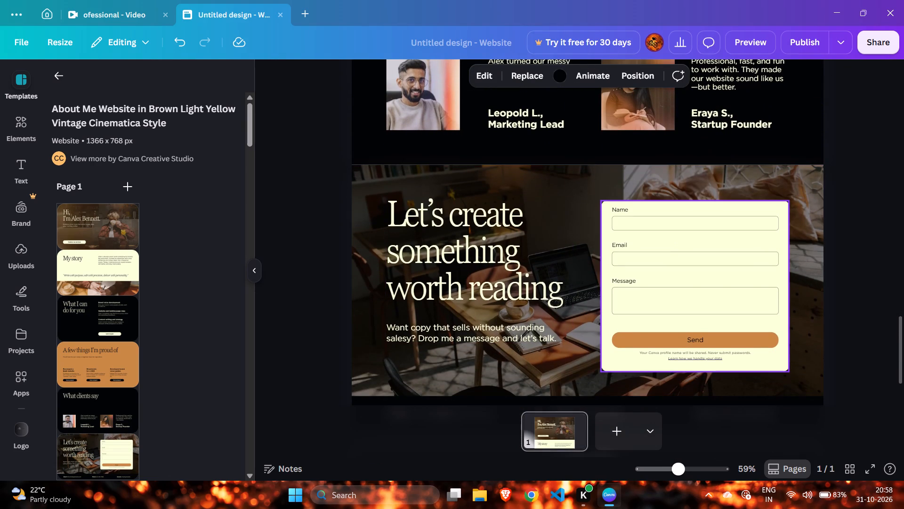
Test the contact form by trying its Name, Email and Message fields and submitting it empty.
{"action": "left_click", "coordinate": [669, 224]}
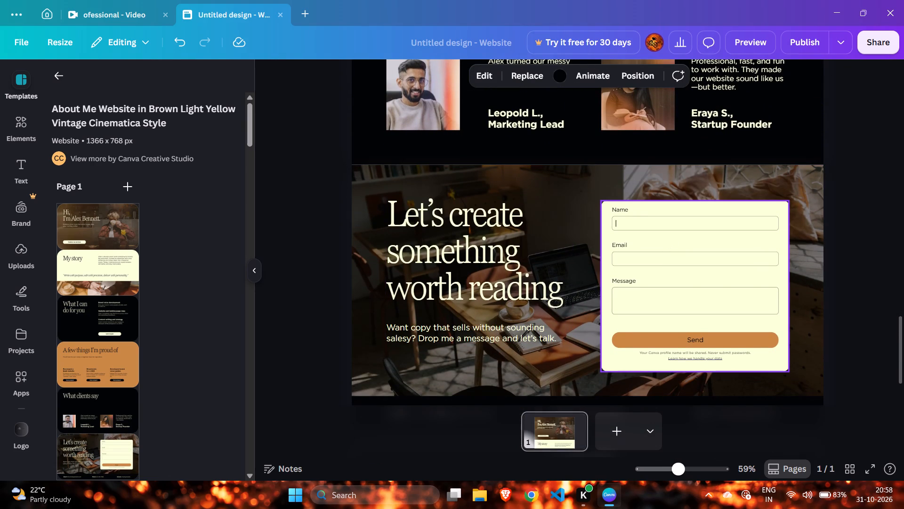
{"action": "left_click", "coordinate": [664, 257]}
{"action": "left_click", "coordinate": [673, 299]}
{"action": "scroll", "coordinate": [691, 320], "scroll_direction": "down", "scroll_amount": 2}
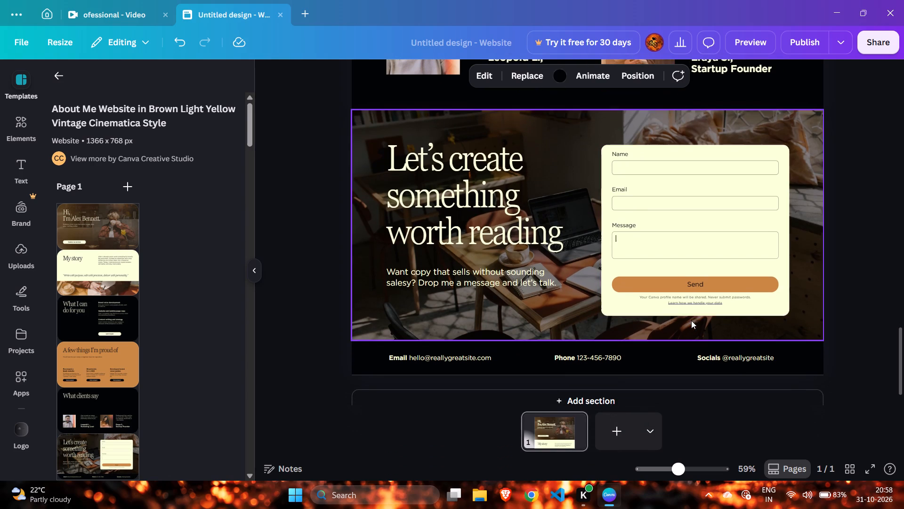
{"action": "left_click", "coordinate": [679, 284]}
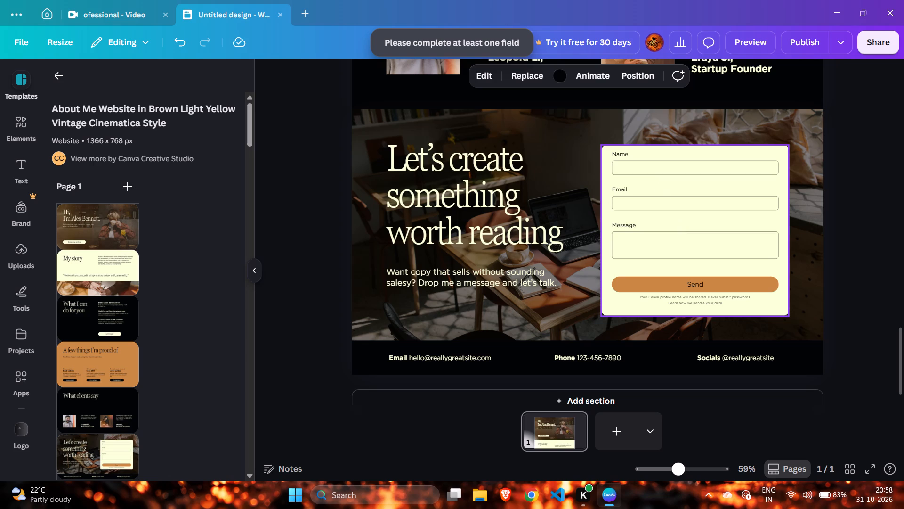
{"action": "scroll", "coordinate": [633, 221], "scroll_direction": "down", "scroll_amount": 1}
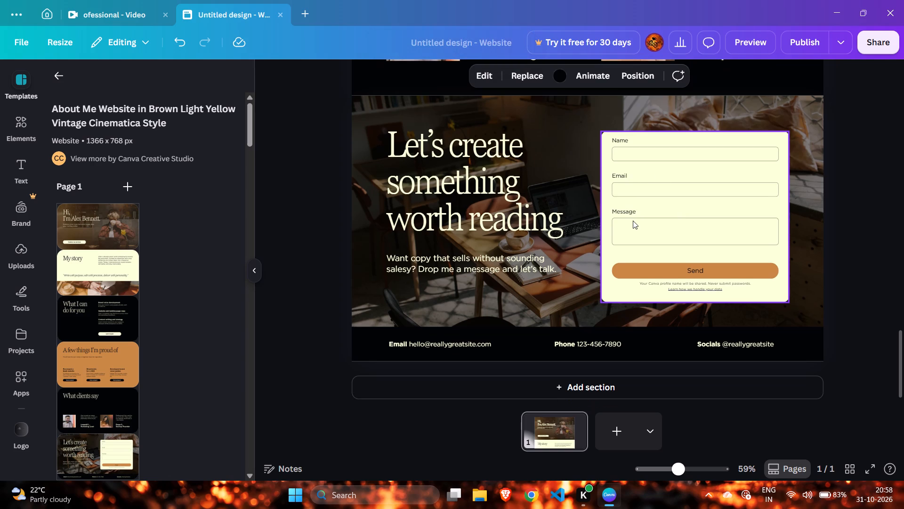
{"action": "scroll", "coordinate": [633, 221], "scroll_direction": "down", "scroll_amount": 1}
{"action": "scroll", "coordinate": [644, 237], "scroll_direction": "right", "scroll_amount": 1}
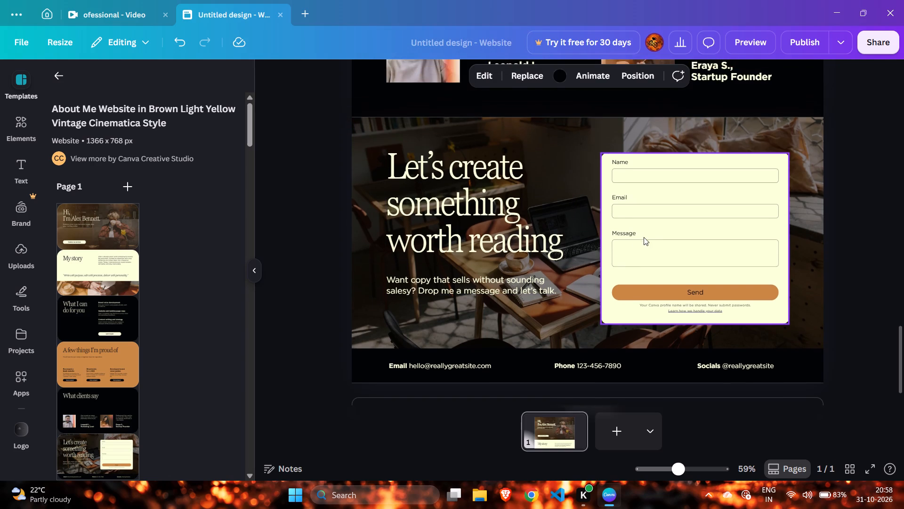
{"action": "scroll", "coordinate": [644, 237], "scroll_direction": "right", "scroll_amount": 1}
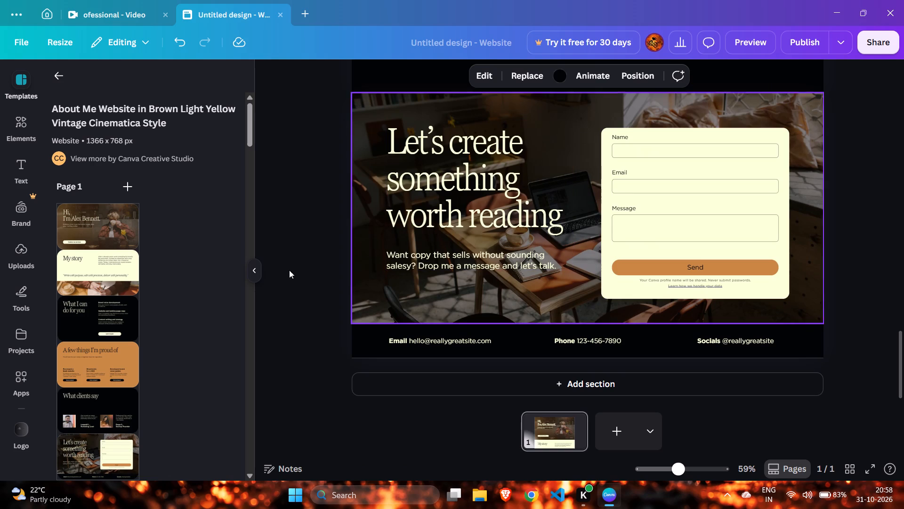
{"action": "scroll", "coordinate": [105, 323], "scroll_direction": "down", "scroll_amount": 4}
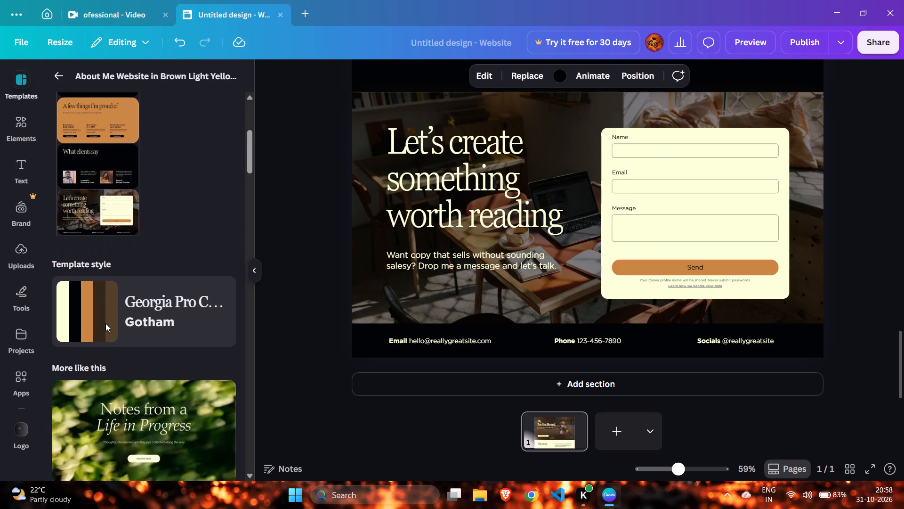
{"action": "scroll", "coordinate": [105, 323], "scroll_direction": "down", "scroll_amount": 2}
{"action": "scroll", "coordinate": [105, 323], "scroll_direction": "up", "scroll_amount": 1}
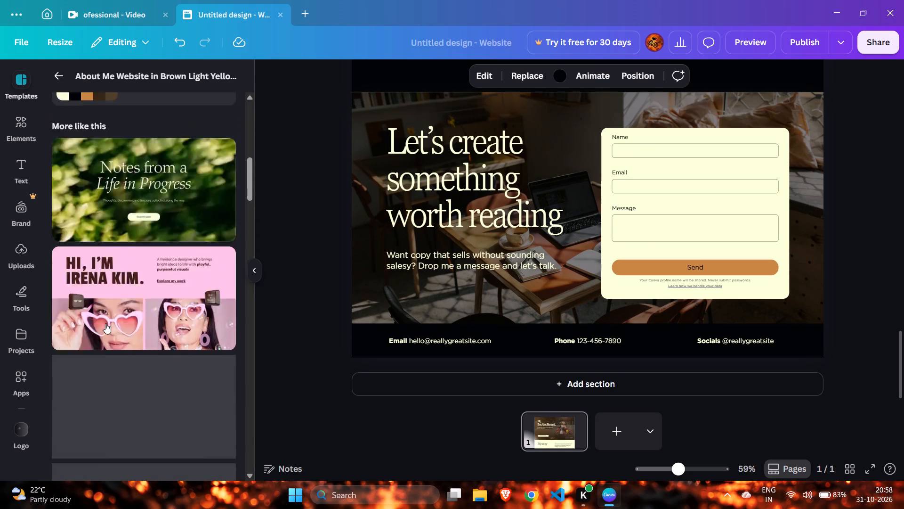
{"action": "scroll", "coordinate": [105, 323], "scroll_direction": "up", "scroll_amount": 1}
Replace the name in the opening banner's heading so its second line reads "I'm Ayushman.".
{"action": "scroll", "coordinate": [105, 323], "scroll_direction": "up", "scroll_amount": 4}
{"action": "scroll", "coordinate": [395, 210], "scroll_direction": "up", "scroll_amount": 6}
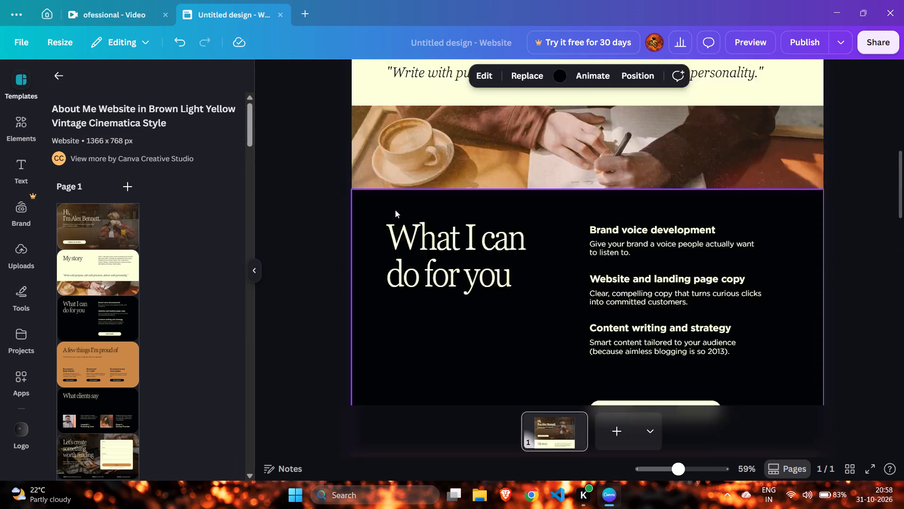
{"action": "scroll", "coordinate": [395, 210], "scroll_direction": "up", "scroll_amount": 4}
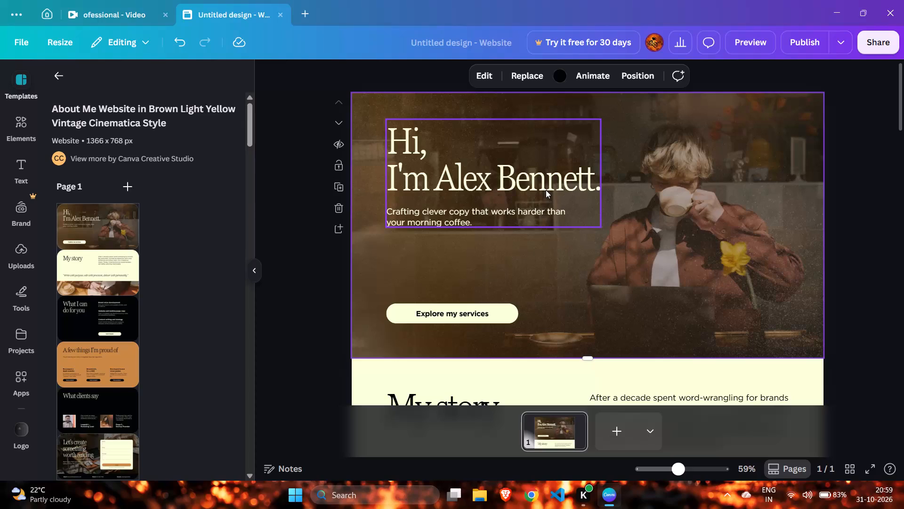
{"action": "left_click", "coordinate": [592, 179]}
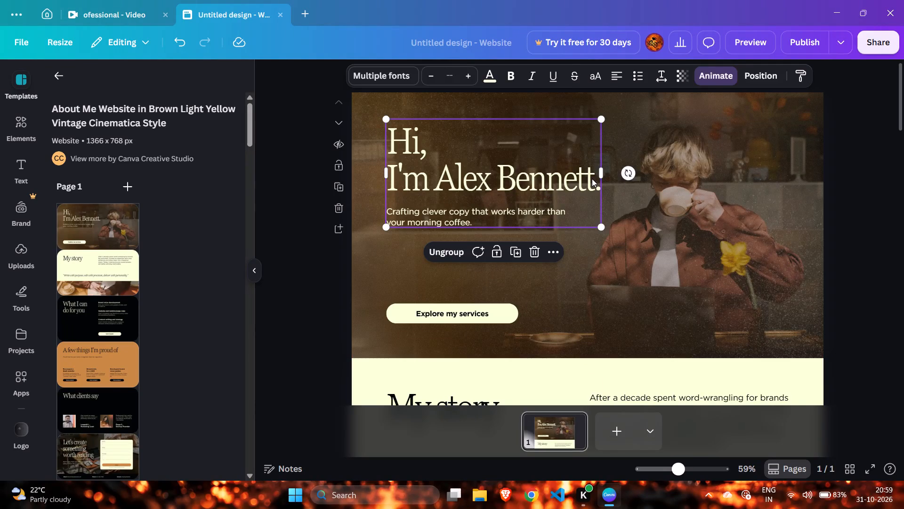
{"action": "double_click", "coordinate": [592, 179]}
{"action": "double_click", "coordinate": [592, 179]}
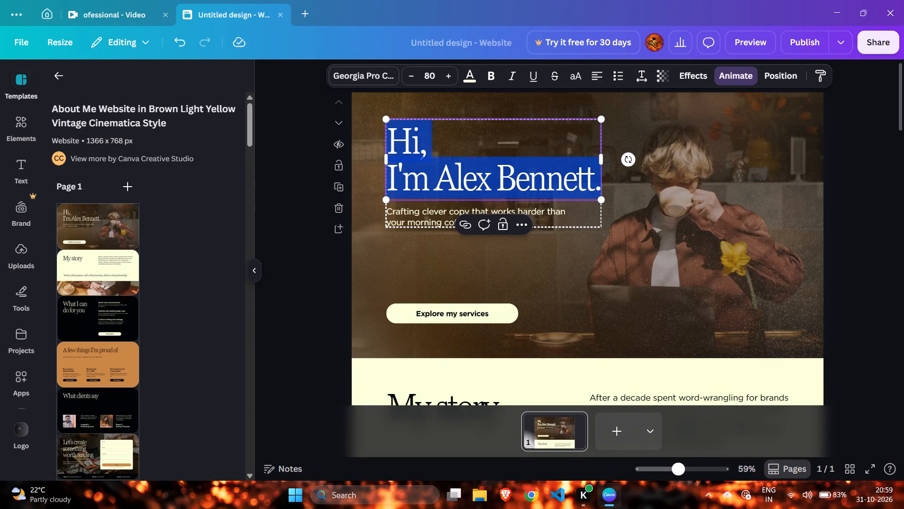
{"action": "left_click", "coordinate": [590, 179]}
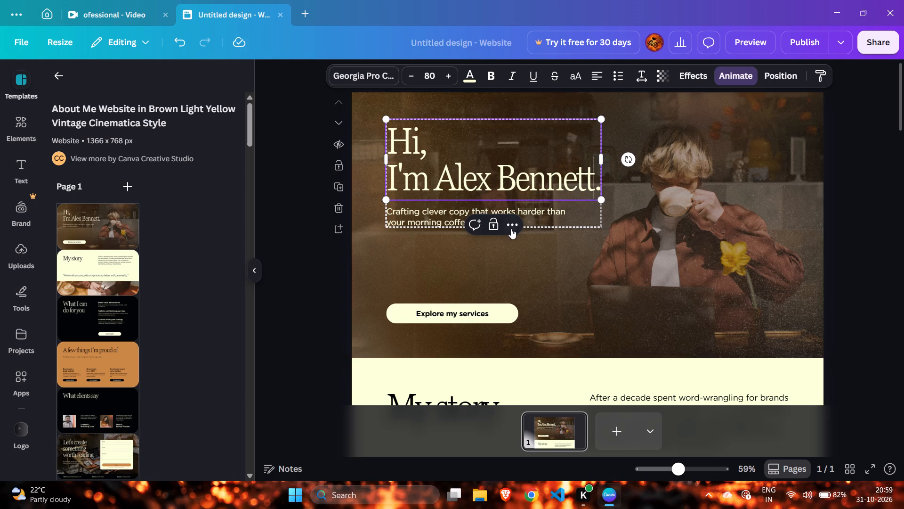
{"action": "scroll", "coordinate": [495, 246], "scroll_direction": "up", "scroll_amount": 1}
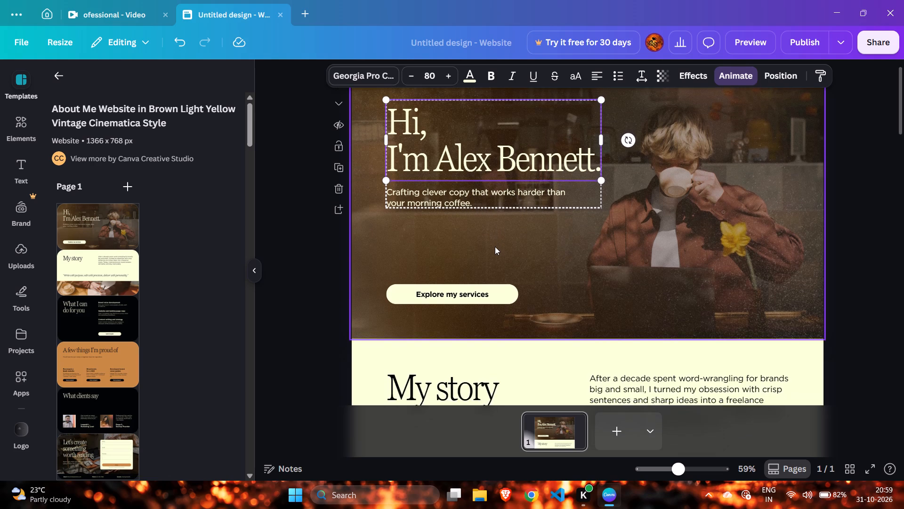
{"action": "scroll", "coordinate": [488, 287], "scroll_direction": "right", "scroll_amount": 1}
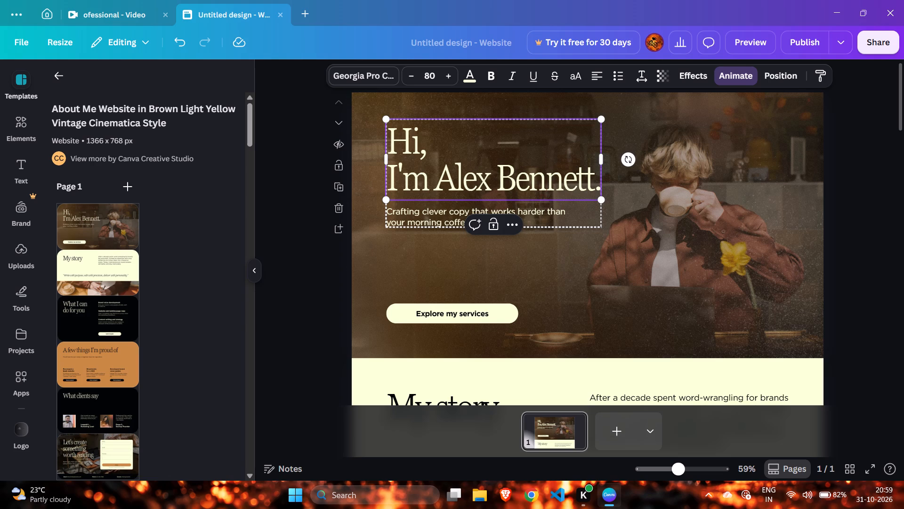
{"action": "key", "text": "BackSpace"}
{"action": "key", "text": "BackSpace"}
{"action": "key", "text": "BackSpace"}
{"action": "key", "text": "BackSpace"}
{"action": "key", "text": "BackSpace"}
{"action": "key", "text": "BackSpace"}
{"action": "key", "text": "BackSpace"}
{"action": "key", "text": "BackSpace"}
{"action": "key", "text": "BackSpace"}
{"action": "key", "text": "BackSpace"}
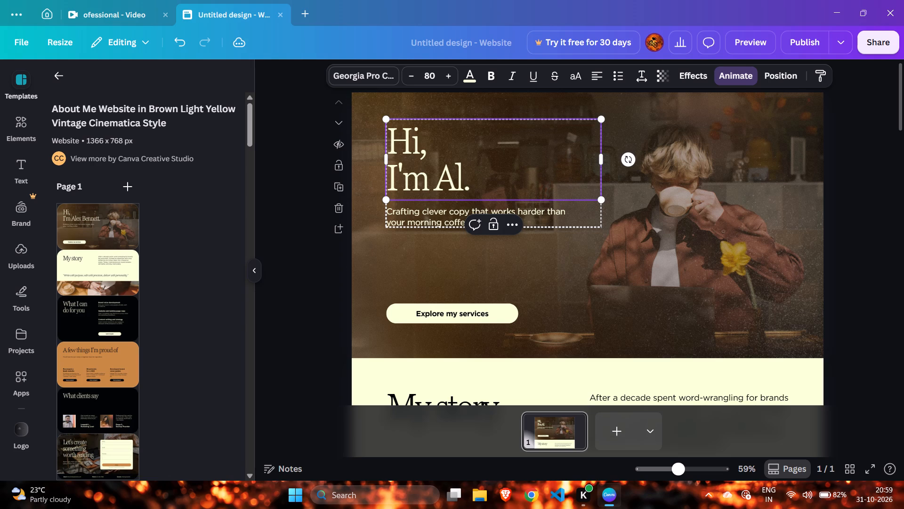
{"action": "key", "text": "BackSpace"}
{"action": "type", "text": "yushman"}
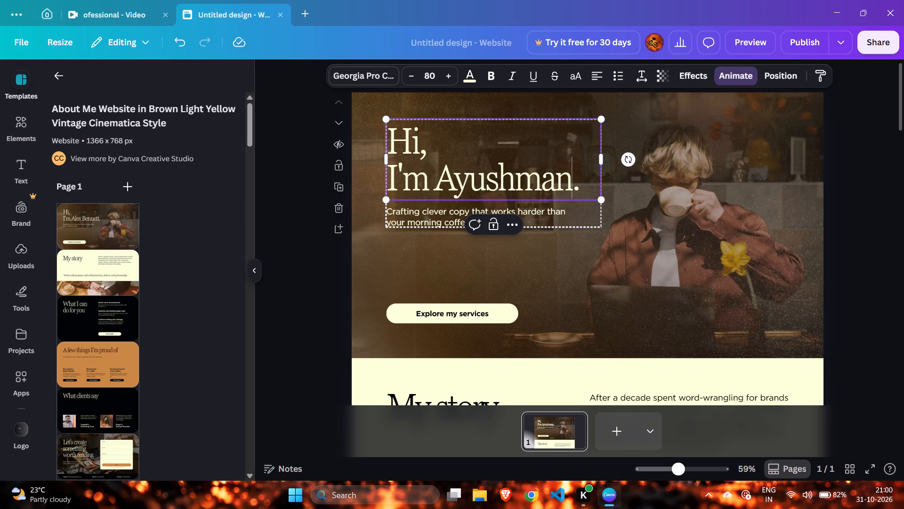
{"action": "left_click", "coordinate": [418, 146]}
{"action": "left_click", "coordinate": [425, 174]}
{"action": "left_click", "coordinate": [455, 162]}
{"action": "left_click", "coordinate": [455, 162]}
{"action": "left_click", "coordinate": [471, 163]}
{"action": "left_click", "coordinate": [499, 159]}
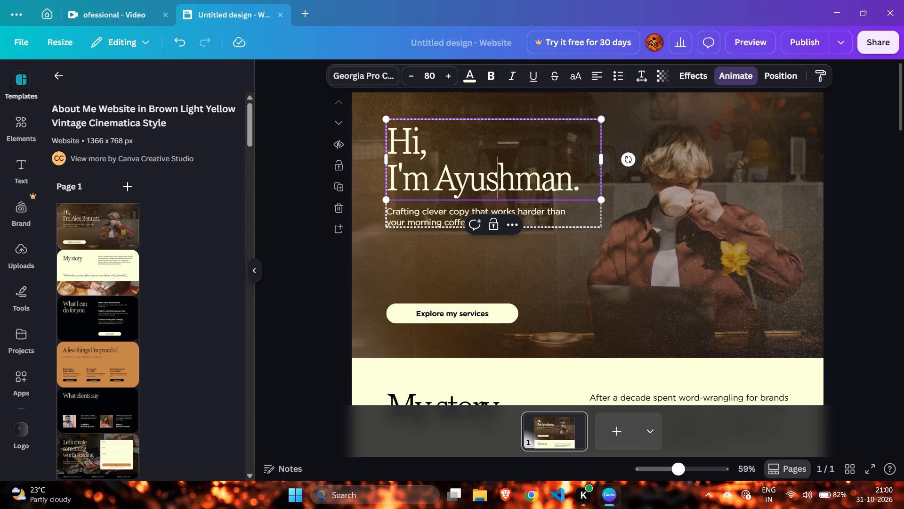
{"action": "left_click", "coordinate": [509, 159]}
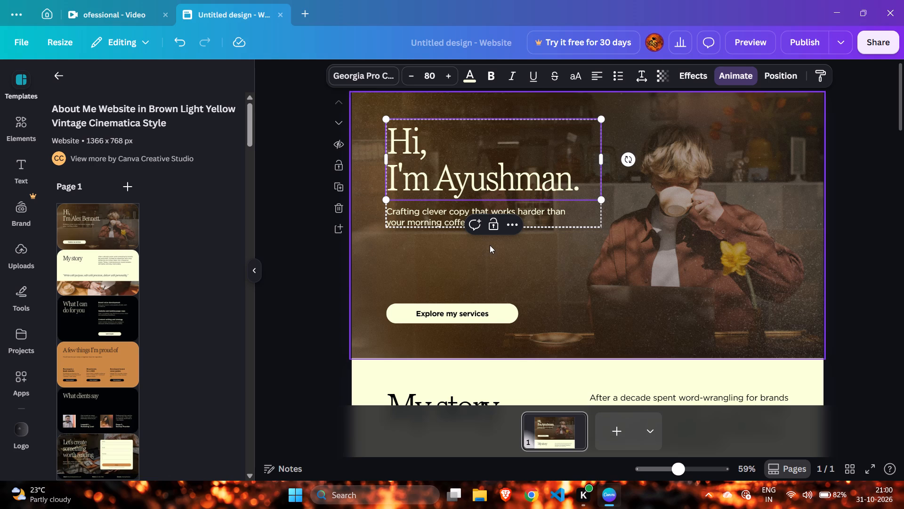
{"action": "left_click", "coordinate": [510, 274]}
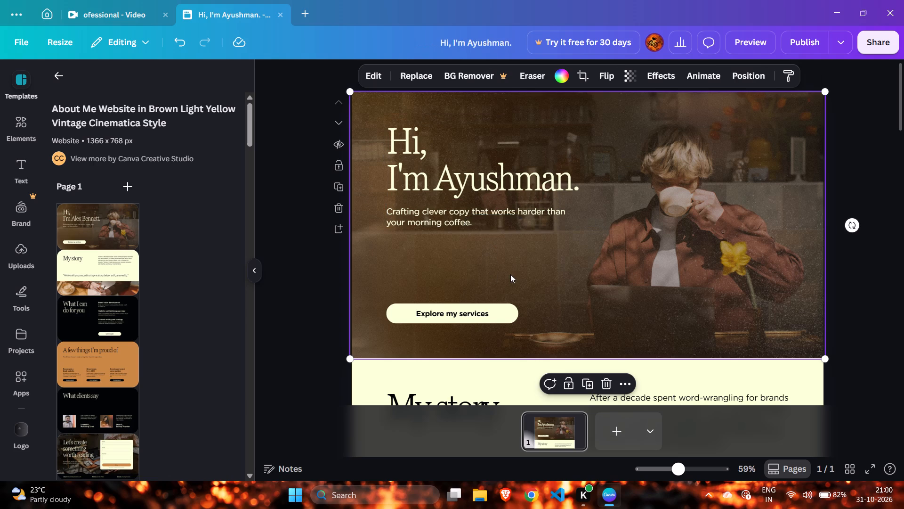
Select the tagline text "Crafting clever copy that works harder than your morning coffee." beneath the banner heading.
{"action": "left_click", "coordinate": [498, 206]}
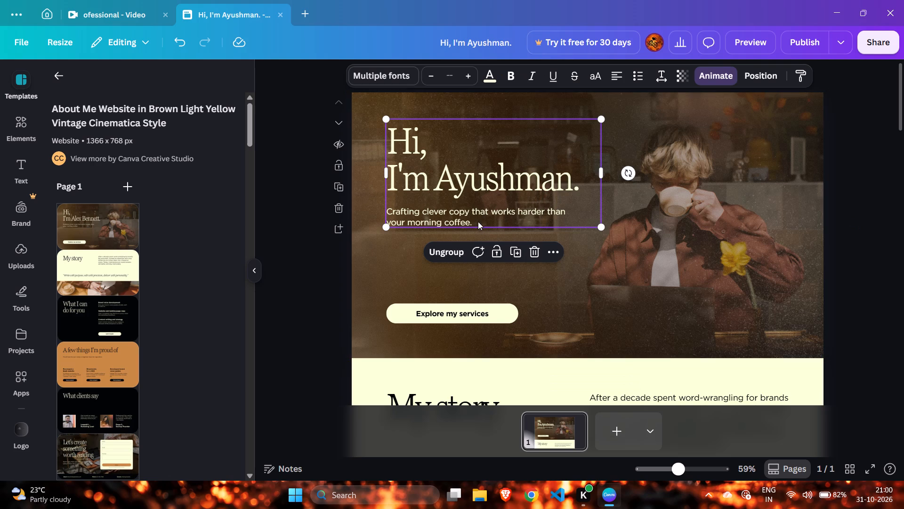
{"action": "left_click", "coordinate": [478, 219]}
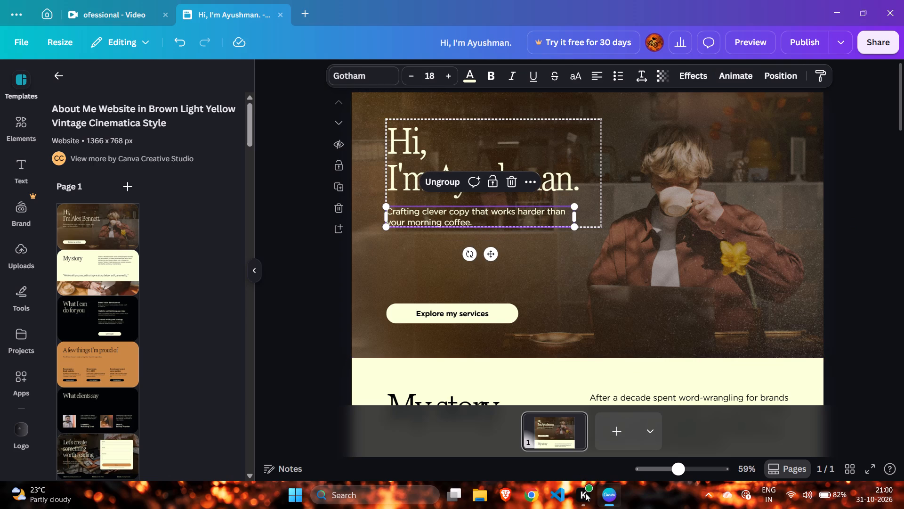
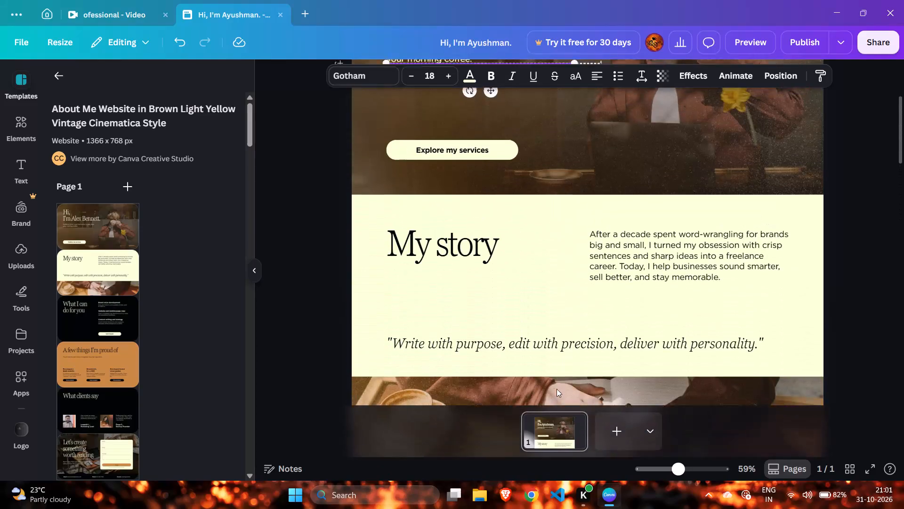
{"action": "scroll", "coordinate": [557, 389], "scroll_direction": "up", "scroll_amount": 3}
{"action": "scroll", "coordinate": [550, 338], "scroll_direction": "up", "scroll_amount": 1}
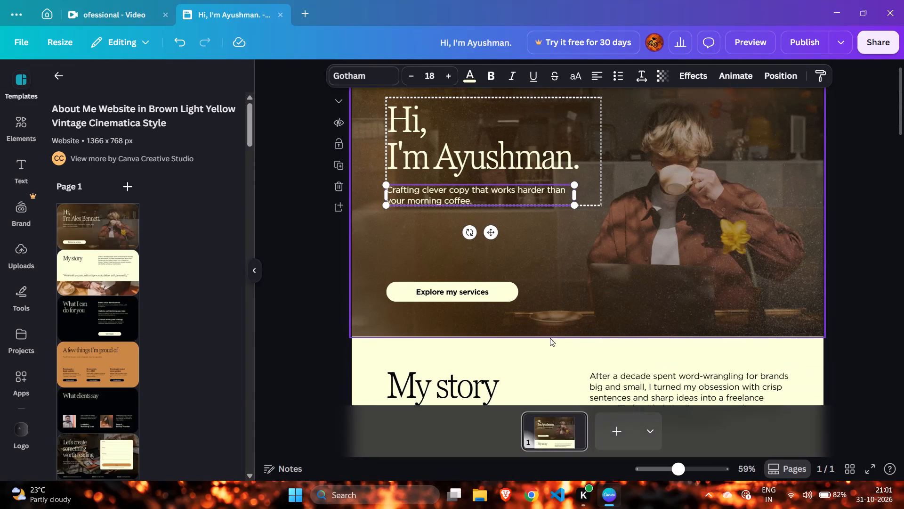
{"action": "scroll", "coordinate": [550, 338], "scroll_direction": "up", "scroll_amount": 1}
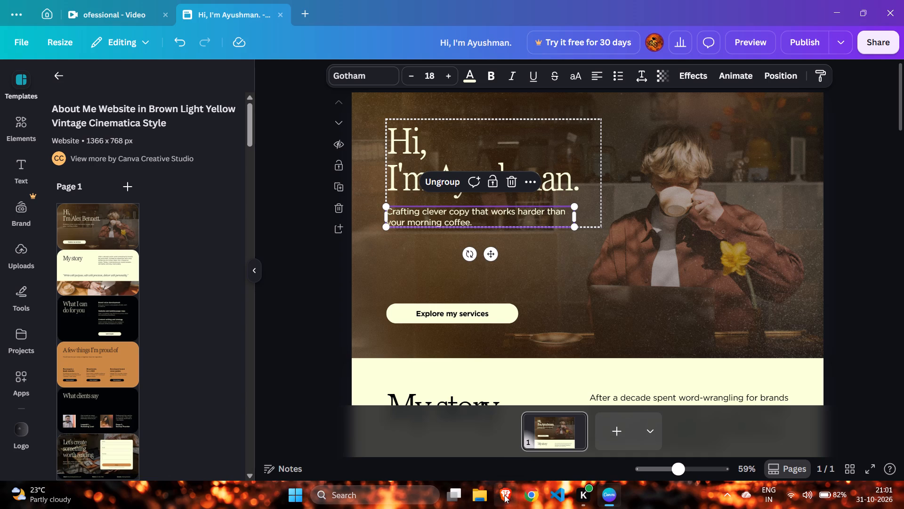
Switch to File Explorer and delete the photos WIN_20260627_20_18_06_Pro and WIN_20260627_20_18_13_Pro from the Gallery.
{"action": "left_click", "coordinate": [487, 496]}
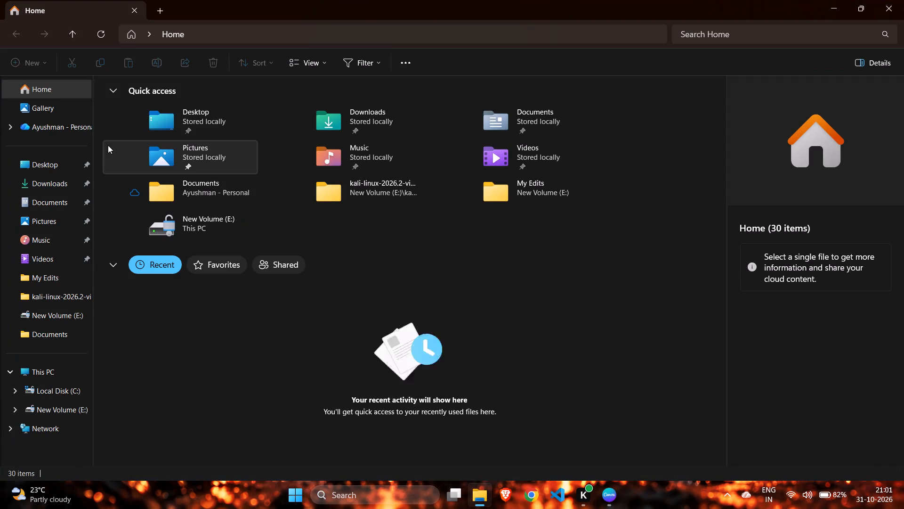
{"action": "left_click", "coordinate": [55, 115]}
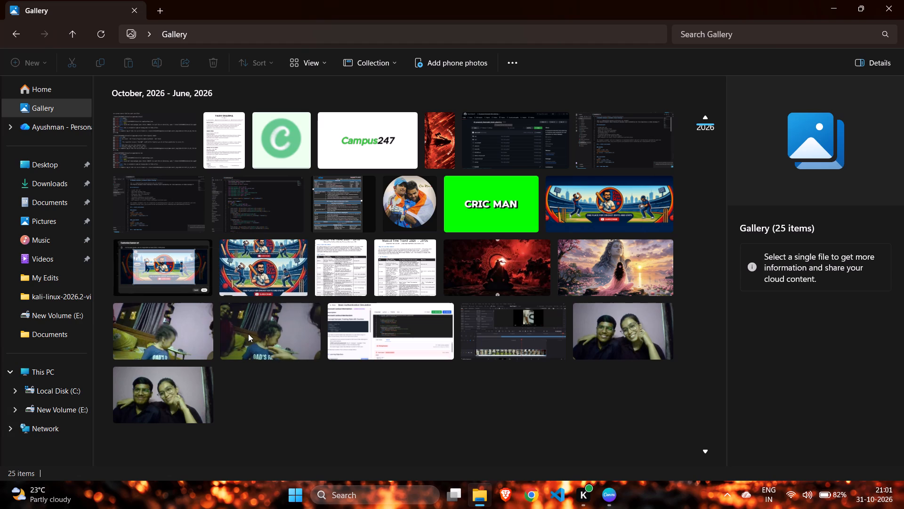
{"action": "left_click", "coordinate": [248, 334]}
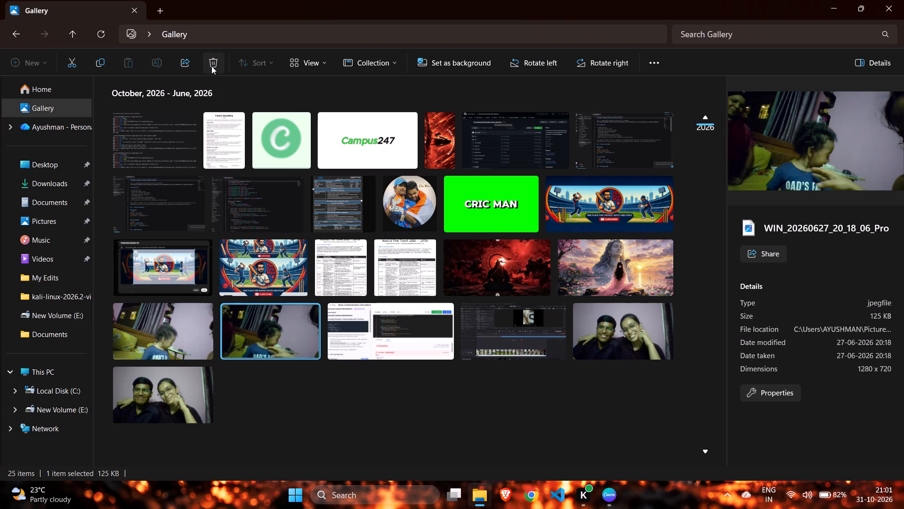
{"action": "left_click", "coordinate": [211, 66]}
{"action": "left_click", "coordinate": [175, 323]}
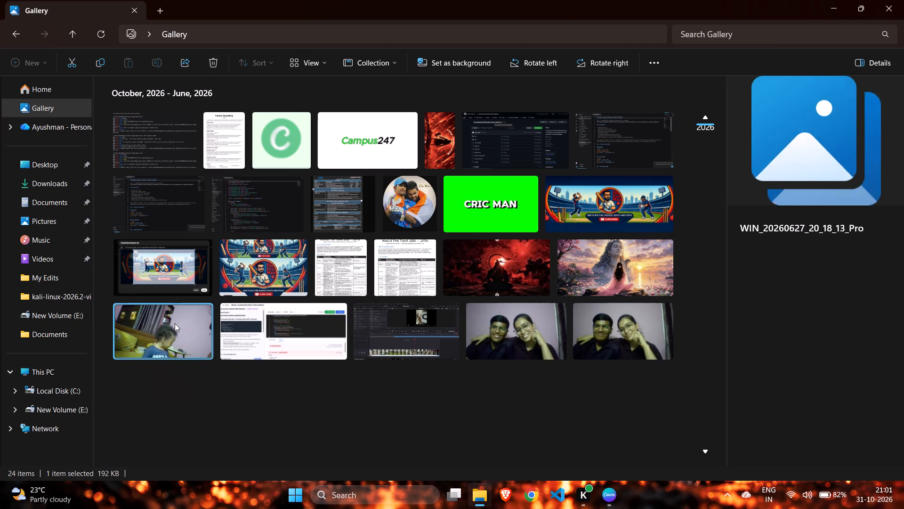
{"action": "left_click", "coordinate": [216, 62]}
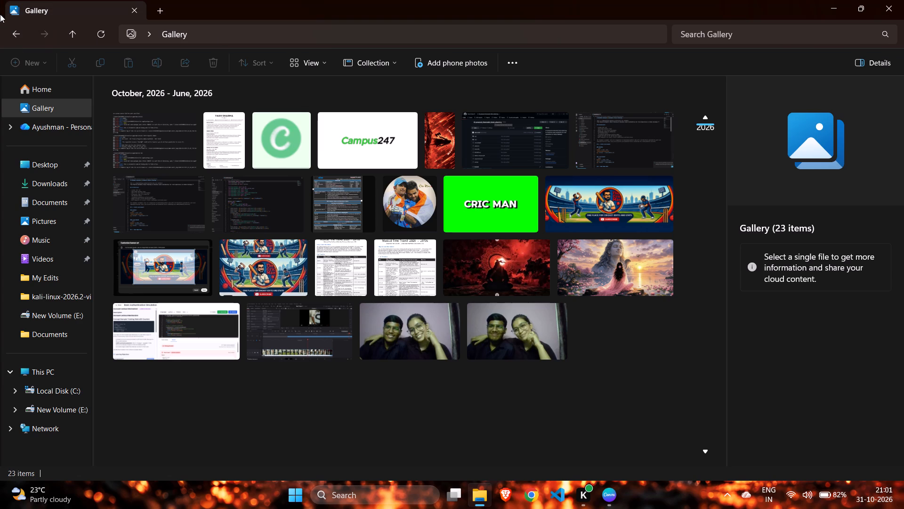
Return to File Explorer's Home view, look through the recently used files, and close the window.
{"action": "left_click", "coordinate": [18, 32]}
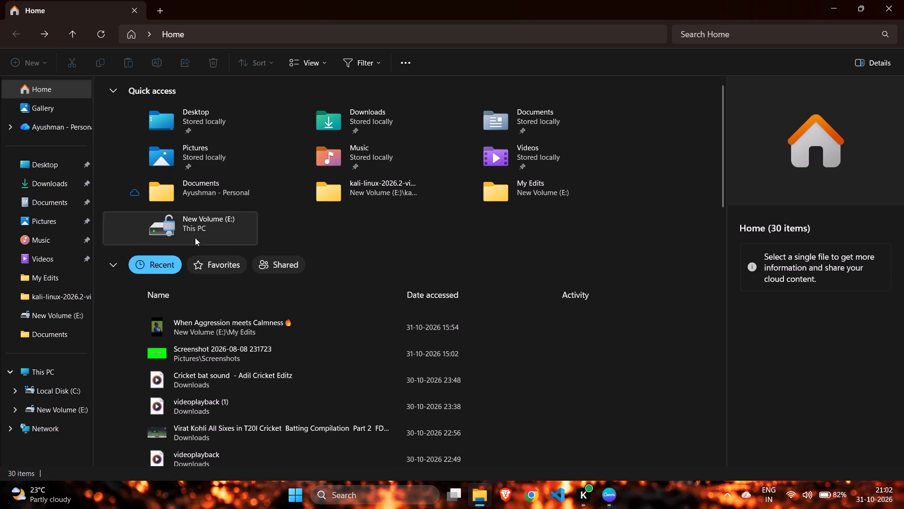
{"action": "scroll", "coordinate": [205, 276], "scroll_direction": "up", "scroll_amount": 1}
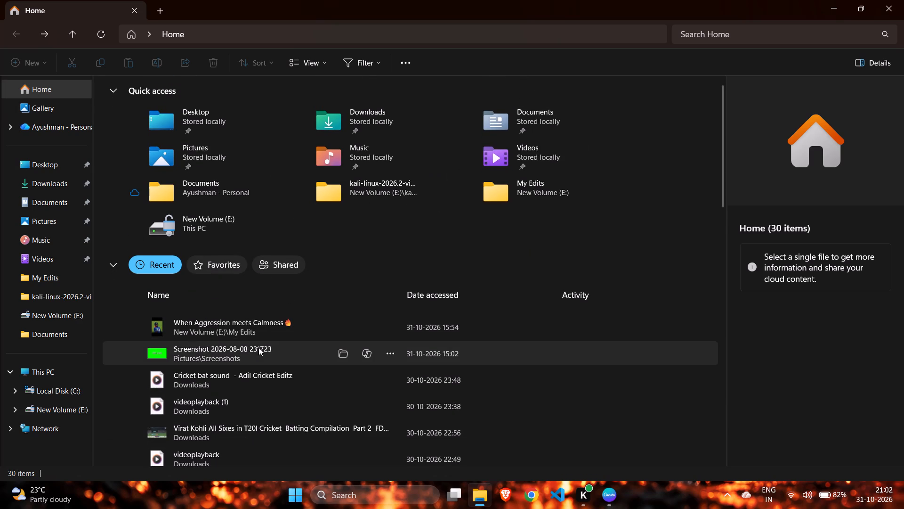
{"action": "scroll", "coordinate": [261, 347], "scroll_direction": "down", "scroll_amount": 14}
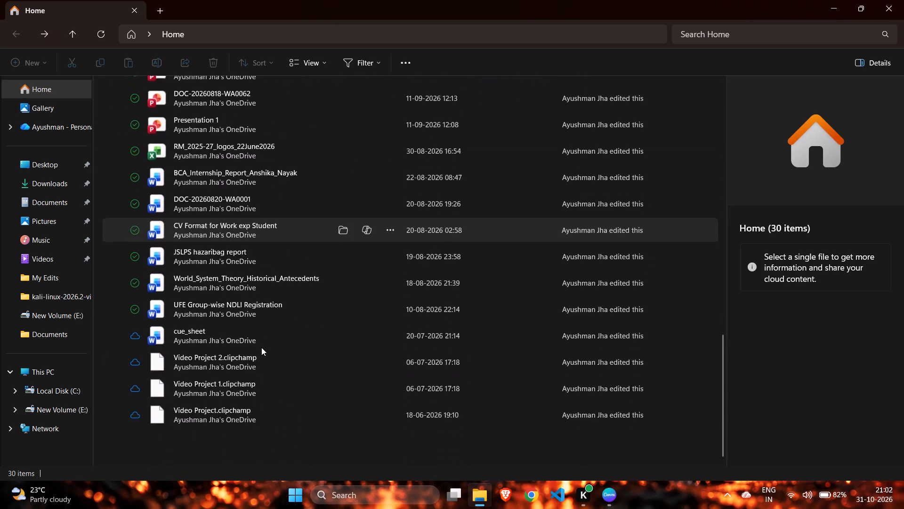
{"action": "scroll", "coordinate": [261, 347], "scroll_direction": "up", "scroll_amount": 8}
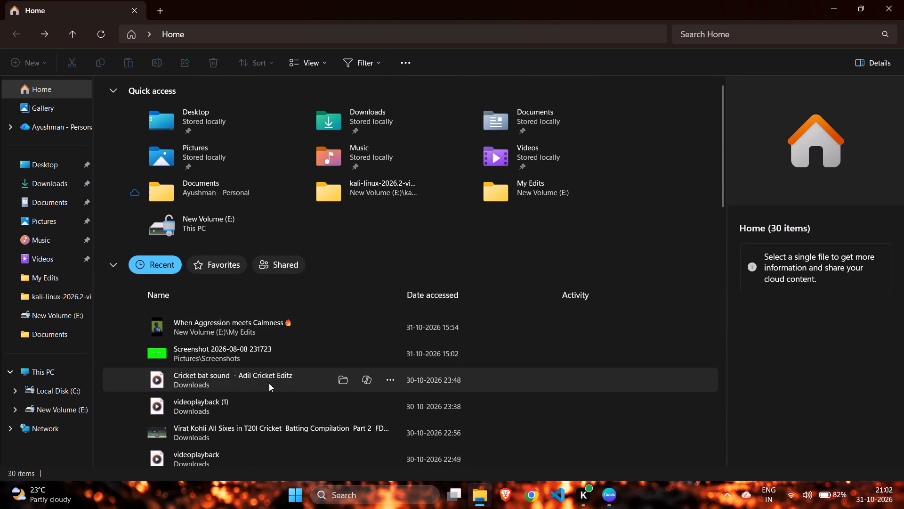
{"action": "scroll", "coordinate": [291, 383], "scroll_direction": "down", "scroll_amount": 6}
{"action": "scroll", "coordinate": [291, 383], "scroll_direction": "up", "scroll_amount": 2}
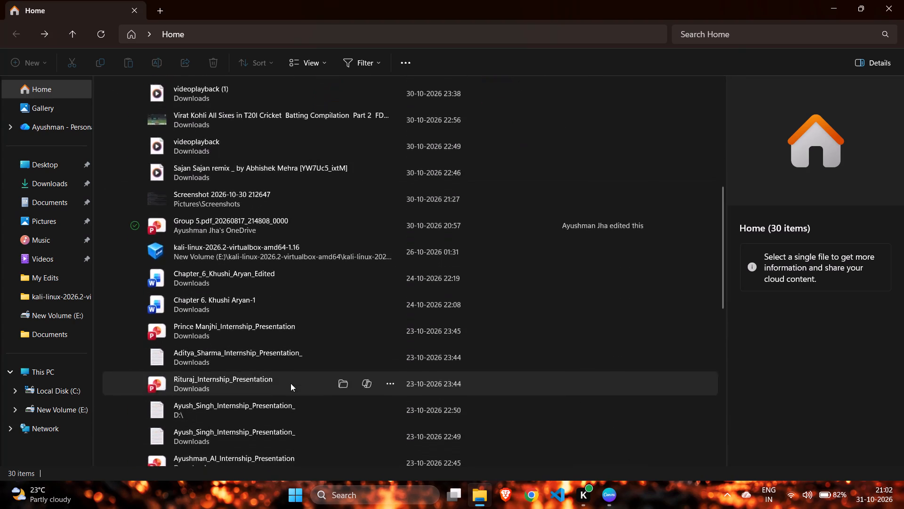
{"action": "scroll", "coordinate": [291, 383], "scroll_direction": "up", "scroll_amount": 3}
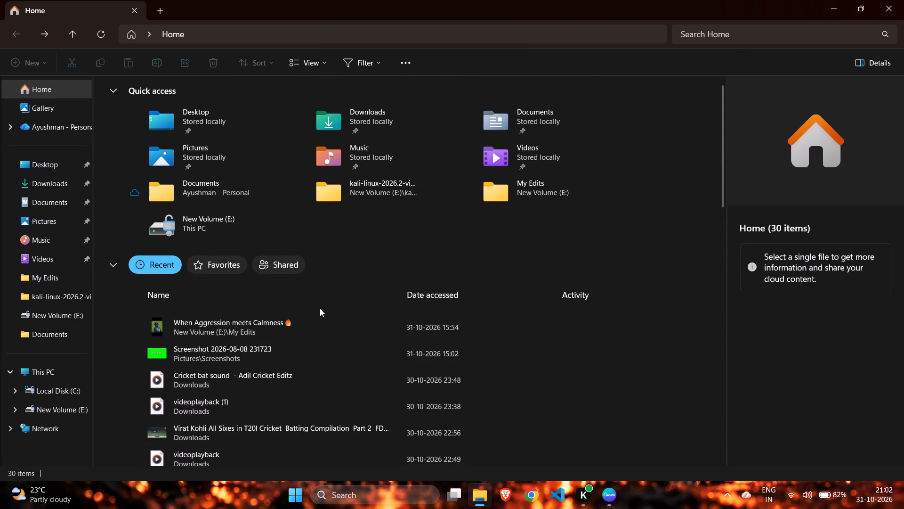
{"action": "left_click", "coordinate": [110, 271]}
{"action": "left_click", "coordinate": [110, 271]}
{"action": "left_click", "coordinate": [903, 0]}
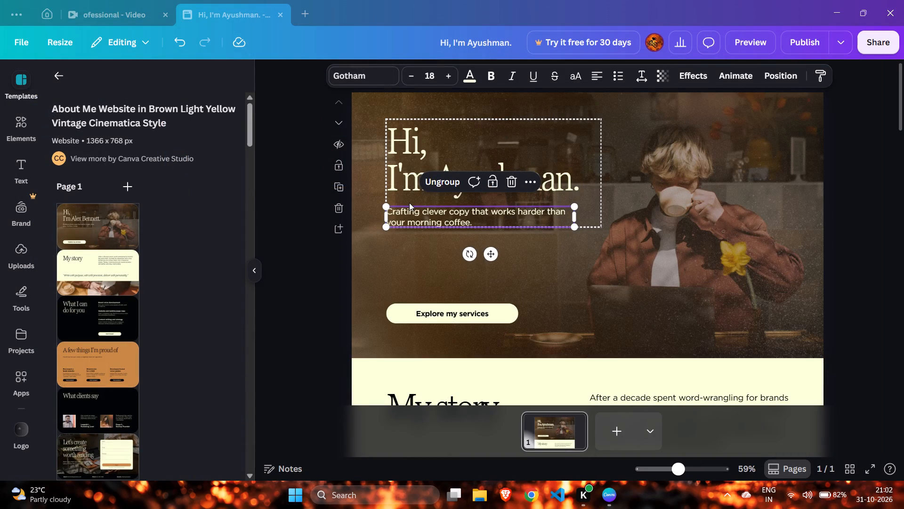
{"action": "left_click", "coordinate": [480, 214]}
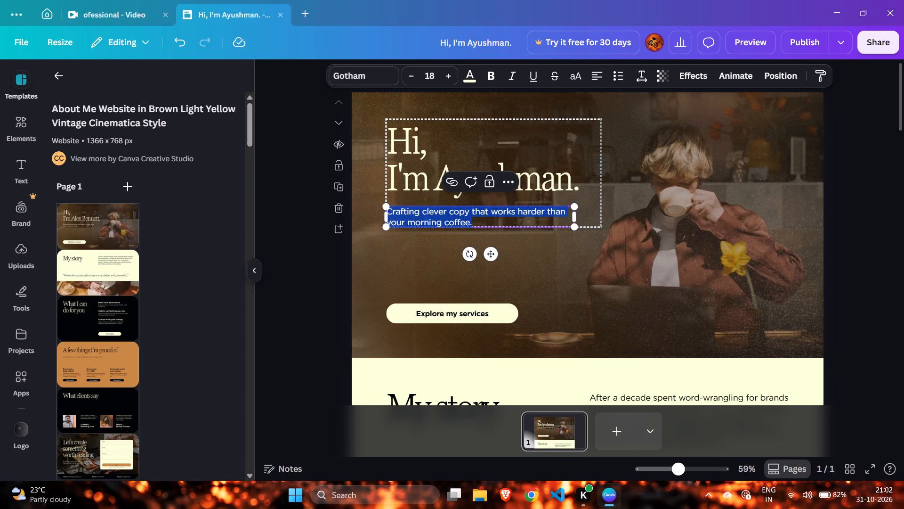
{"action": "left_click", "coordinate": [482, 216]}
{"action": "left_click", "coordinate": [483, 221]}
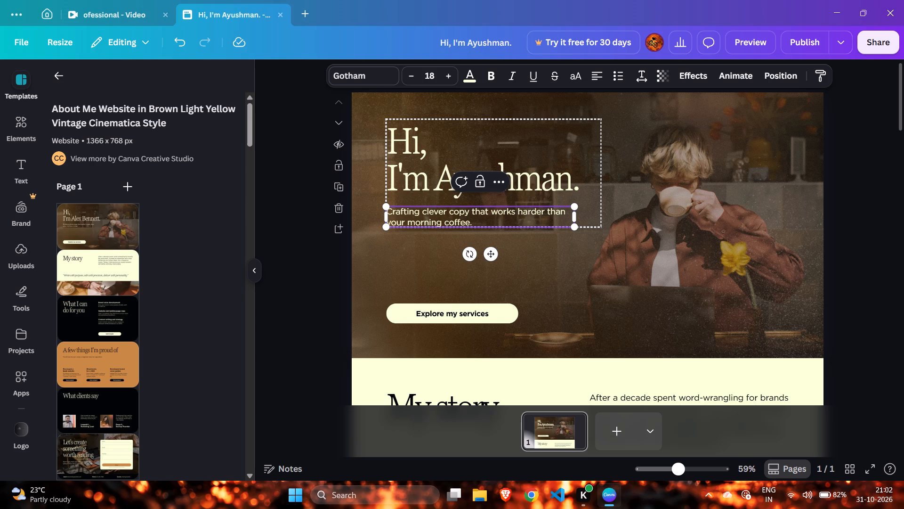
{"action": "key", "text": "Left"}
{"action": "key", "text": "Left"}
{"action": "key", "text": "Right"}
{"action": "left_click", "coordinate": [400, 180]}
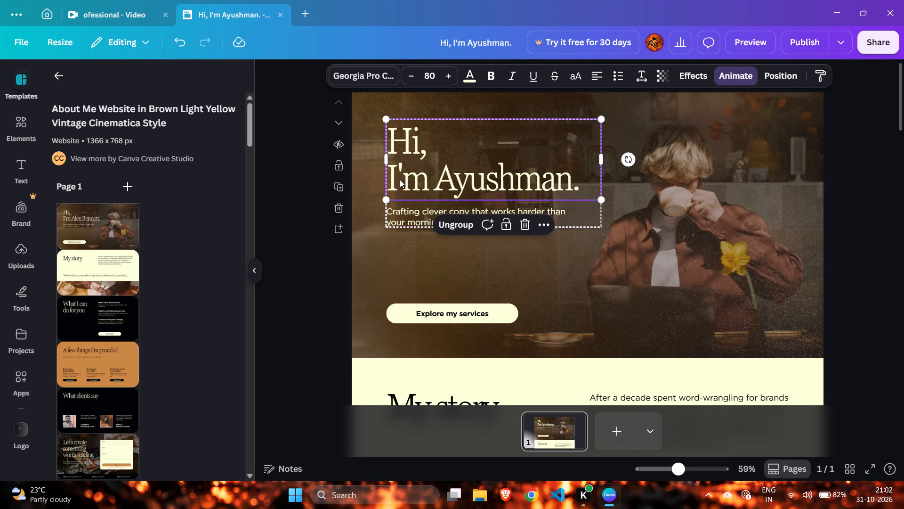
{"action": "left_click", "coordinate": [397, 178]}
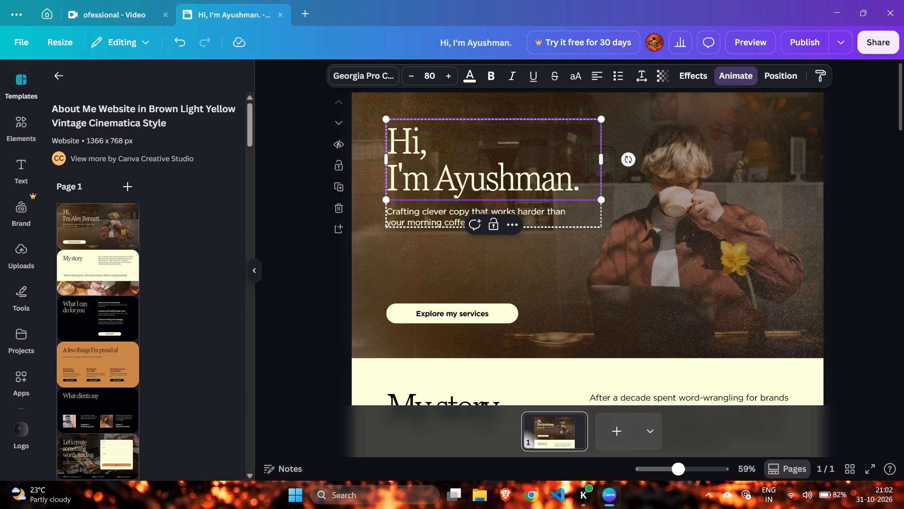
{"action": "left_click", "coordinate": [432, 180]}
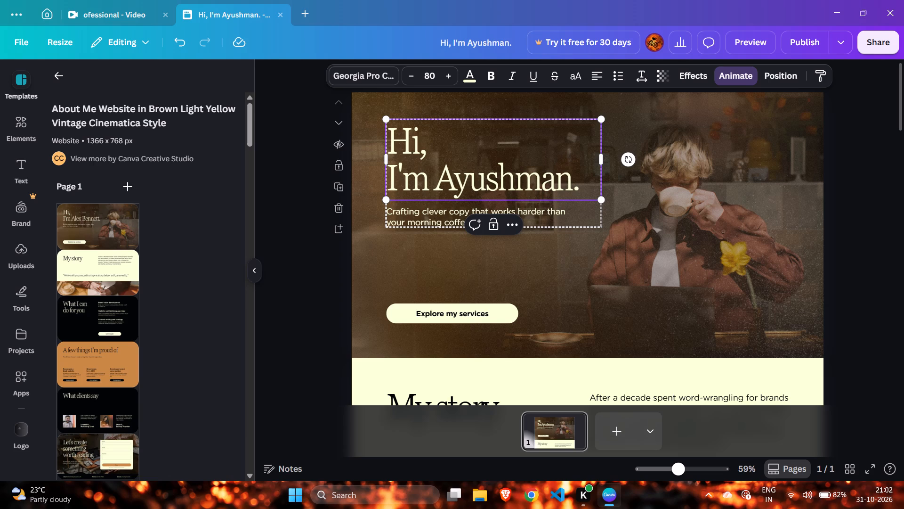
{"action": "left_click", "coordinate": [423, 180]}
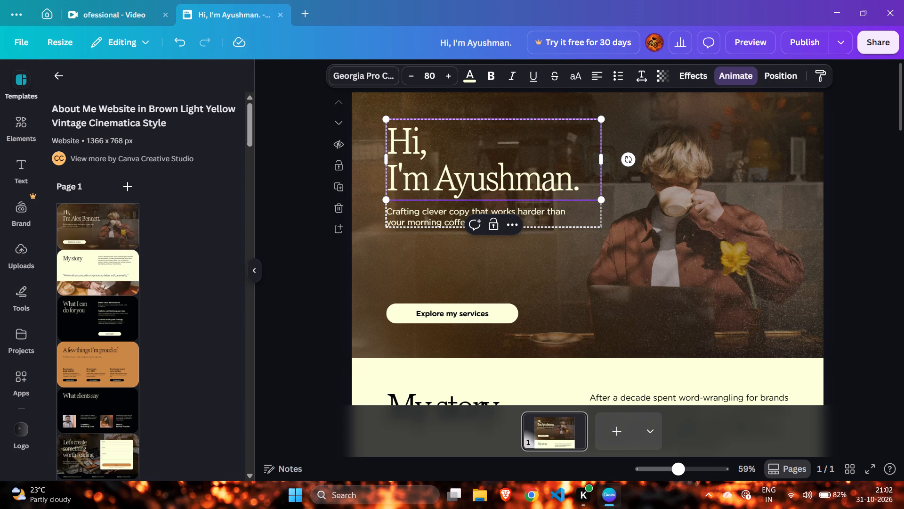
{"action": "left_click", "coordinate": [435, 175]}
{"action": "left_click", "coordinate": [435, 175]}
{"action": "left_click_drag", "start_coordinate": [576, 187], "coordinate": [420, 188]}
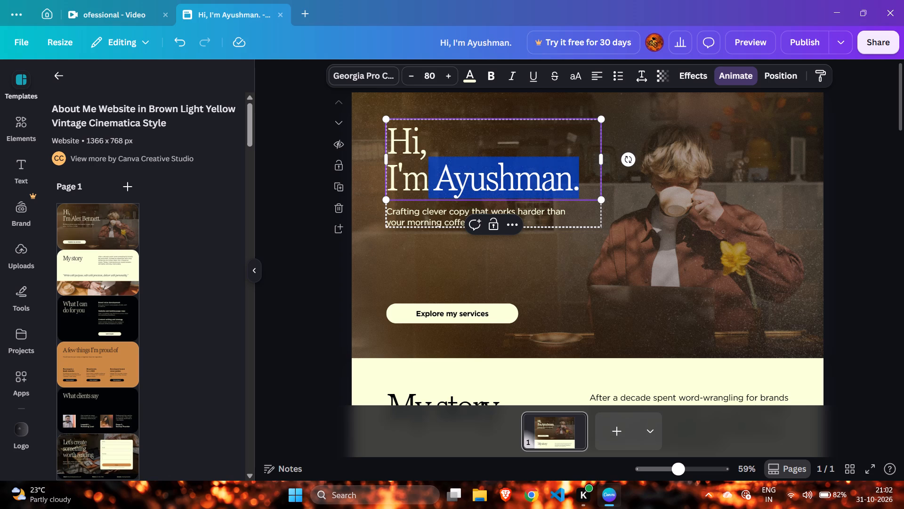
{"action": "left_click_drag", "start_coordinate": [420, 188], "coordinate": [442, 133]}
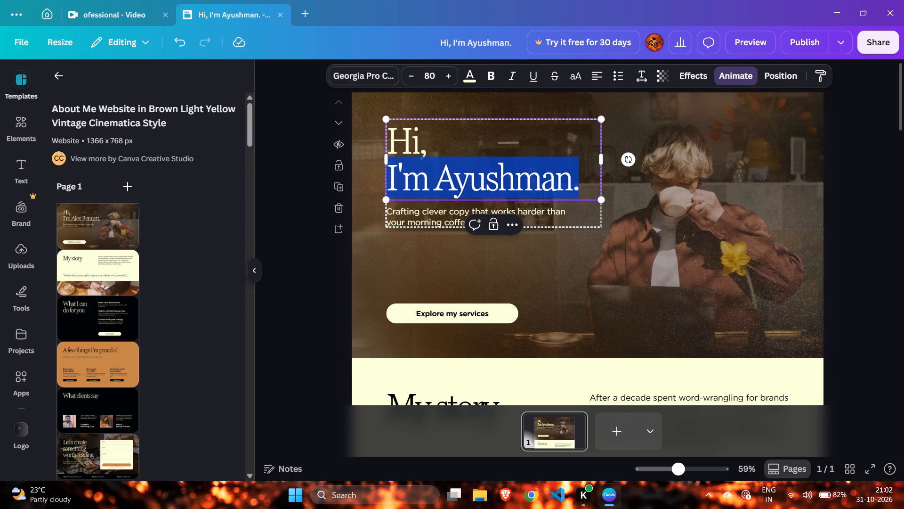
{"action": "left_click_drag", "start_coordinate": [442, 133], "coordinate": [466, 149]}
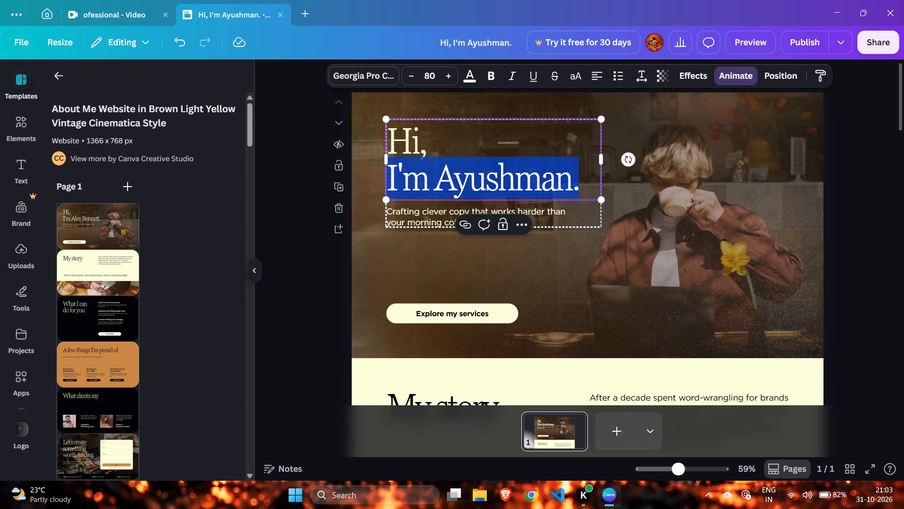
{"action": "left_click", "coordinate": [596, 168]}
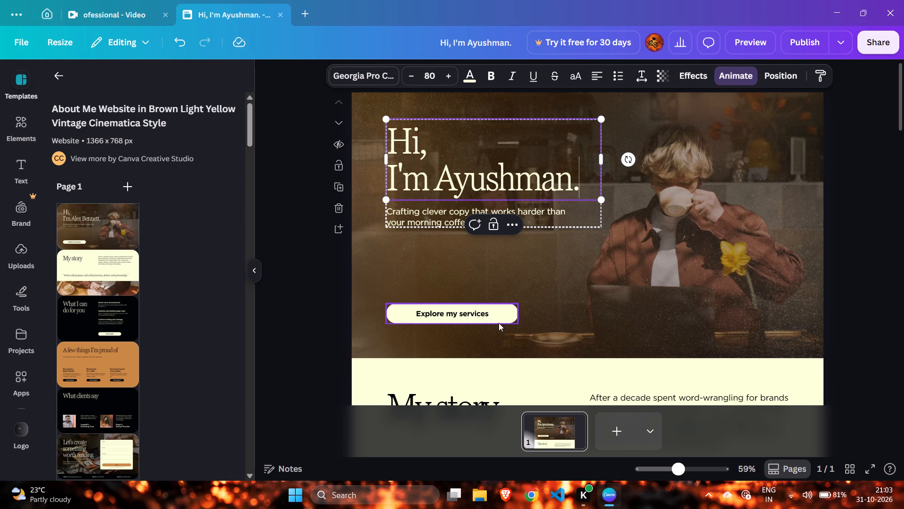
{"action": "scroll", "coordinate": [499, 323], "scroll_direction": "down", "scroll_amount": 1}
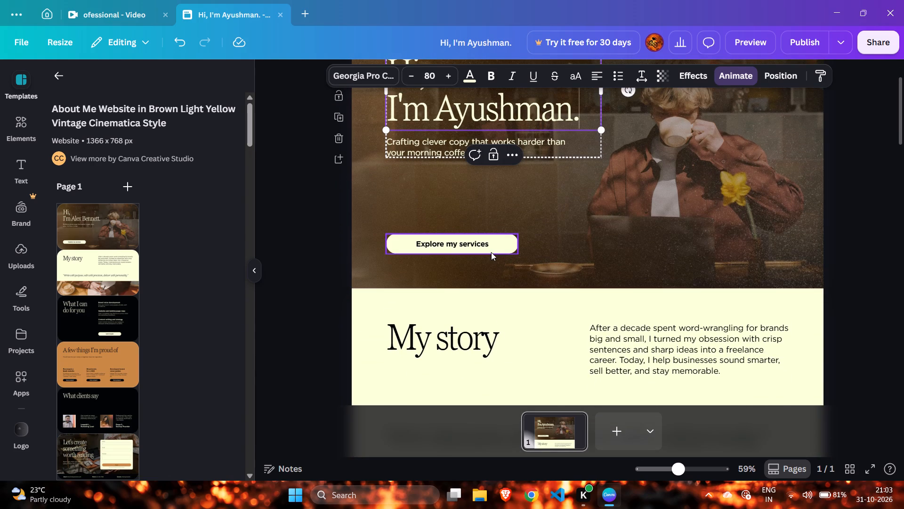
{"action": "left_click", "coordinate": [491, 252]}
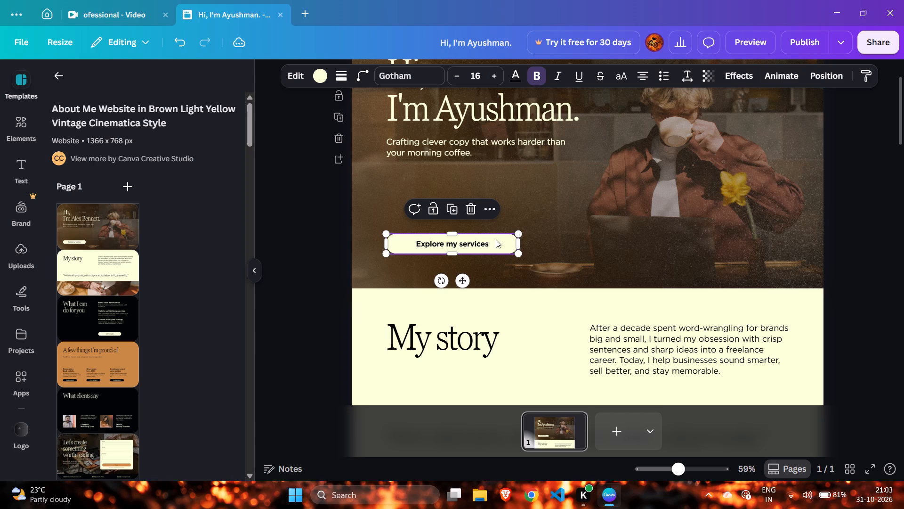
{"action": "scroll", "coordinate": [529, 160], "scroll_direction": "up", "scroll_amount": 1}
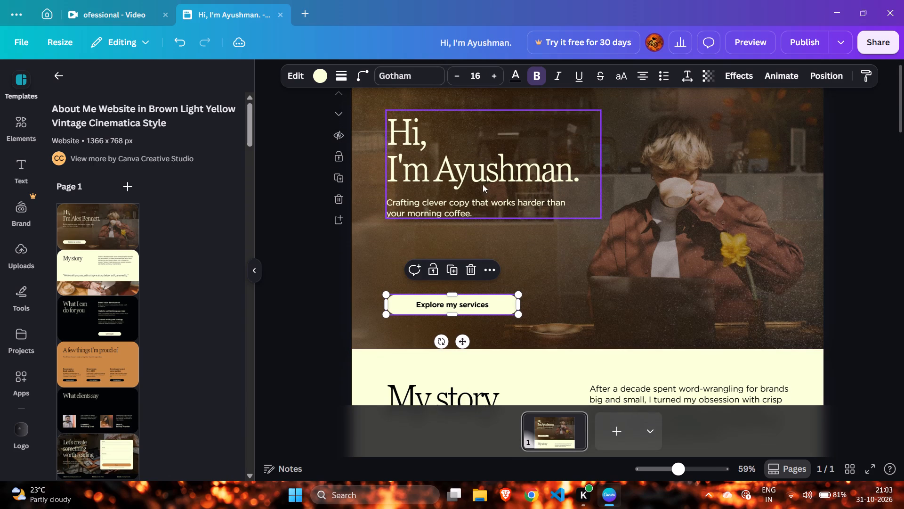
Delete the word "Crafting" from the start of the tagline beneath the banner heading.
{"action": "left_click", "coordinate": [482, 209]}
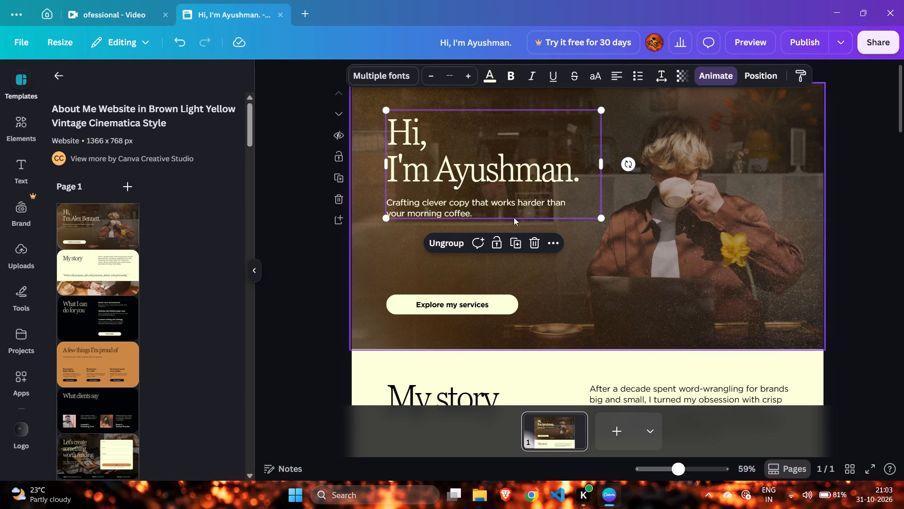
{"action": "left_click", "coordinate": [482, 214]}
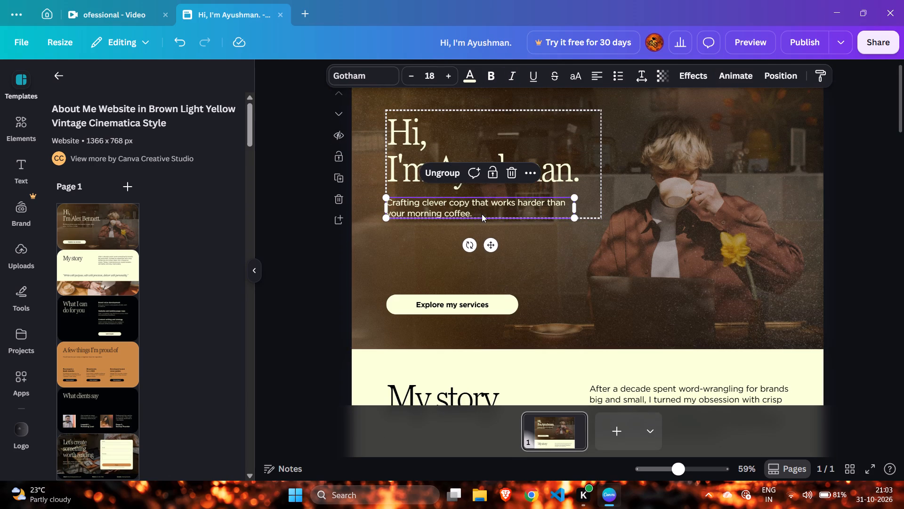
{"action": "left_click", "coordinate": [419, 203]}
{"action": "left_click", "coordinate": [419, 203]}
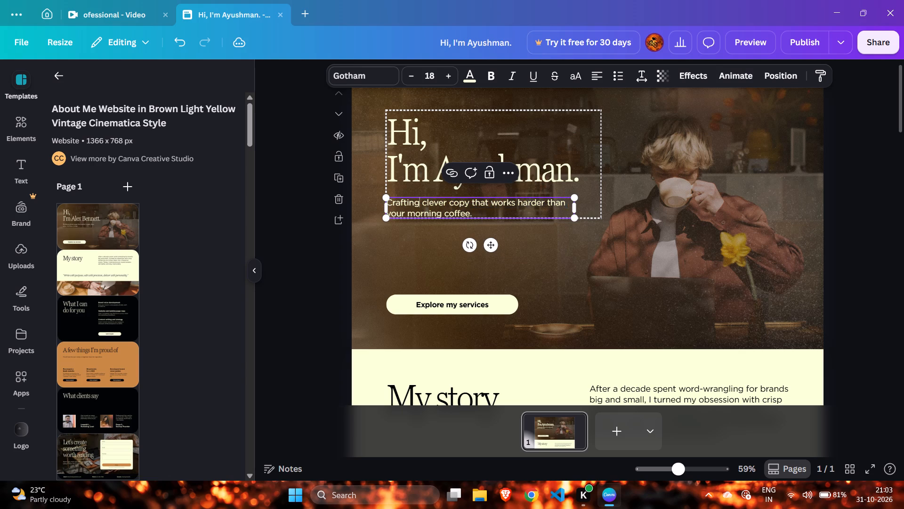
{"action": "key", "text": "BackSpace"}
{"action": "key", "text": "BackSpace"}
{"action": "key", "text": "BackSpace"}
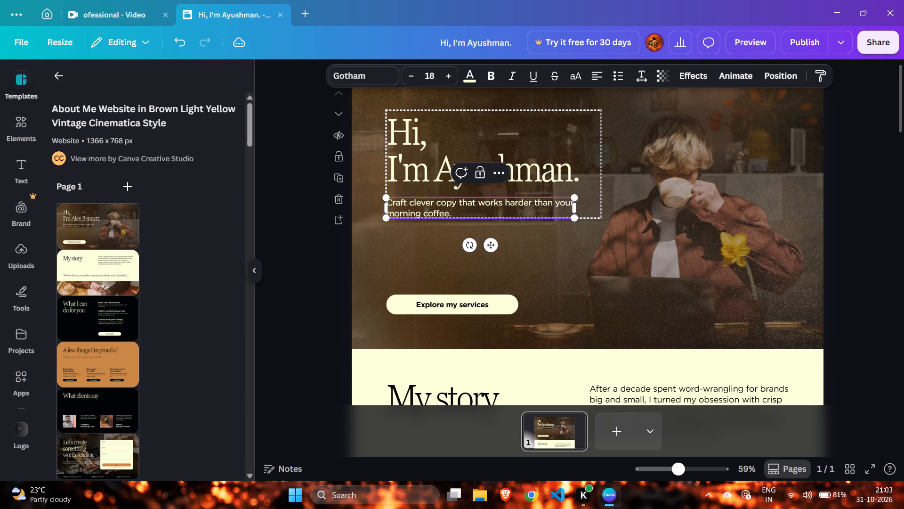
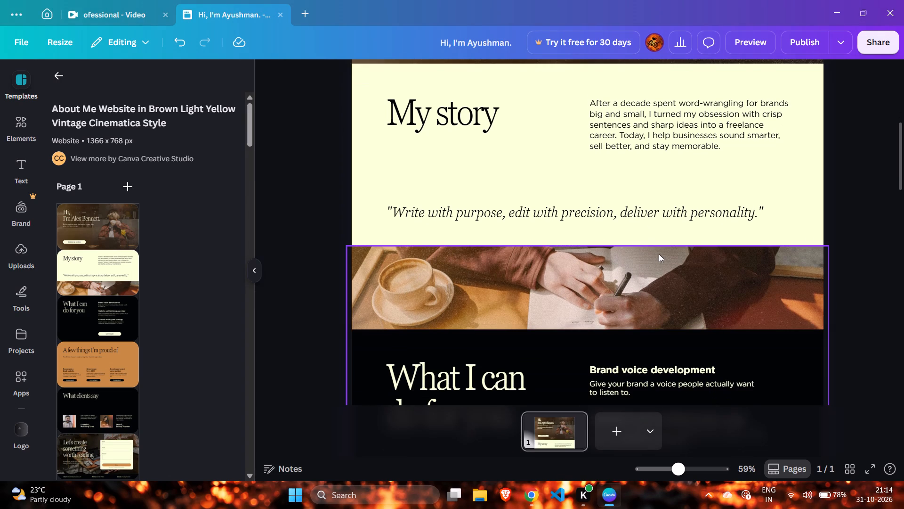
{"action": "scroll", "coordinate": [659, 254], "scroll_direction": "down", "scroll_amount": 4}
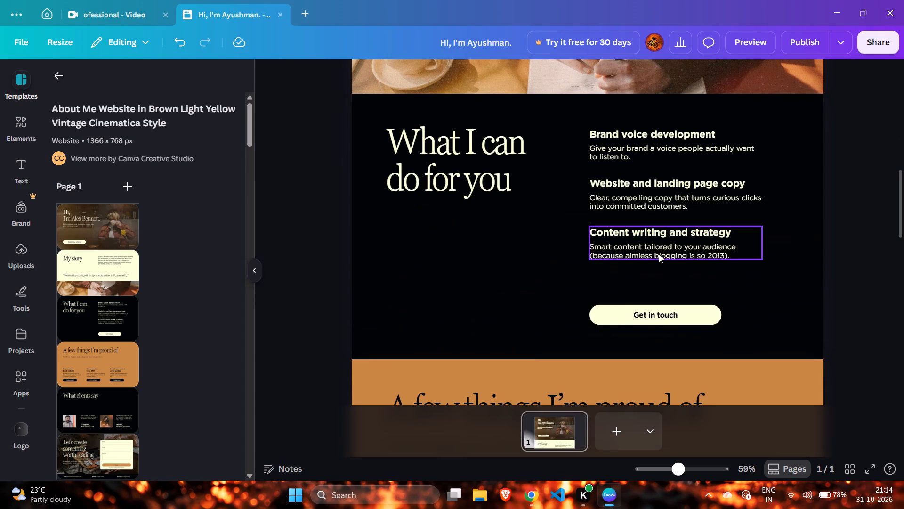
{"action": "scroll", "coordinate": [659, 254], "scroll_direction": "down", "scroll_amount": 4}
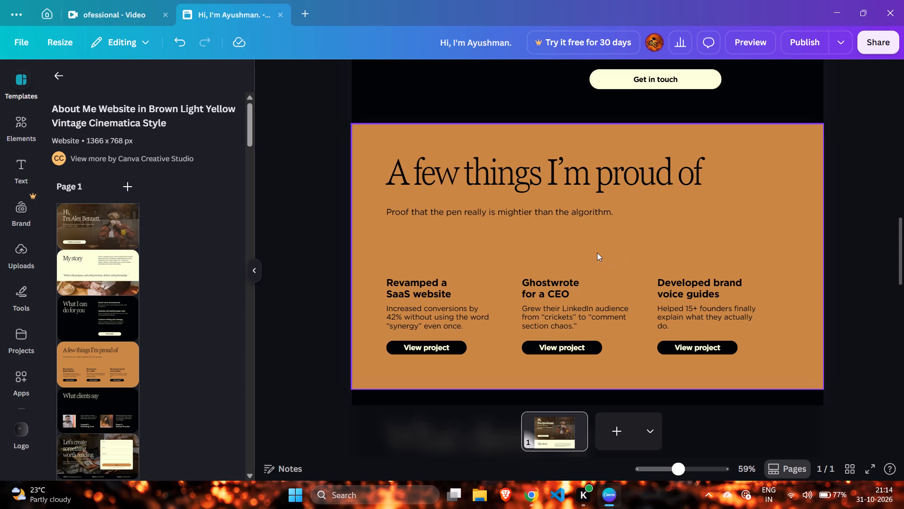
Open Quick Share on the computer for receiving a photo from the phone.
{"action": "left_click", "coordinate": [705, 493]}
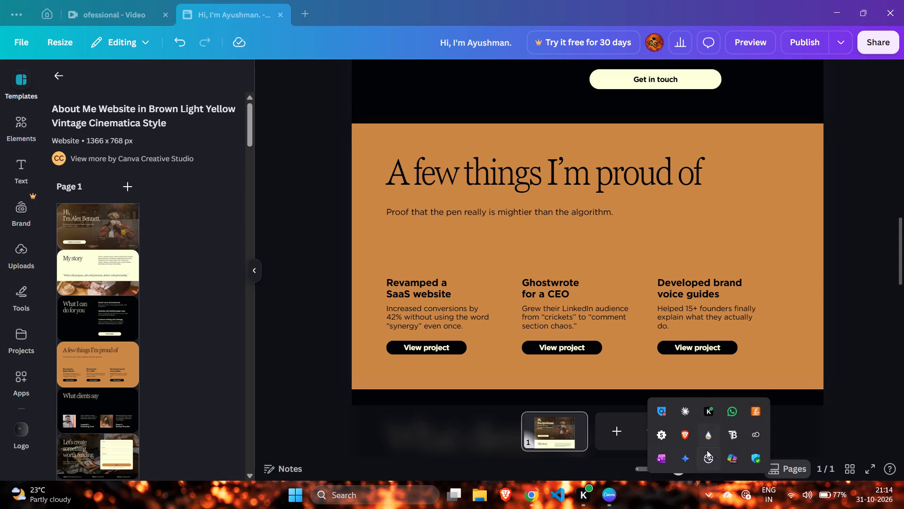
{"action": "double_click", "coordinate": [707, 461]}
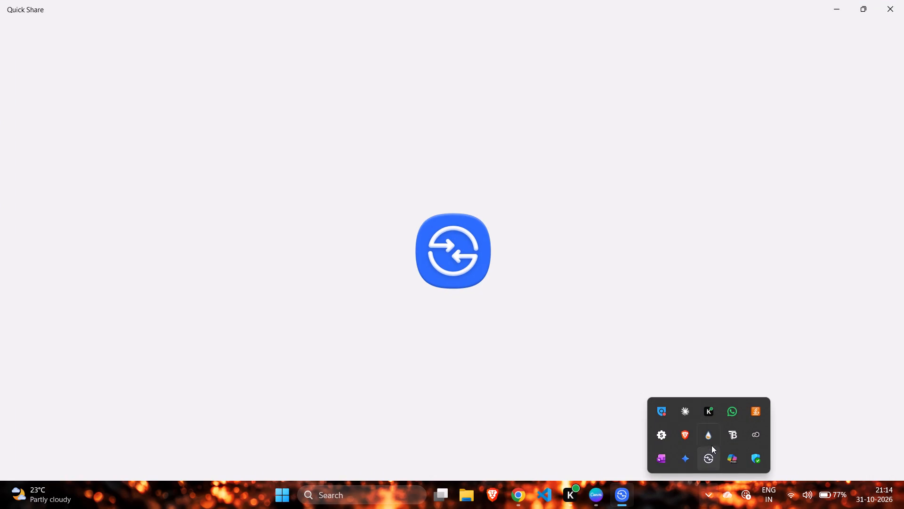
{"action": "left_click", "coordinate": [459, 164]}
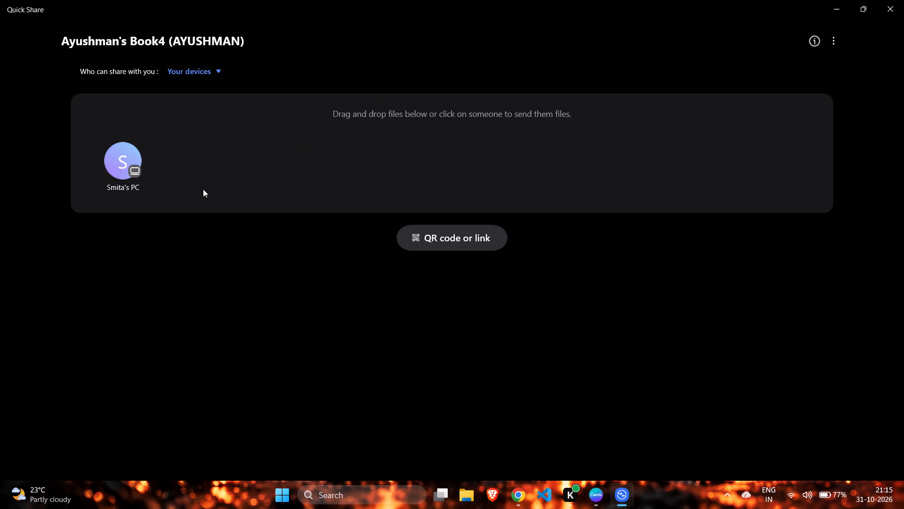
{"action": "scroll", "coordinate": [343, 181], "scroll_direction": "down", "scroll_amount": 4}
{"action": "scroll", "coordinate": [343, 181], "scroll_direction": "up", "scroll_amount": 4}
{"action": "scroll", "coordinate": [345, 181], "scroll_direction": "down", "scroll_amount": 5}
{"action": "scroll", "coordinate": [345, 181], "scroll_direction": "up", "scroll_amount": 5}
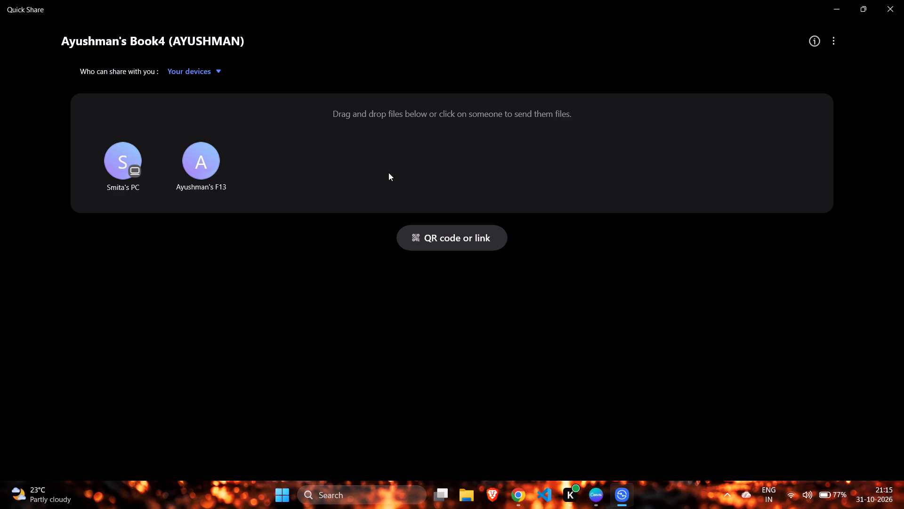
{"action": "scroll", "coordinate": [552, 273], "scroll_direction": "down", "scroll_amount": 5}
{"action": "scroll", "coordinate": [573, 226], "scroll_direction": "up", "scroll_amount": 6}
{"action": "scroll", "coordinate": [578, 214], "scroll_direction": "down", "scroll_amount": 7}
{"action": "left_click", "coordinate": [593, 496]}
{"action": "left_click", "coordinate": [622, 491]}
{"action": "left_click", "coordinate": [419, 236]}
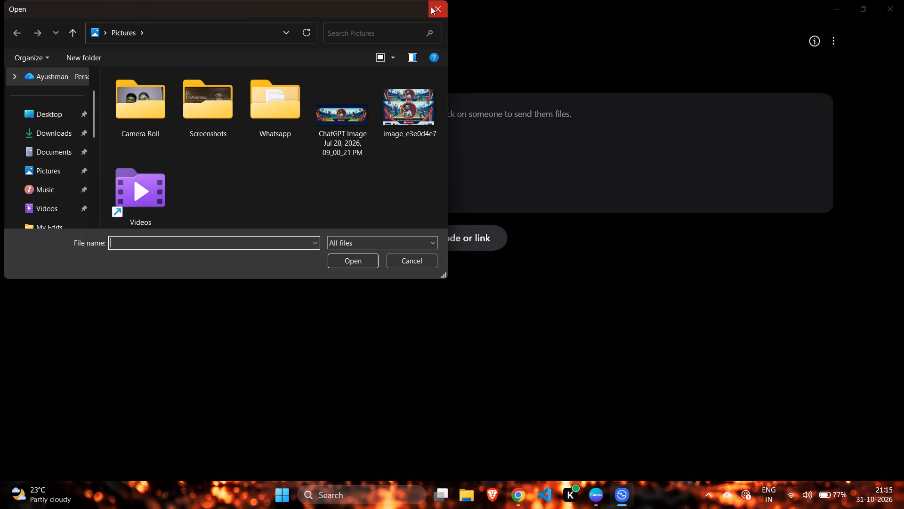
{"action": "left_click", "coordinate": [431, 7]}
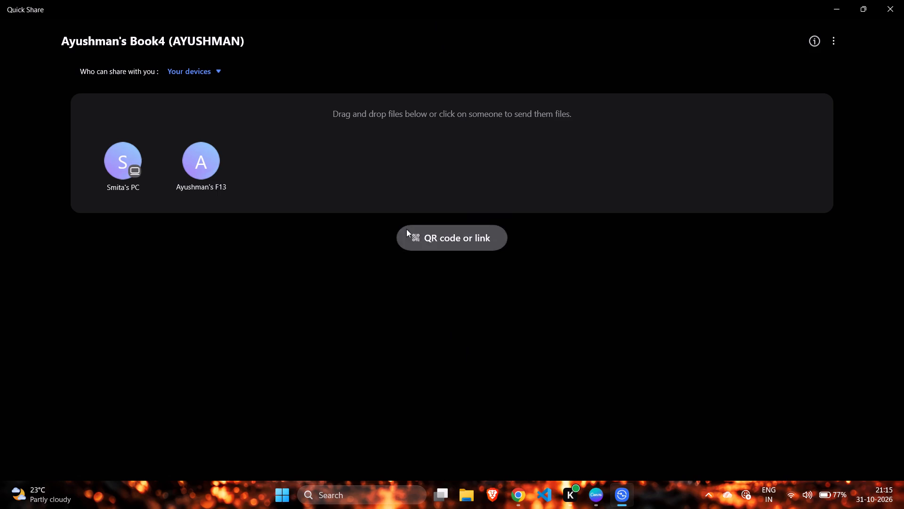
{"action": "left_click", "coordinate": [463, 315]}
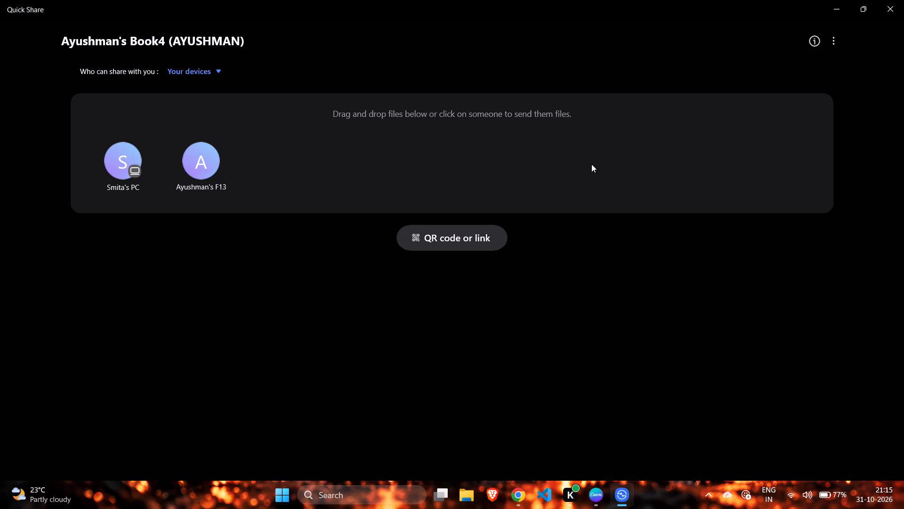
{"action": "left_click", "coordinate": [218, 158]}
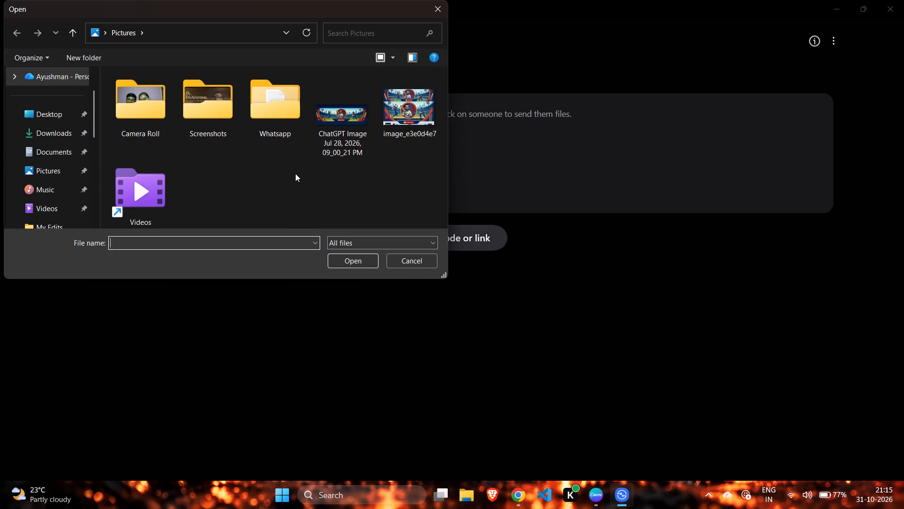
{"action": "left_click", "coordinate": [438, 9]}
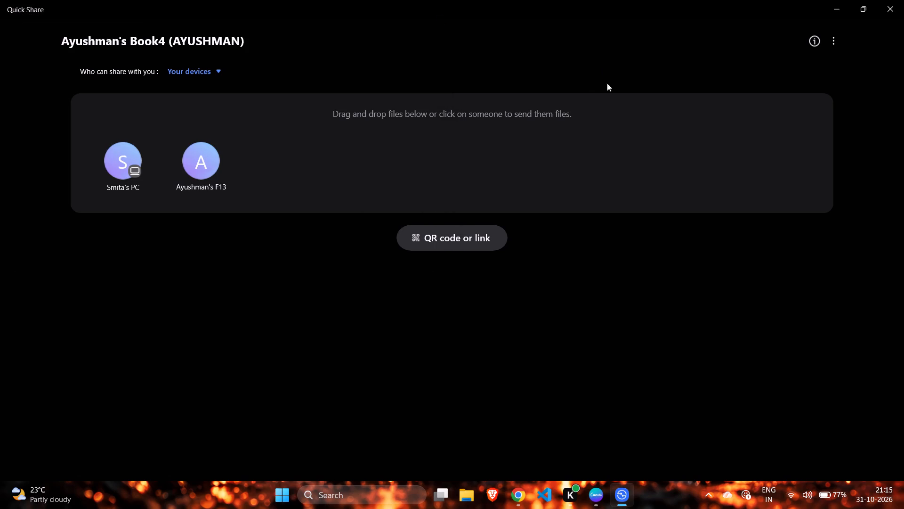
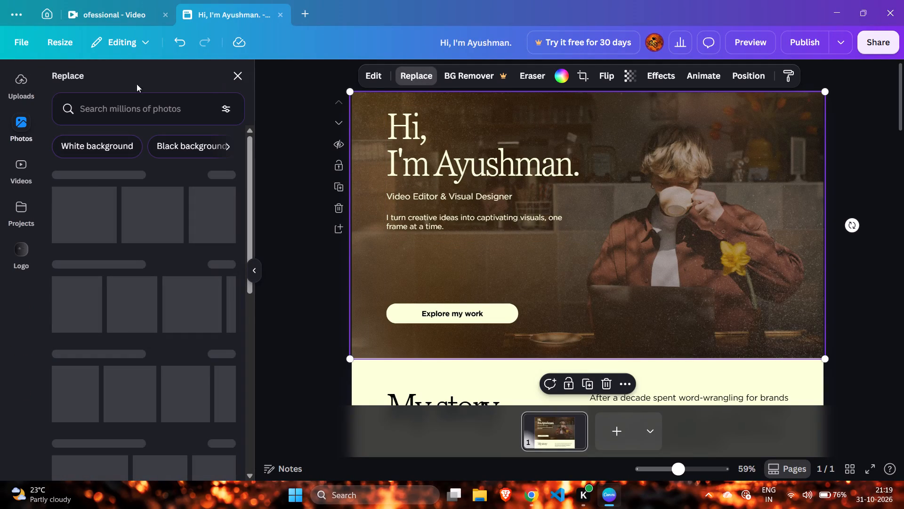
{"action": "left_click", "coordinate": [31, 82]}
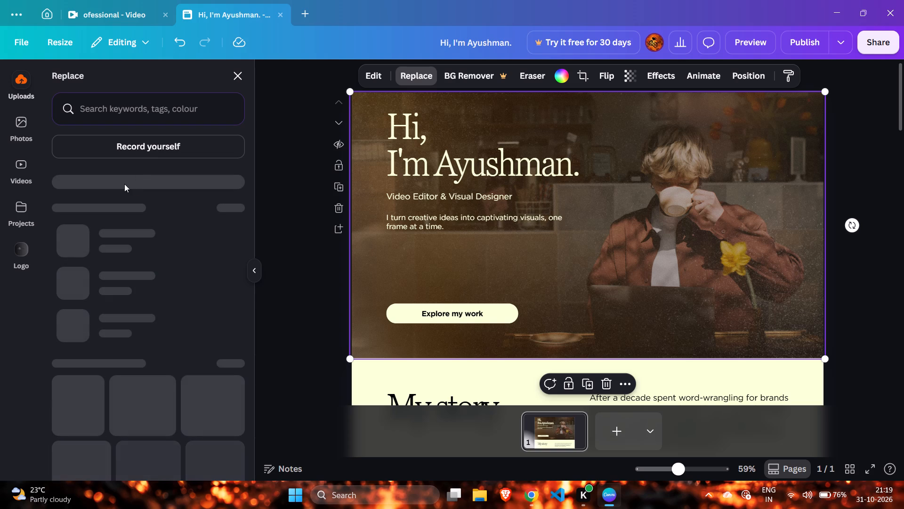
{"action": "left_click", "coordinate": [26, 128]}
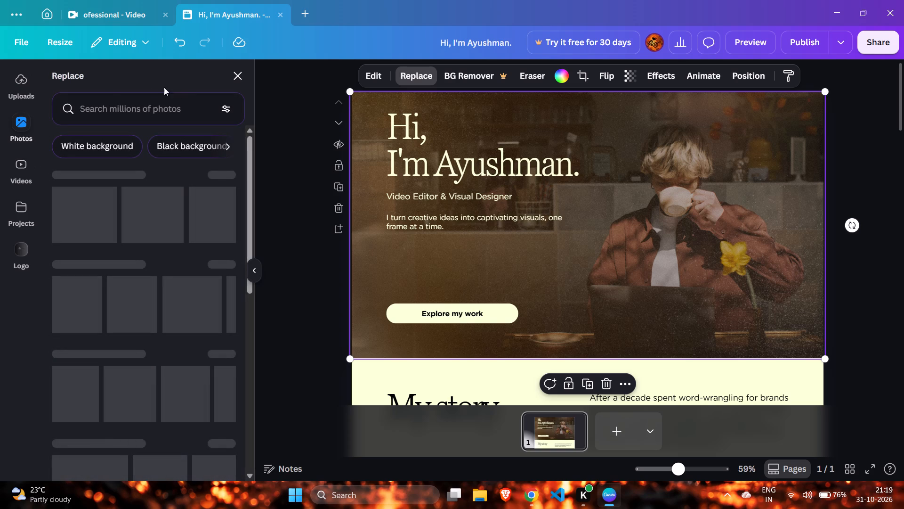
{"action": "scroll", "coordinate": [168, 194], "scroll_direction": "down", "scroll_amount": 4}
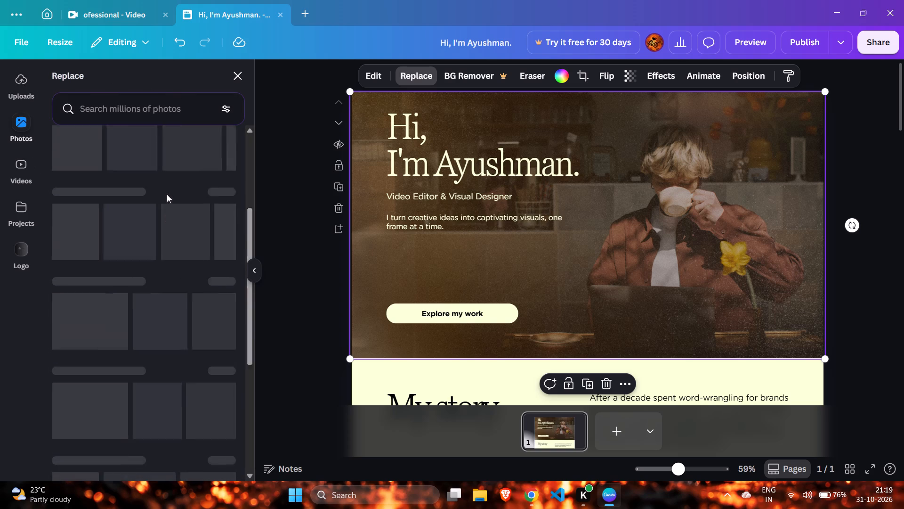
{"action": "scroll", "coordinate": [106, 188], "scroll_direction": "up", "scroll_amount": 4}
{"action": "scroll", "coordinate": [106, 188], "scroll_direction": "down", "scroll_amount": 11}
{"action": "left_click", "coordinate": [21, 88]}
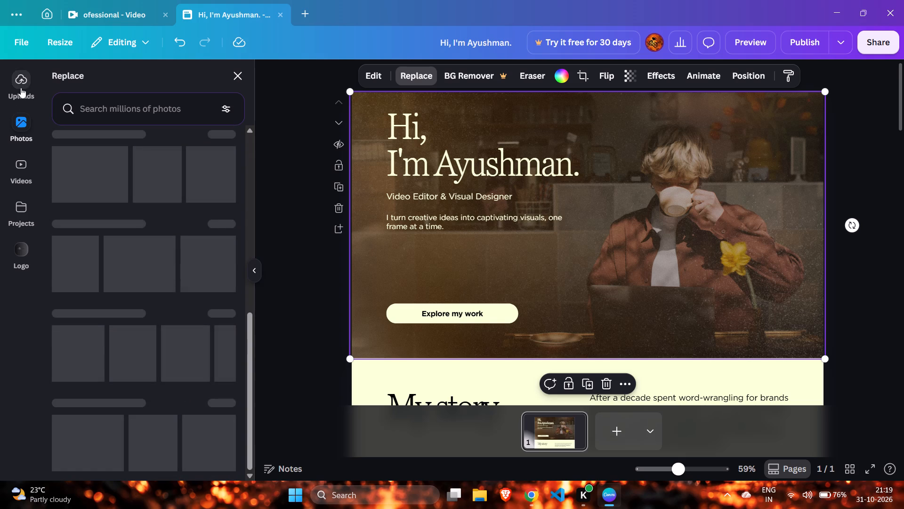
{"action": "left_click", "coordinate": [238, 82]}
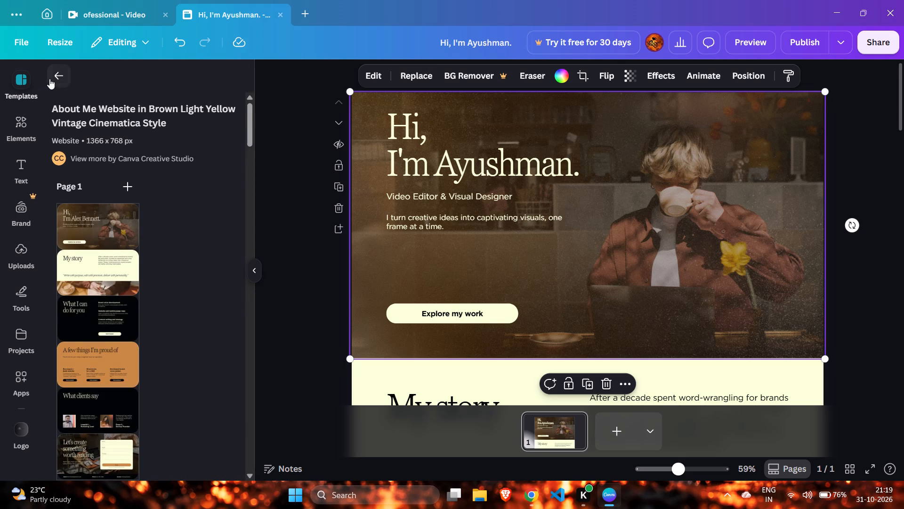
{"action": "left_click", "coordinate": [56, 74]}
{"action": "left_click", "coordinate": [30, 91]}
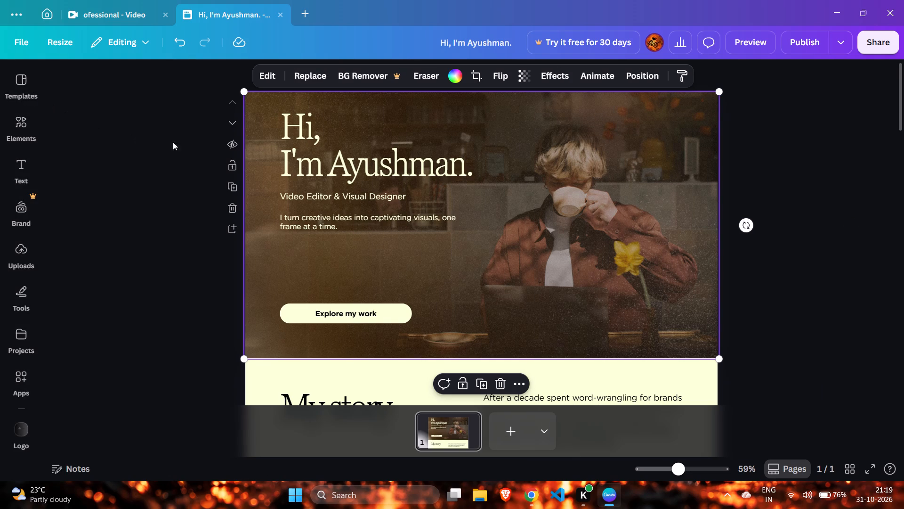
Start replacing the hero section's background image and upload the Cinematic Portfolio Introduction PNG from the Downloads folder.
{"action": "left_click", "coordinate": [391, 155]}
{"action": "left_click", "coordinate": [545, 152]}
{"action": "left_click", "coordinate": [316, 82]}
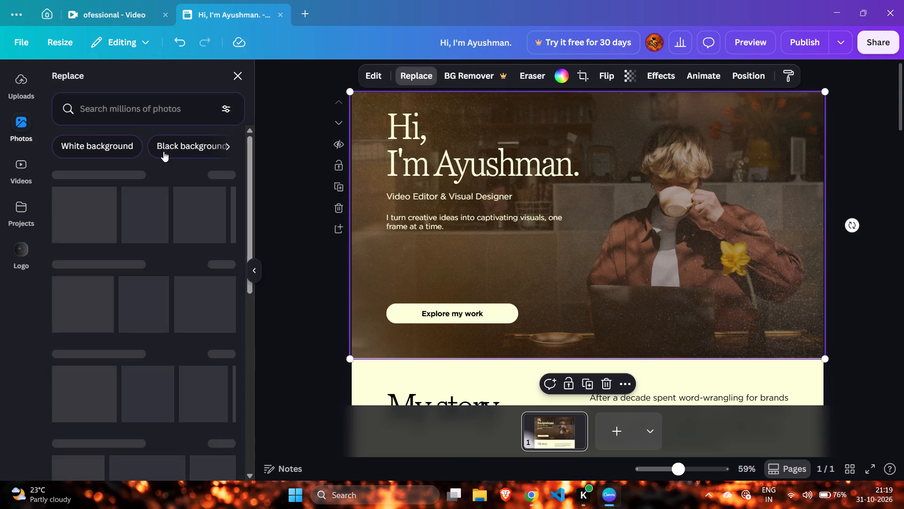
{"action": "left_click", "coordinate": [21, 89]}
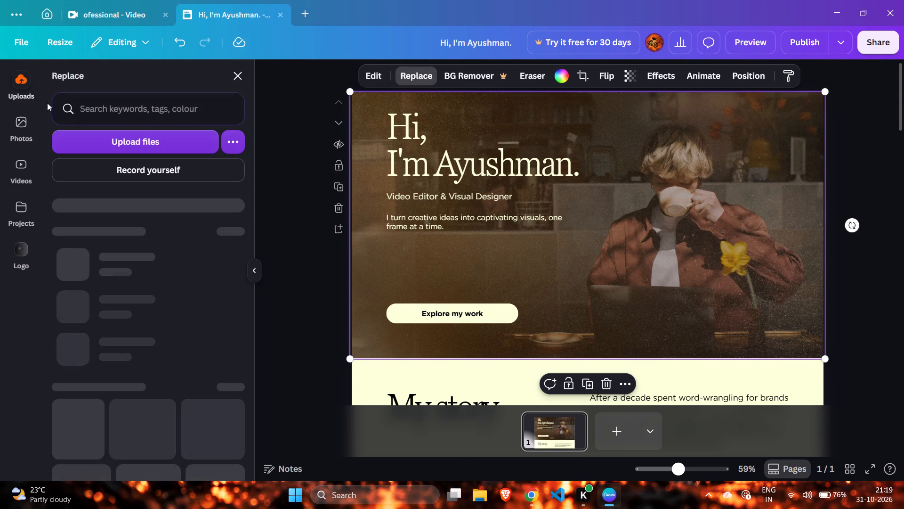
{"action": "left_click", "coordinate": [137, 140]}
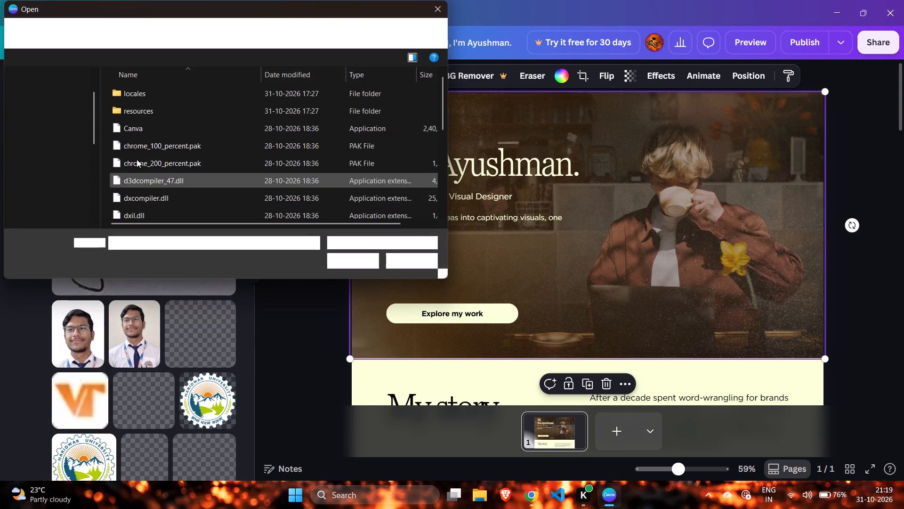
{"action": "left_click", "coordinate": [33, 129]}
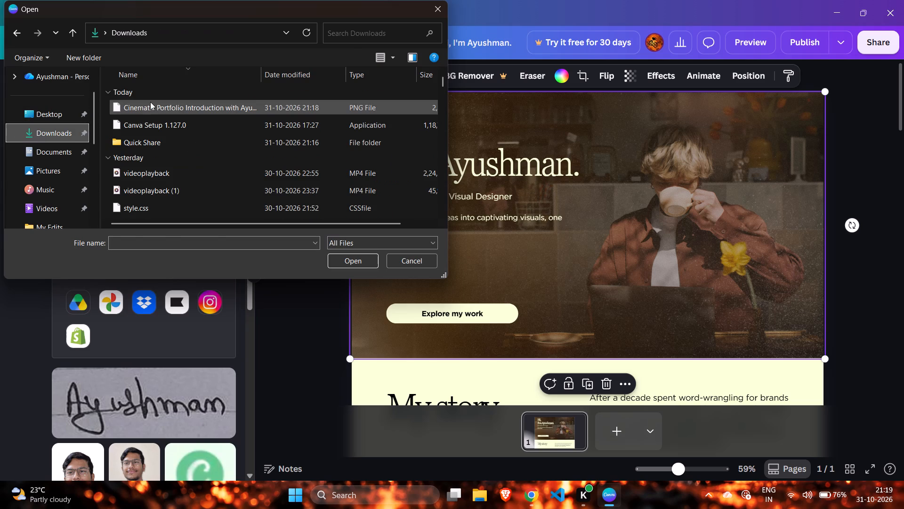
{"action": "left_click", "coordinate": [150, 102]}
{"action": "left_click", "coordinate": [347, 260]}
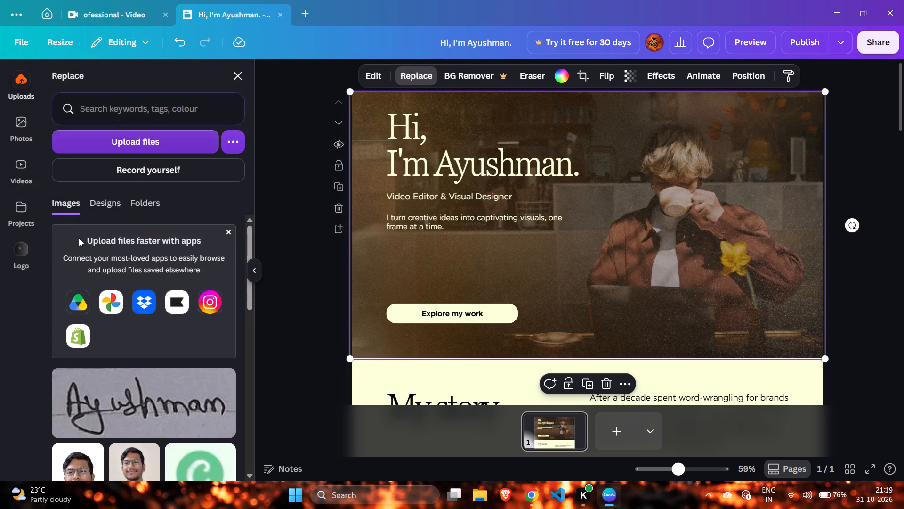
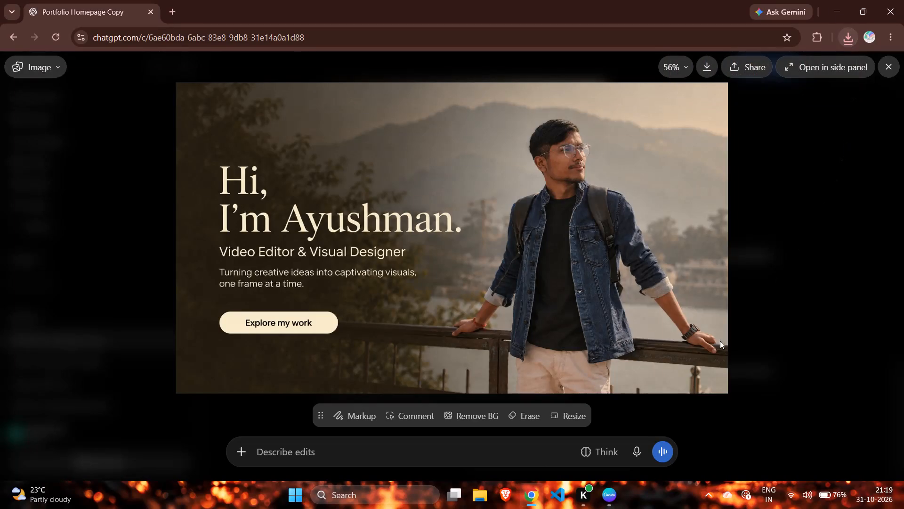
Switch to Canva and look over the hero, My story and What I can do for you sections.
{"action": "left_click", "coordinate": [608, 493]}
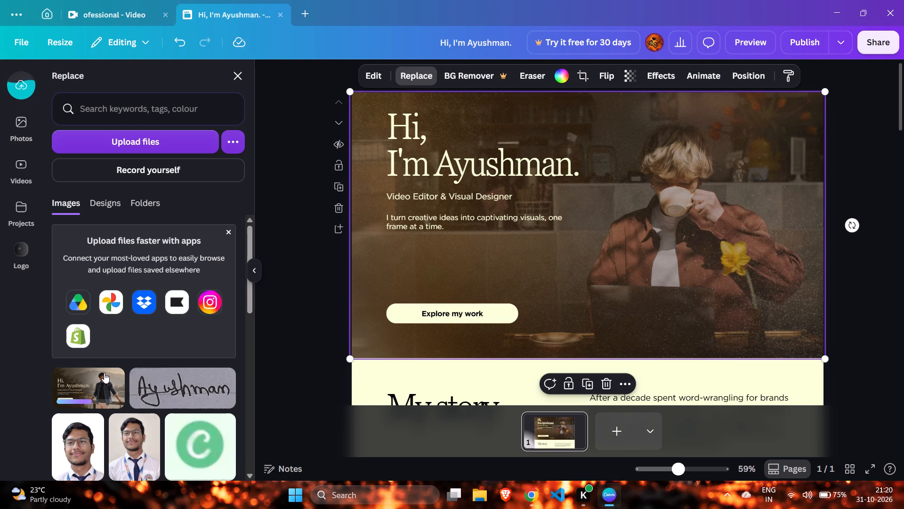
{"action": "scroll", "coordinate": [460, 314], "scroll_direction": "down", "scroll_amount": 4}
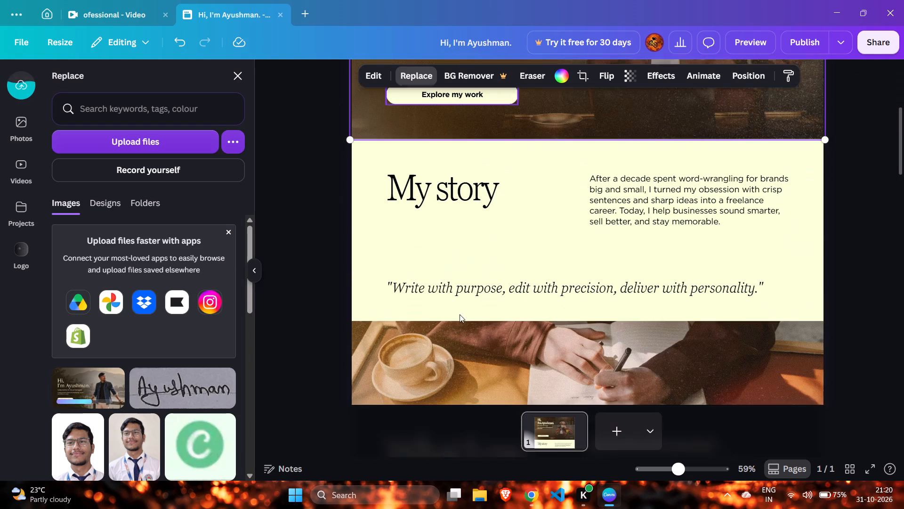
{"action": "scroll", "coordinate": [460, 314], "scroll_direction": "up", "scroll_amount": 2}
{"action": "scroll", "coordinate": [460, 314], "scroll_direction": "down", "scroll_amount": 5}
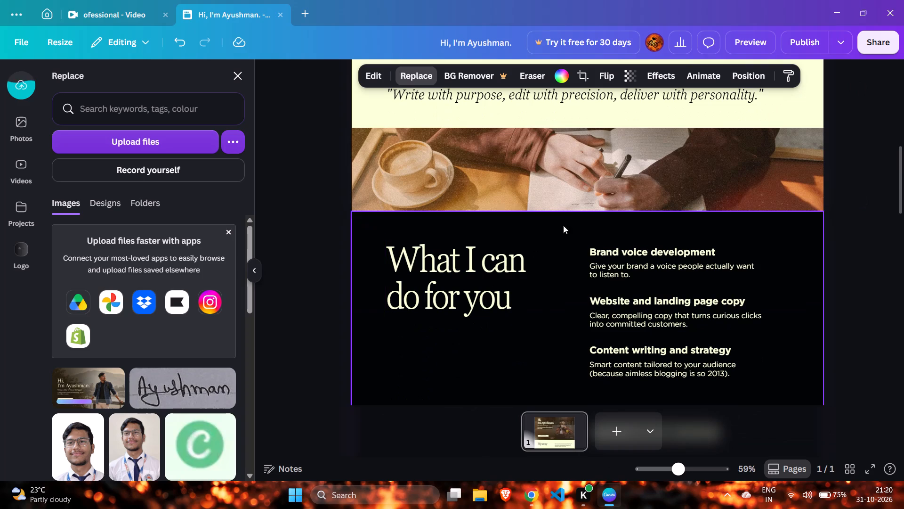
{"action": "left_click", "coordinate": [607, 181]}
{"action": "scroll", "coordinate": [589, 255], "scroll_direction": "up", "scroll_amount": 3}
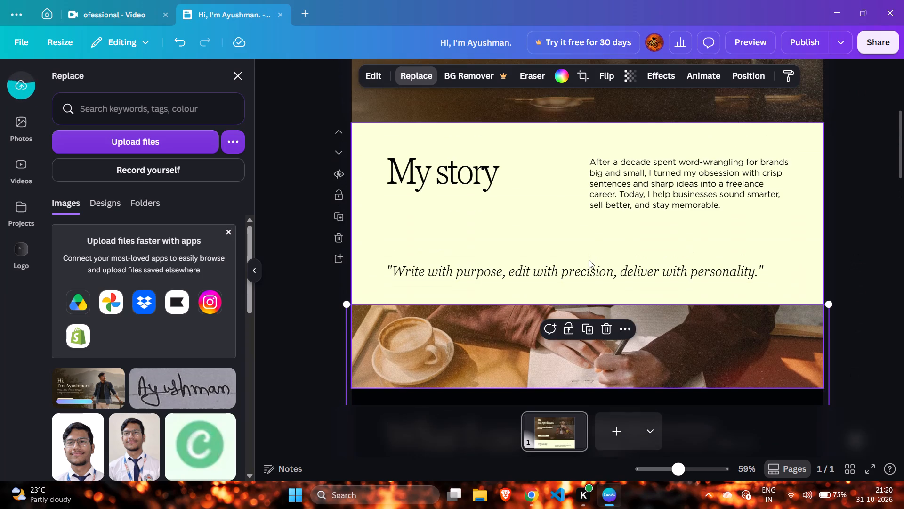
{"action": "scroll", "coordinate": [589, 260], "scroll_direction": "down", "scroll_amount": 2}
{"action": "scroll", "coordinate": [589, 260], "scroll_direction": "up", "scroll_amount": 2}
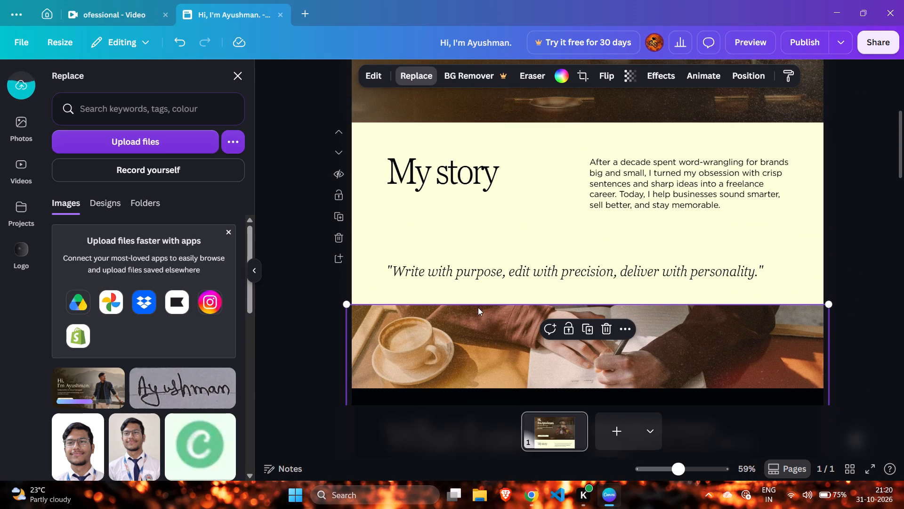
{"action": "left_click", "coordinate": [301, 343]}
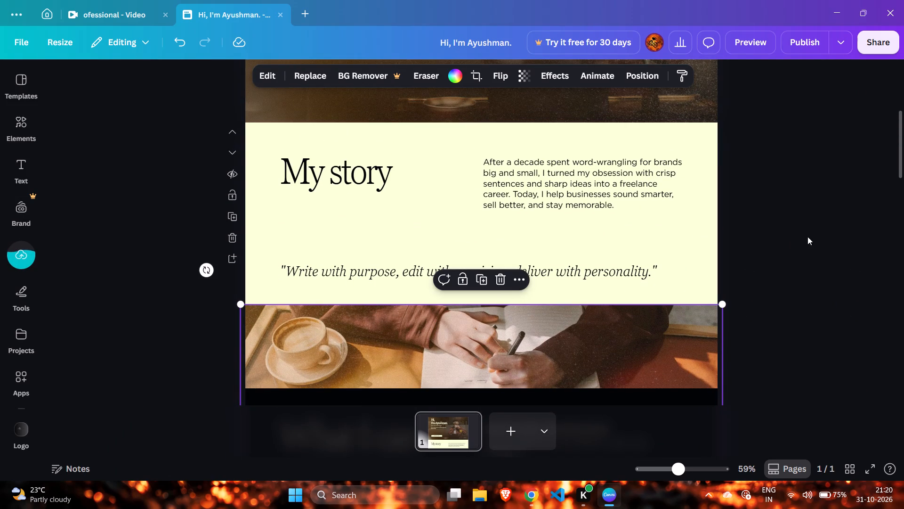
{"action": "left_click", "coordinate": [875, 222]}
{"action": "scroll", "coordinate": [372, 265], "scroll_direction": "up", "scroll_amount": 1}
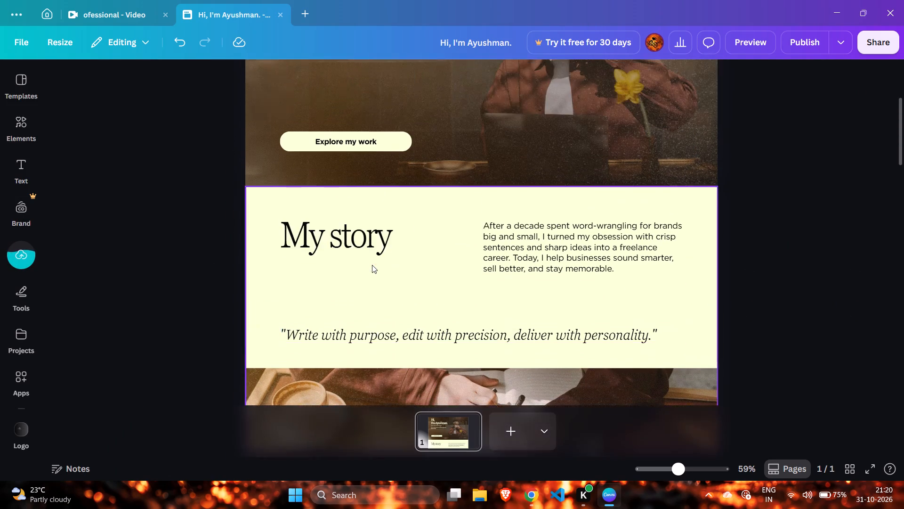
{"action": "scroll", "coordinate": [372, 265], "scroll_direction": "up", "scroll_amount": 1}
{"action": "scroll", "coordinate": [372, 265], "scroll_direction": "down", "scroll_amount": 7}
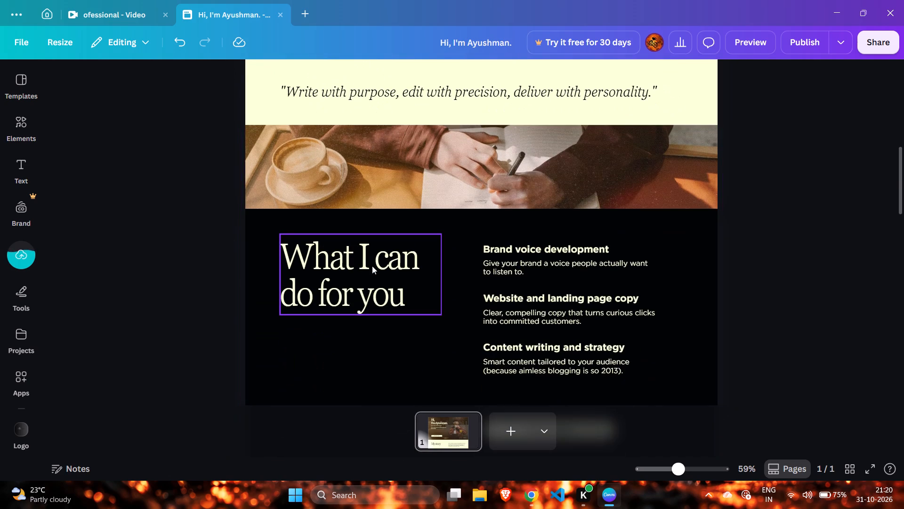
{"action": "scroll", "coordinate": [372, 266], "scroll_direction": "up", "scroll_amount": 2}
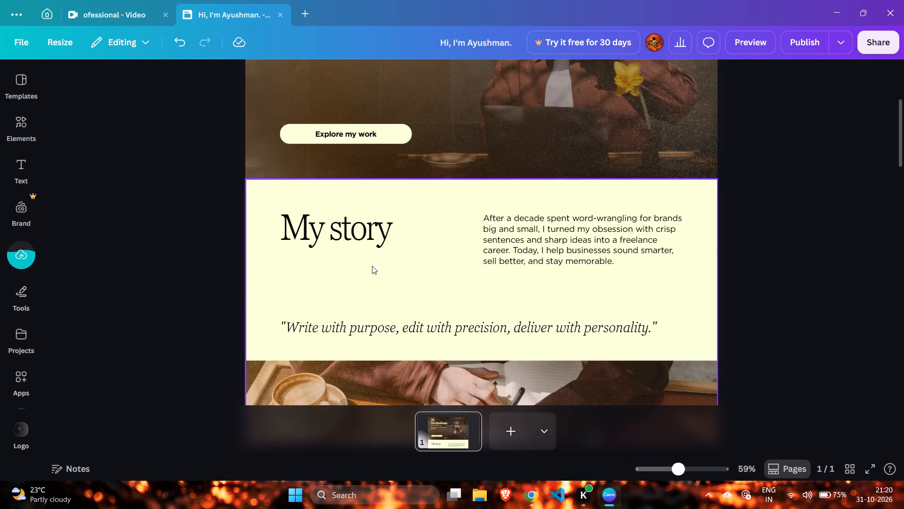
{"action": "scroll", "coordinate": [372, 266], "scroll_direction": "up", "scroll_amount": 4}
{"action": "left_click", "coordinate": [178, 233]}
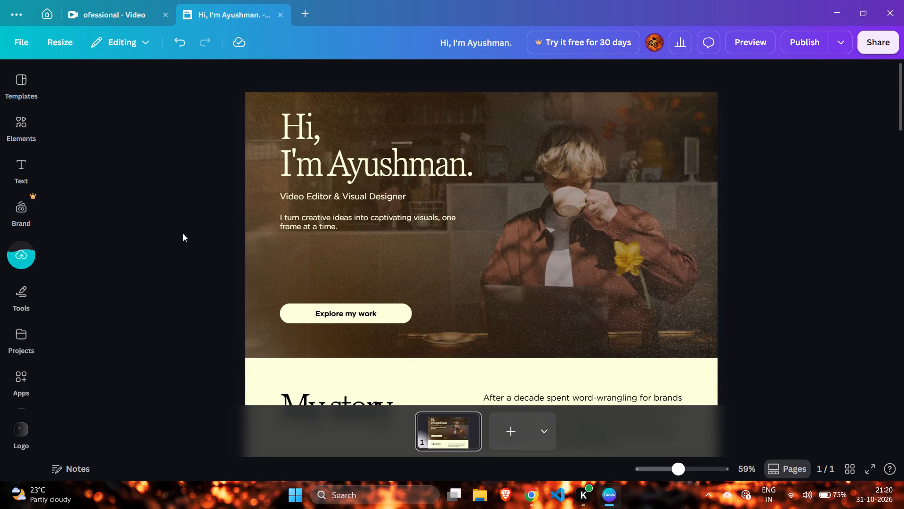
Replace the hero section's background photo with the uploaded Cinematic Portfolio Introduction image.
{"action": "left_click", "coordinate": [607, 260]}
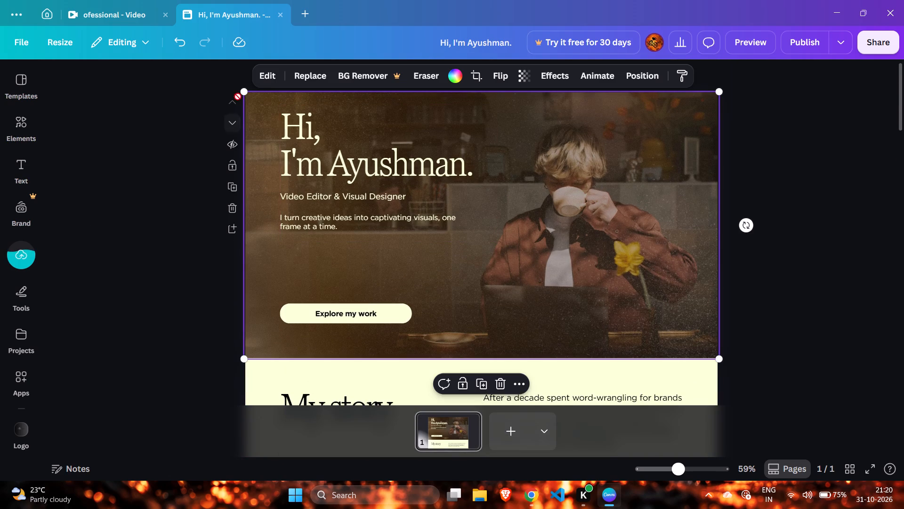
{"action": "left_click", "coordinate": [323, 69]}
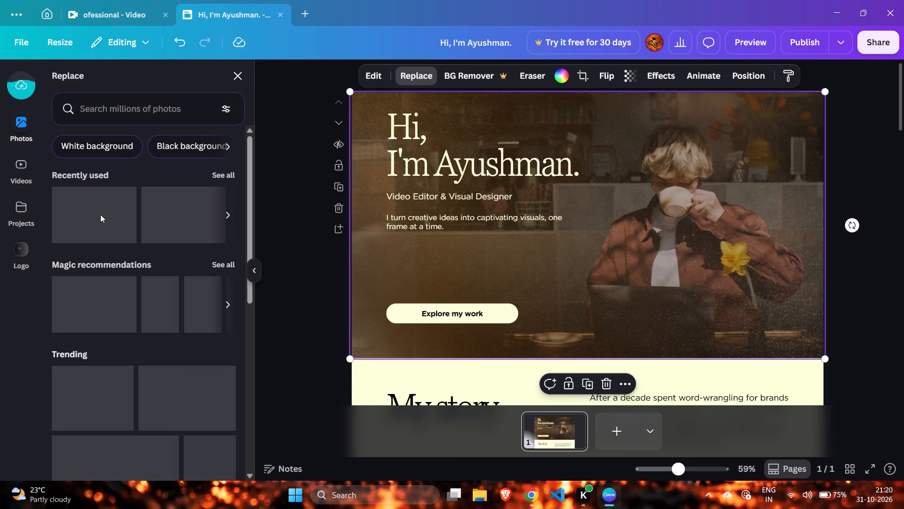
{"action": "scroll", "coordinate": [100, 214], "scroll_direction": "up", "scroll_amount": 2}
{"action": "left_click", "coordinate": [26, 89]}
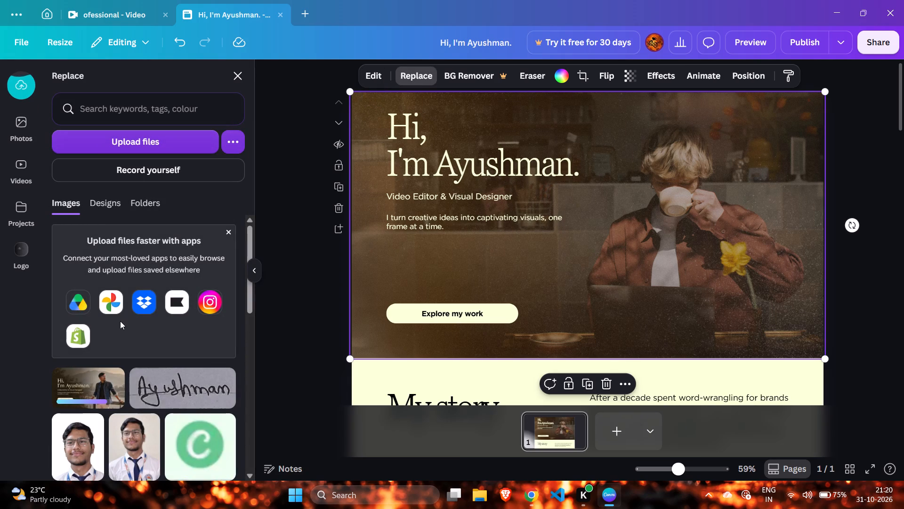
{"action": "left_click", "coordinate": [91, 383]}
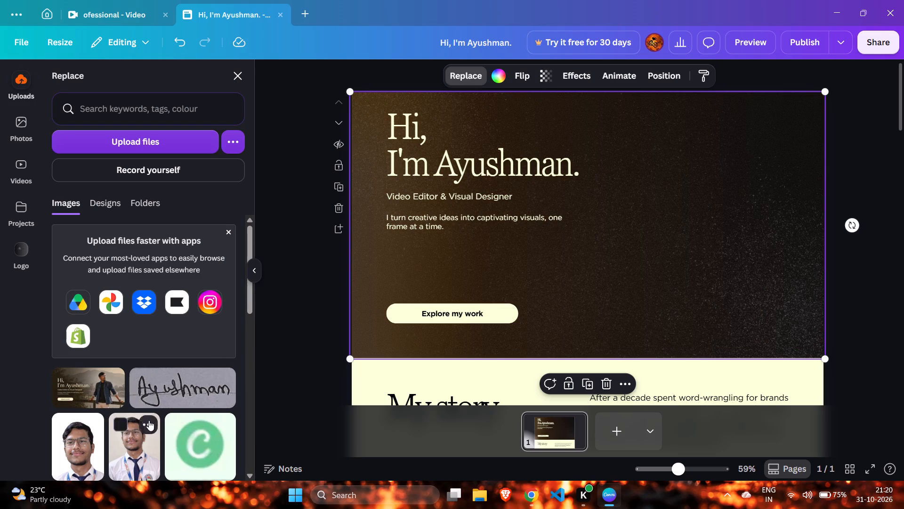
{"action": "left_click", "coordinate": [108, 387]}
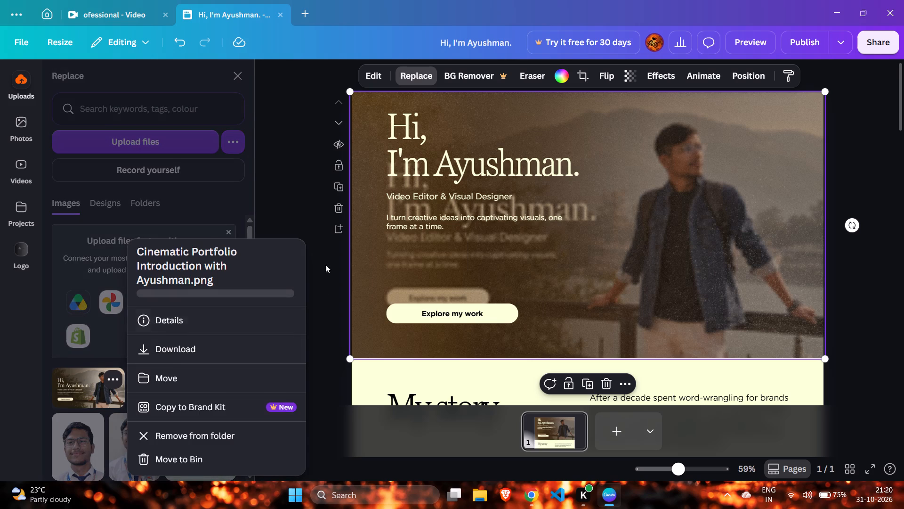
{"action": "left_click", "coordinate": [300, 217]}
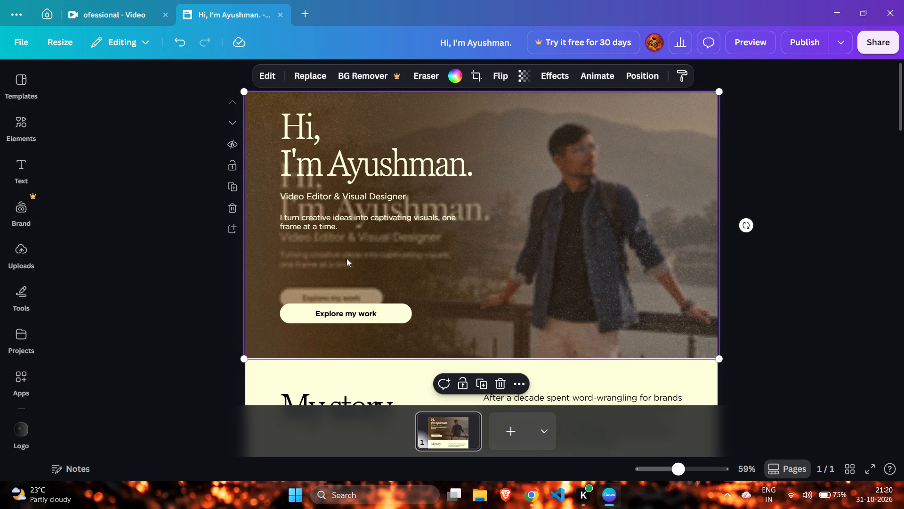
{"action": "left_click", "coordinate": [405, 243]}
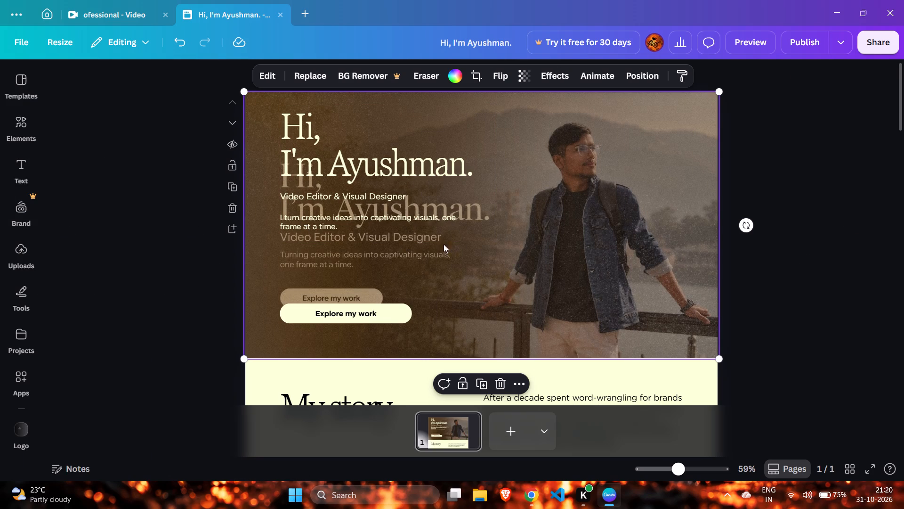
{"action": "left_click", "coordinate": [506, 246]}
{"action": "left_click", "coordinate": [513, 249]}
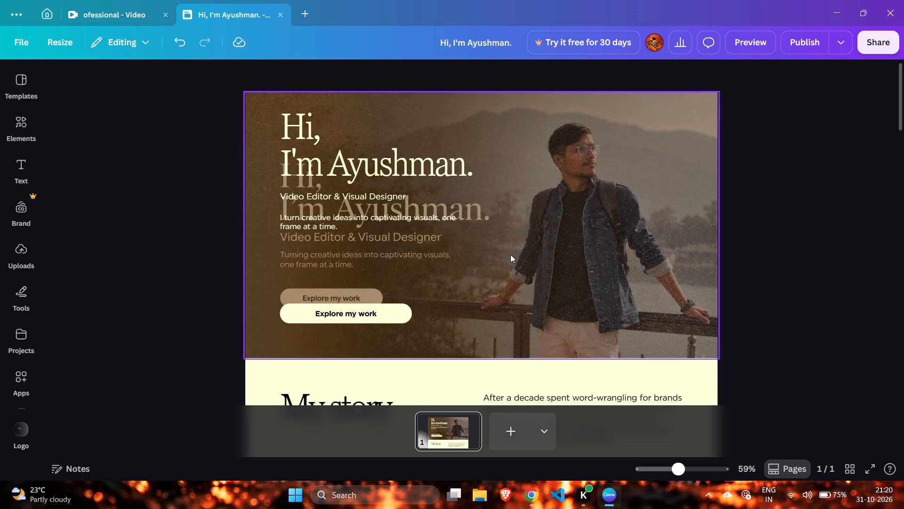
Delete the template's heading text group and its separate Explore my work button from the hero section.
{"action": "left_click", "coordinate": [325, 153]}
{"action": "left_click_drag", "start_coordinate": [326, 155], "coordinate": [339, 181]}
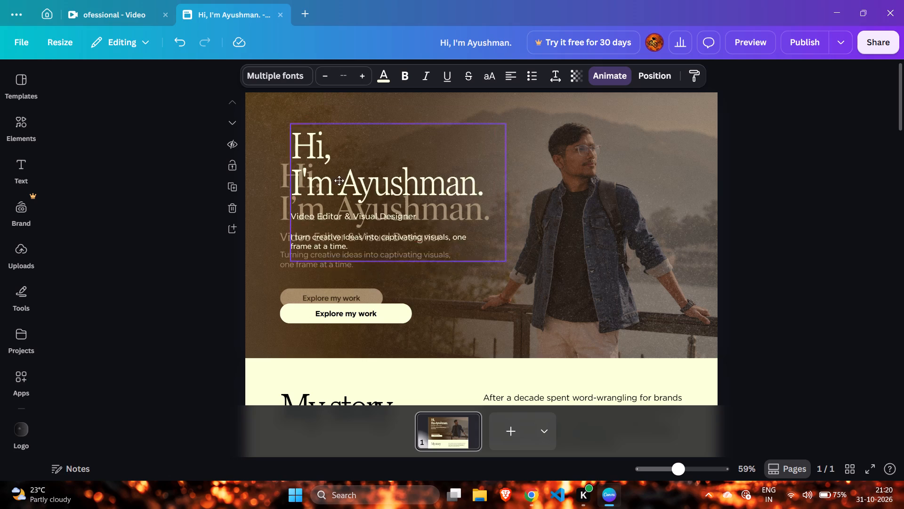
{"action": "left_click_drag", "start_coordinate": [339, 181], "coordinate": [374, 183]}
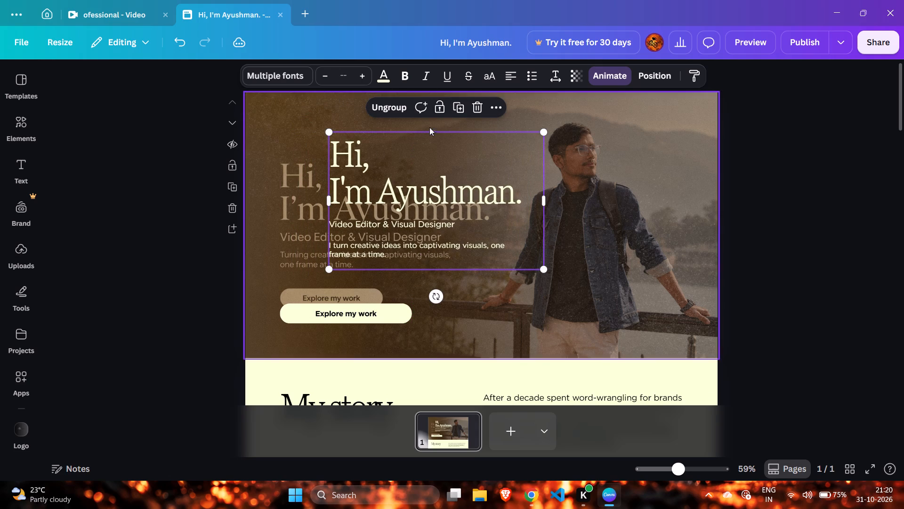
{"action": "left_click", "coordinate": [478, 107]}
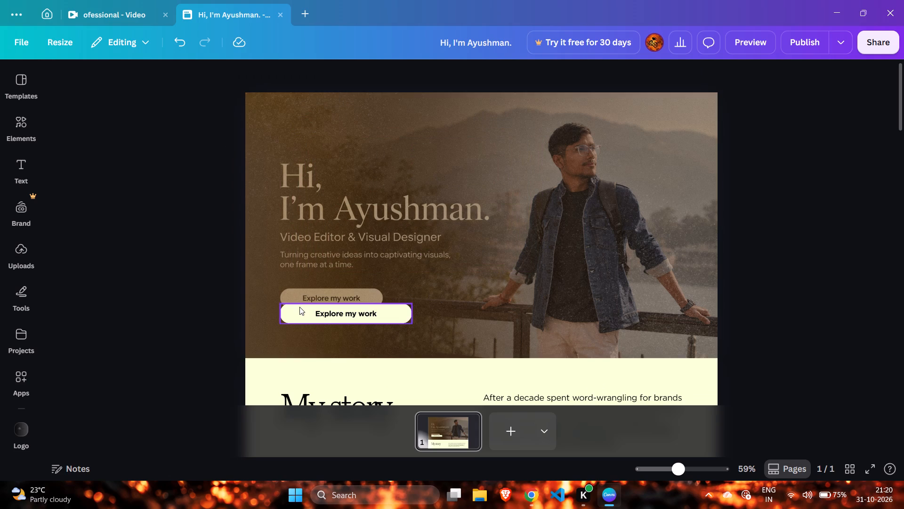
{"action": "left_click", "coordinate": [299, 307]}
{"action": "left_click", "coordinate": [366, 277]}
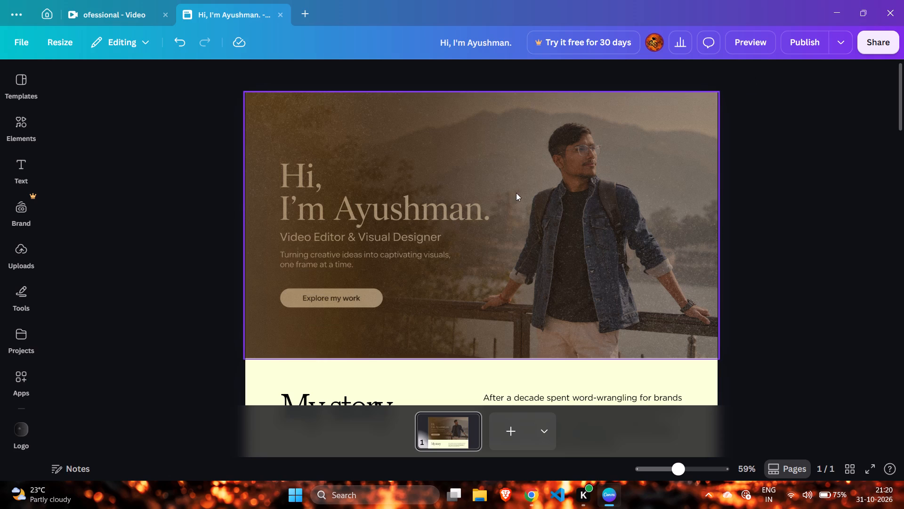
Delete the faded background image from the hero section.
{"action": "double_click", "coordinate": [518, 190]}
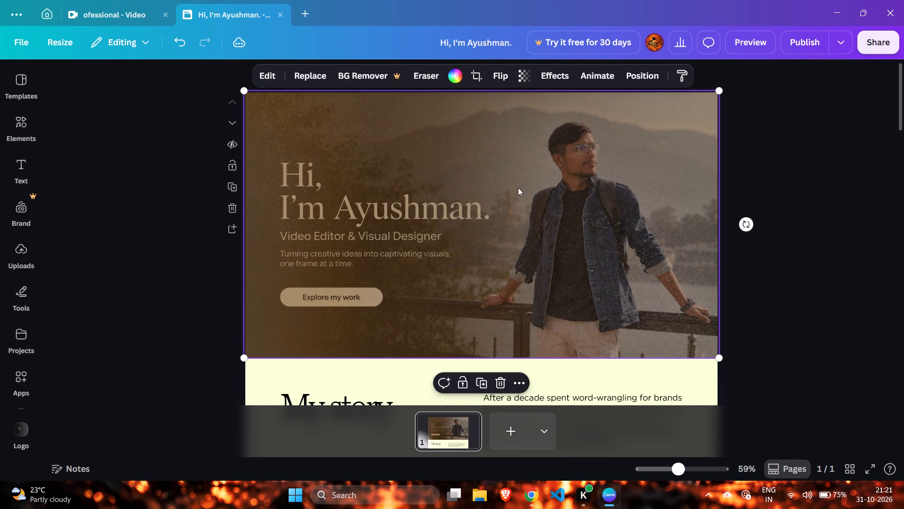
{"action": "left_click", "coordinate": [467, 254]}
{"action": "right_click", "coordinate": [467, 254]}
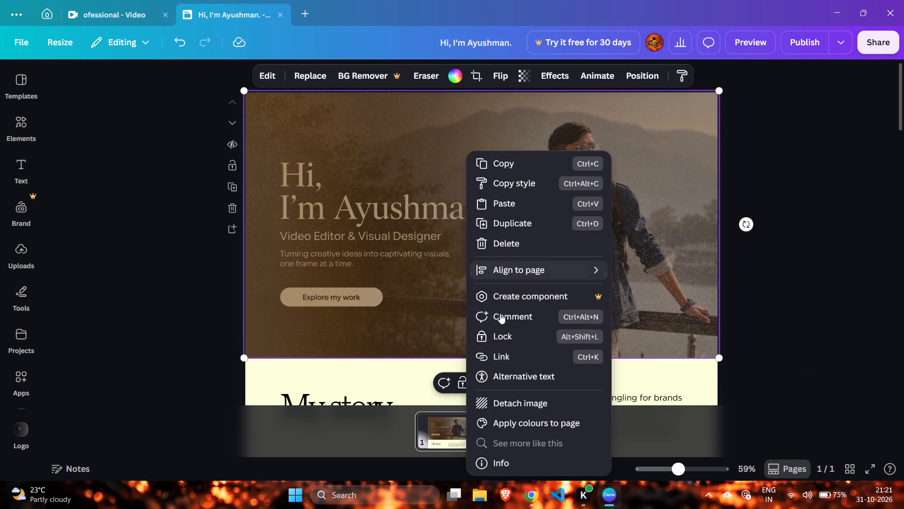
{"action": "left_click", "coordinate": [512, 244]}
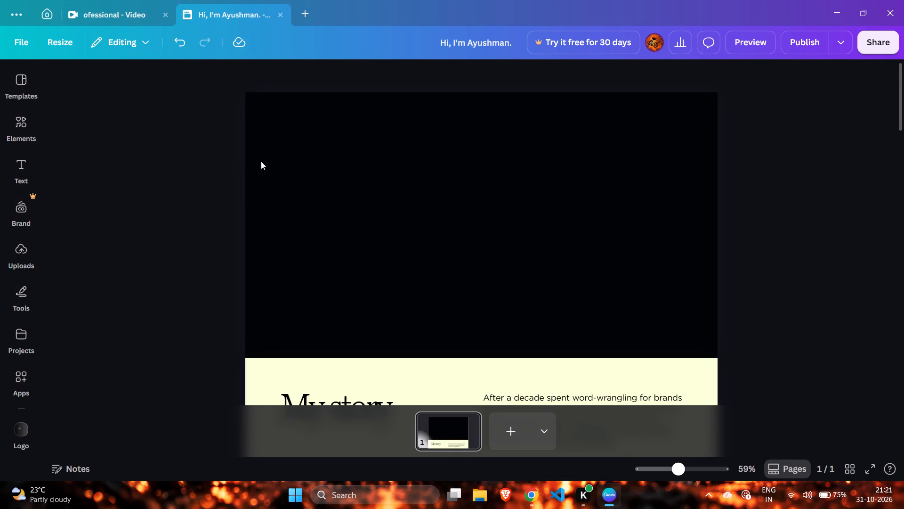
Add the uploaded Cinematic Portfolio Introduction image to the empty hero section as a standalone picture.
{"action": "left_click", "coordinate": [299, 164]}
{"action": "left_click", "coordinate": [410, 73]}
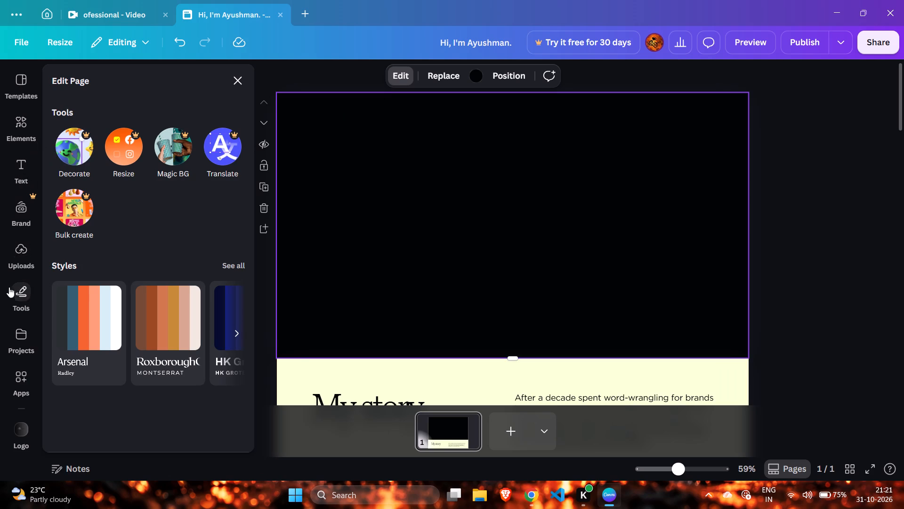
{"action": "left_click", "coordinate": [23, 94]}
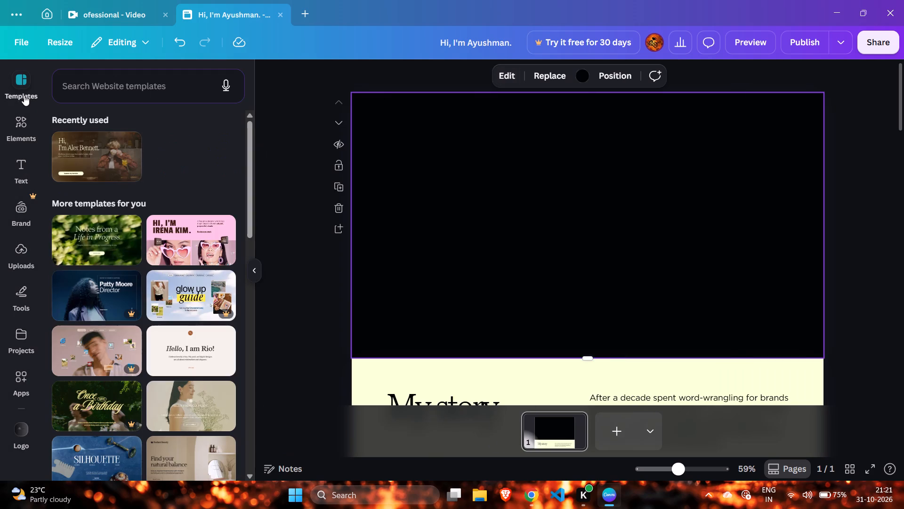
{"action": "left_click", "coordinate": [24, 135]}
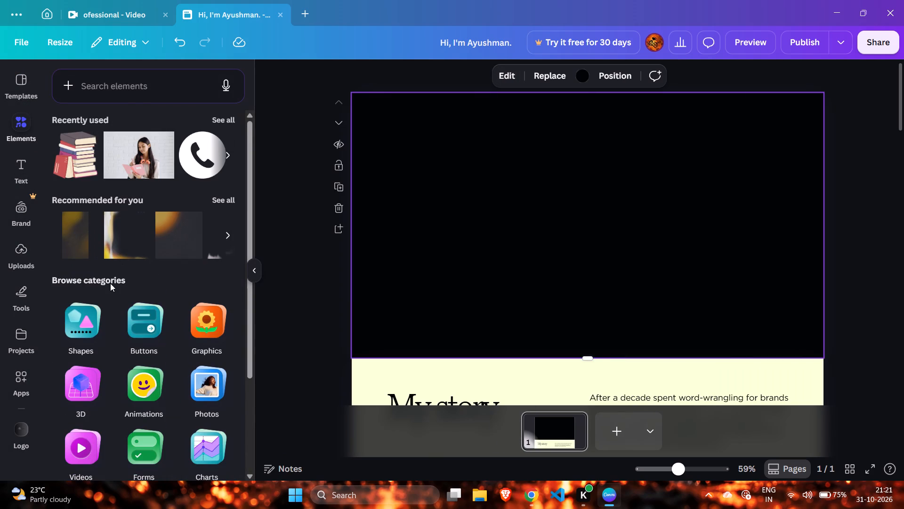
{"action": "scroll", "coordinate": [110, 283], "scroll_direction": "down", "scroll_amount": 9}
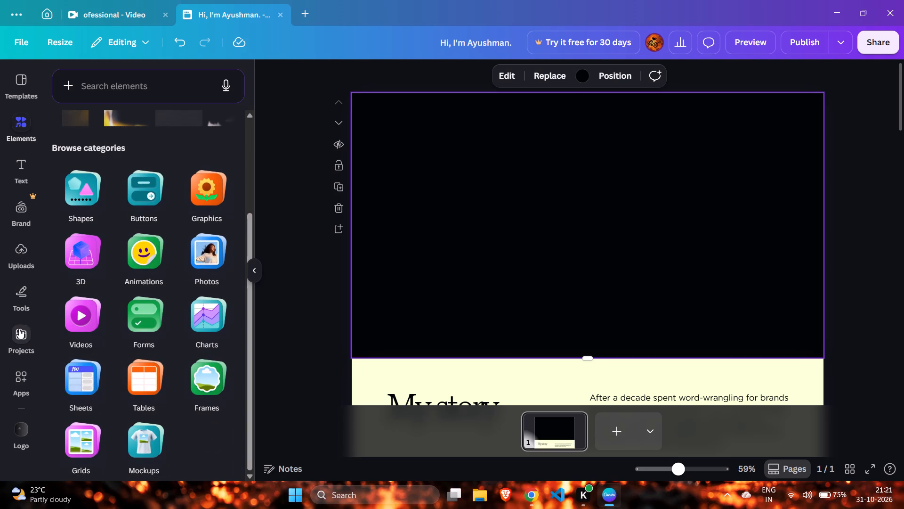
{"action": "left_click", "coordinate": [16, 251]}
{"action": "left_click", "coordinate": [90, 359]}
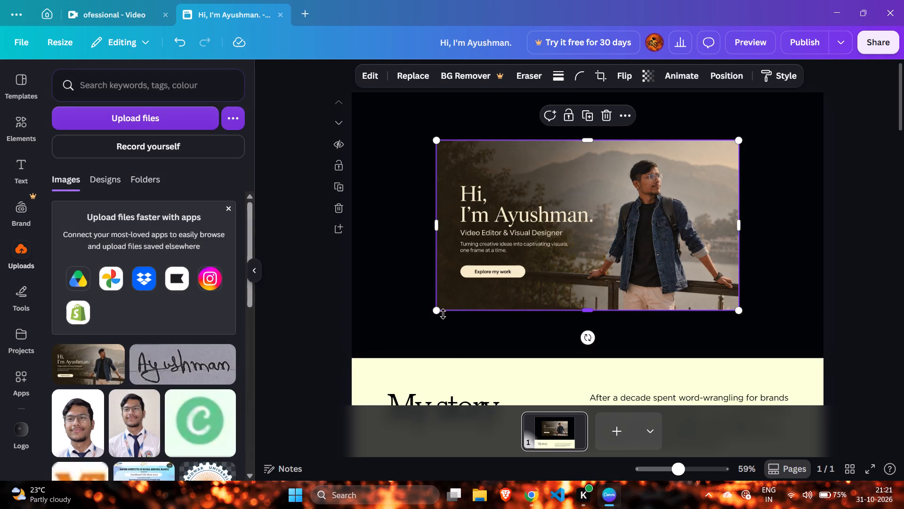
Enlarge the banner image to 1,365 by 768 so it fills the whole hero section.
{"action": "left_click_drag", "start_coordinate": [437, 312], "coordinate": [361, 357]}
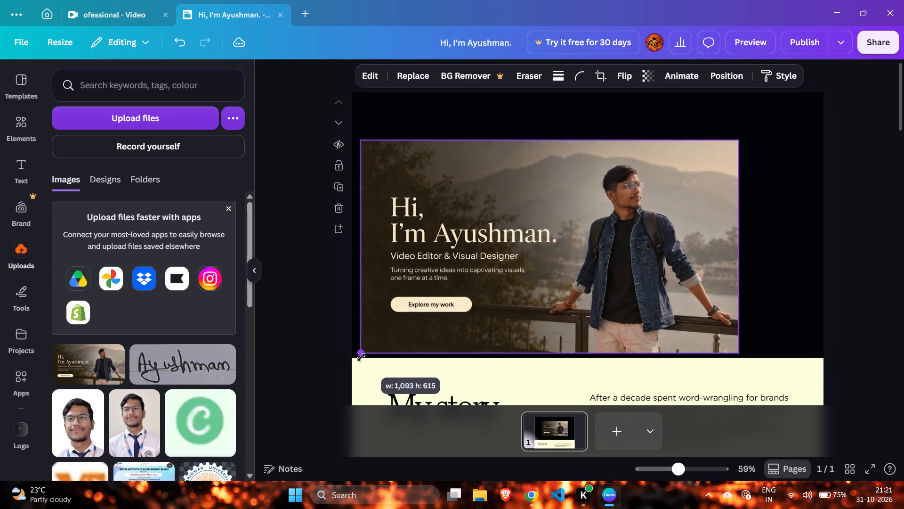
{"action": "left_click_drag", "start_coordinate": [361, 357], "coordinate": [354, 360]}
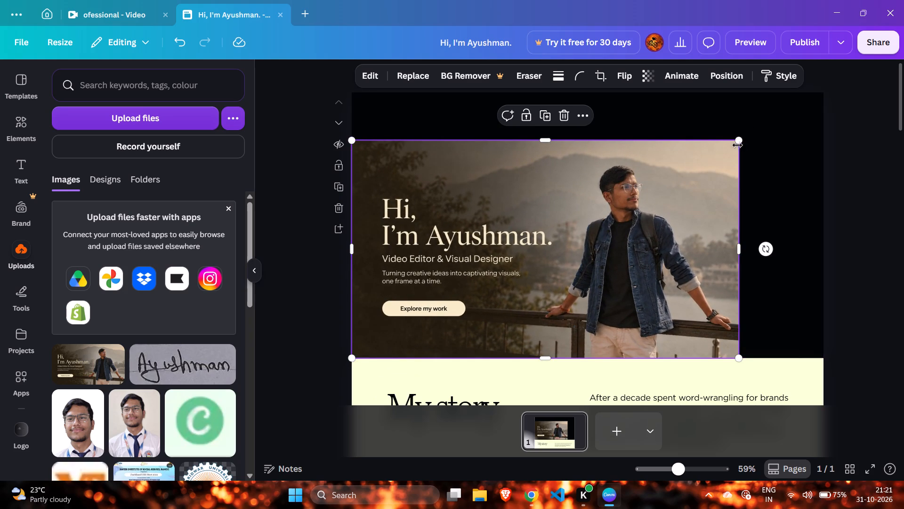
{"action": "left_click_drag", "start_coordinate": [739, 141], "coordinate": [805, 98]}
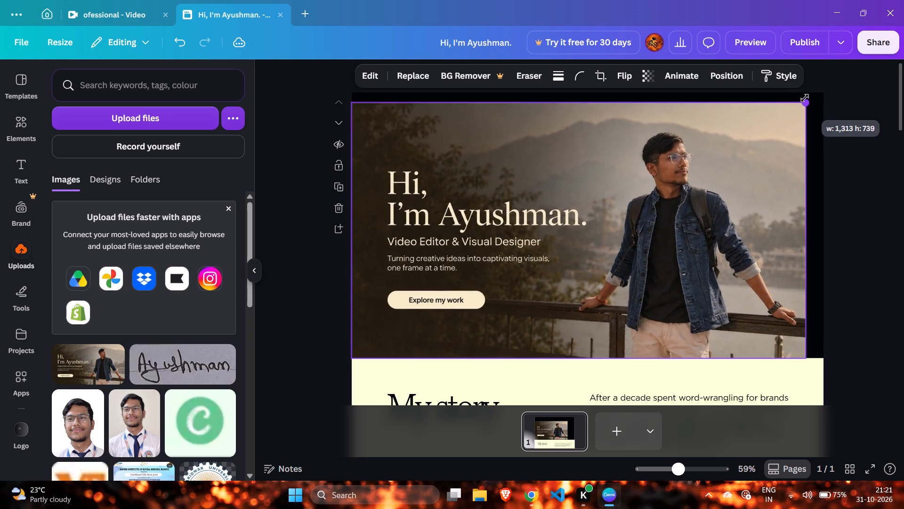
{"action": "left_click_drag", "start_coordinate": [805, 98], "coordinate": [820, 94]}
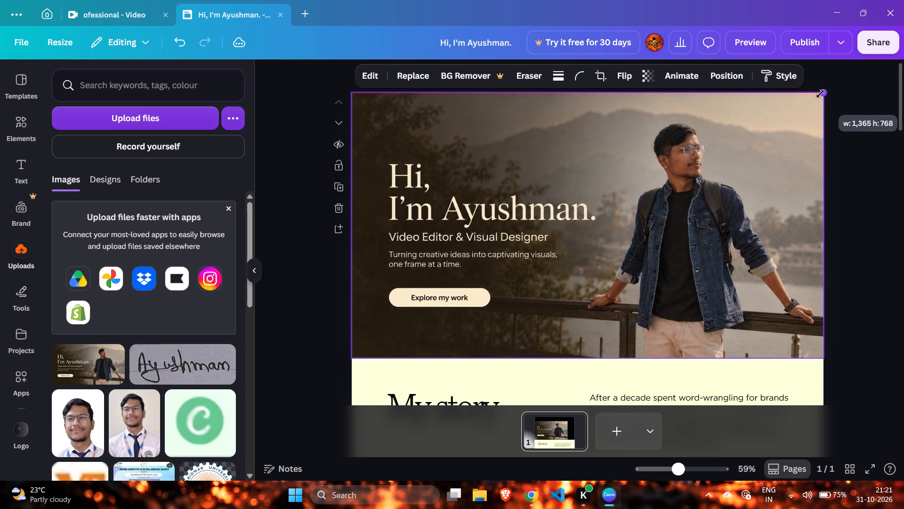
{"action": "left_click_drag", "start_coordinate": [820, 94], "coordinate": [825, 92]}
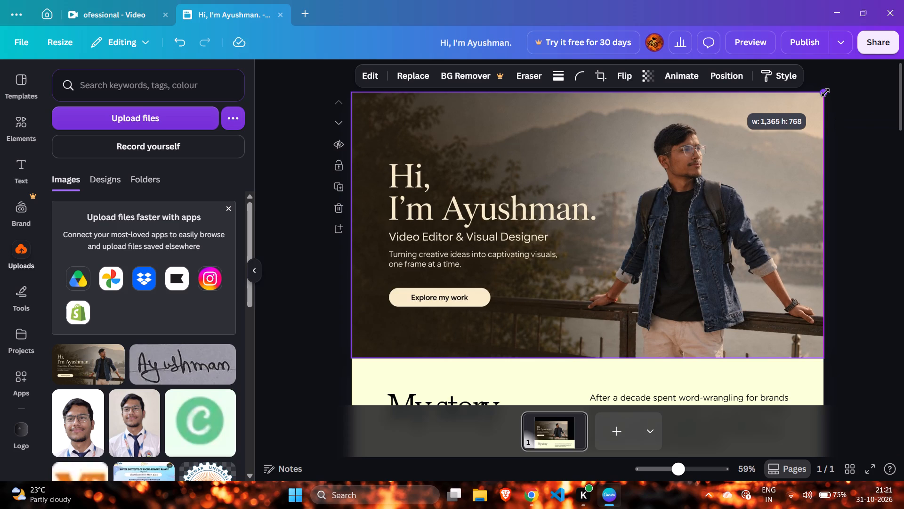
Examine the banner's fit in the hero section and the My story section below it.
{"action": "left_click_drag", "start_coordinate": [825, 92], "coordinate": [826, 92]}
{"action": "left_click", "coordinate": [858, 138]}
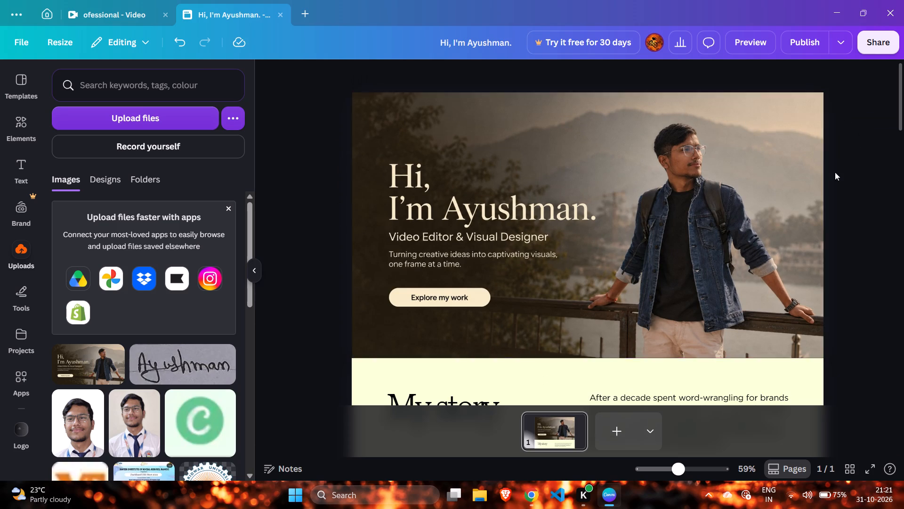
{"action": "scroll", "coordinate": [589, 254], "scroll_direction": "down", "scroll_amount": 2}
{"action": "scroll", "coordinate": [589, 254], "scroll_direction": "up", "scroll_amount": 2}
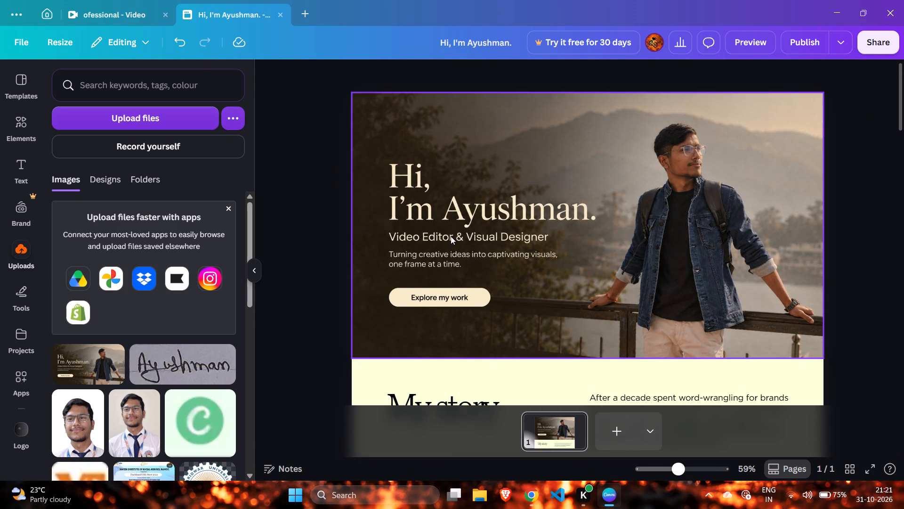
{"action": "scroll", "coordinate": [451, 236], "scroll_direction": "down", "scroll_amount": 2}
{"action": "scroll", "coordinate": [451, 236], "scroll_direction": "up", "scroll_amount": 1}
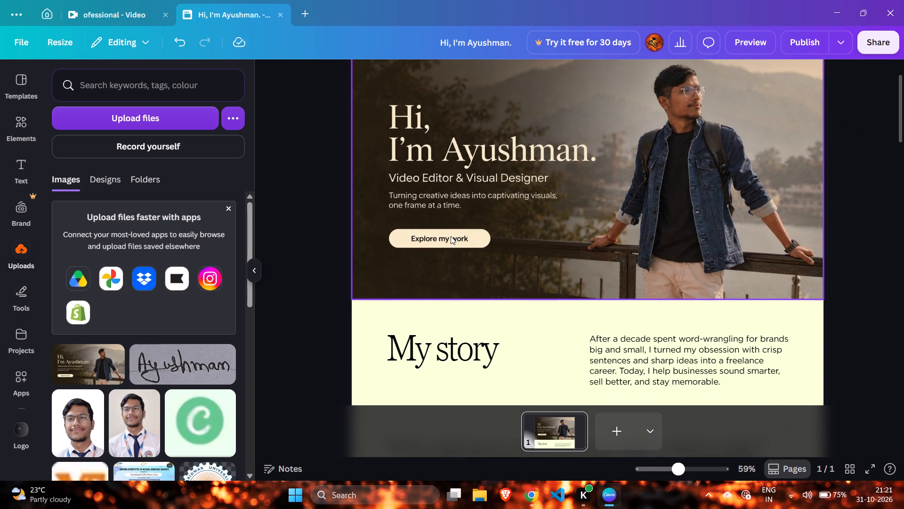
{"action": "scroll", "coordinate": [451, 236], "scroll_direction": "down", "scroll_amount": 3}
{"action": "scroll", "coordinate": [451, 236], "scroll_direction": "up", "scroll_amount": 1}
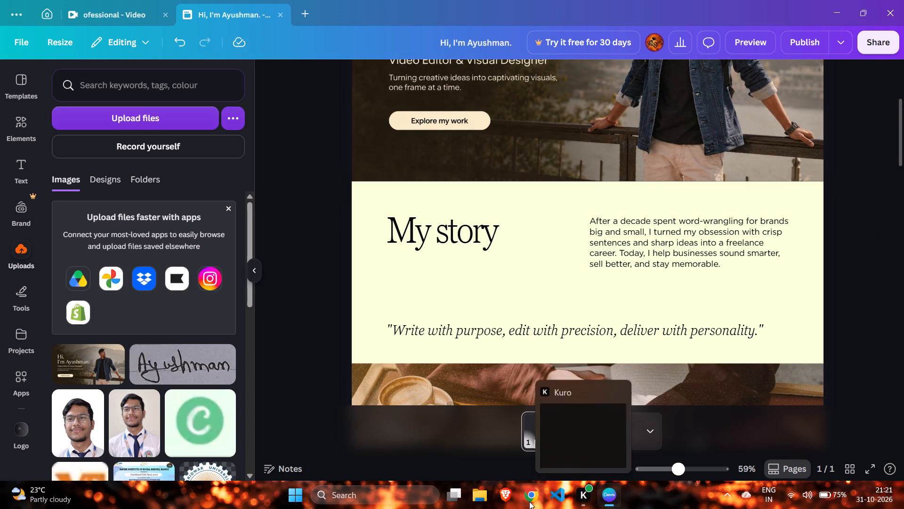
Capture a screenshot of the My story section, including its quote and the coffee-and-writing photo.
{"action": "scroll", "coordinate": [423, 318], "scroll_direction": "down", "scroll_amount": 1}
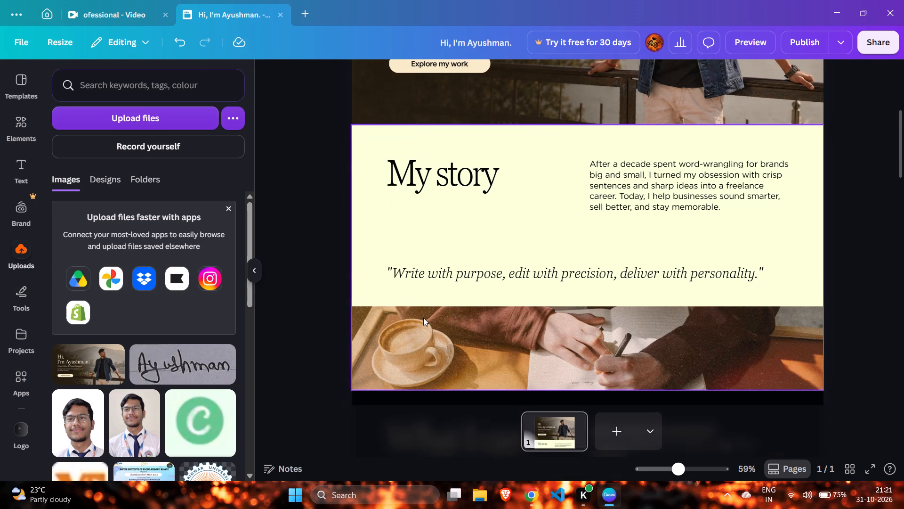
{"action": "scroll", "coordinate": [418, 318], "scroll_direction": "down", "scroll_amount": 1}
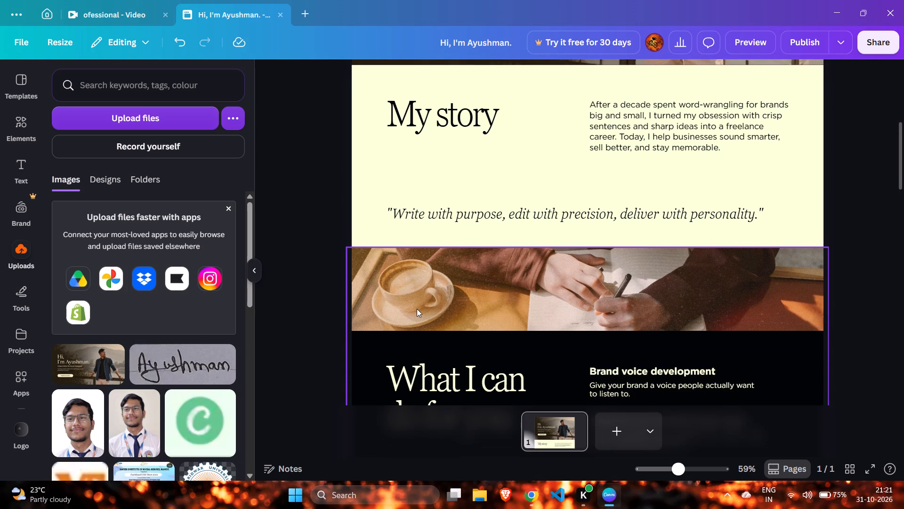
{"action": "scroll", "coordinate": [417, 309], "scroll_direction": "up", "scroll_amount": 1}
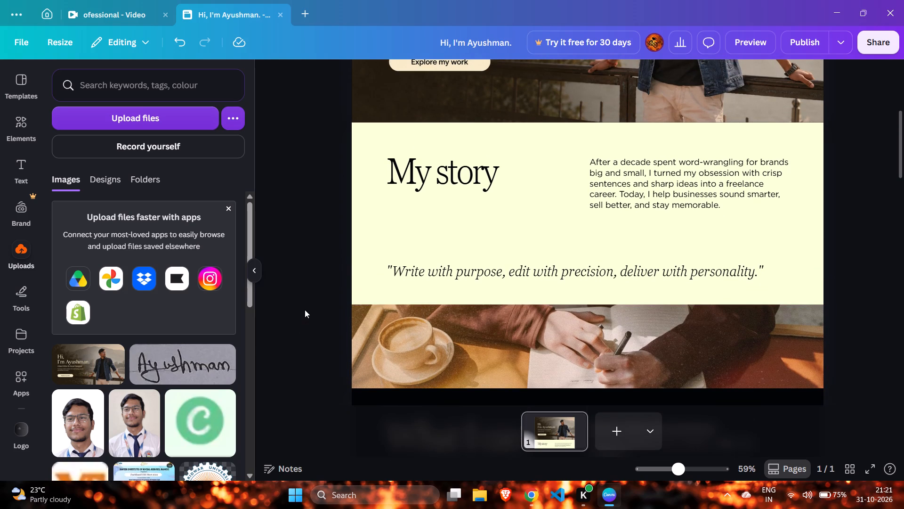
{"action": "key", "text": "Print"}
{"action": "left_click_drag", "start_coordinate": [333, 114], "coordinate": [903, 415]}
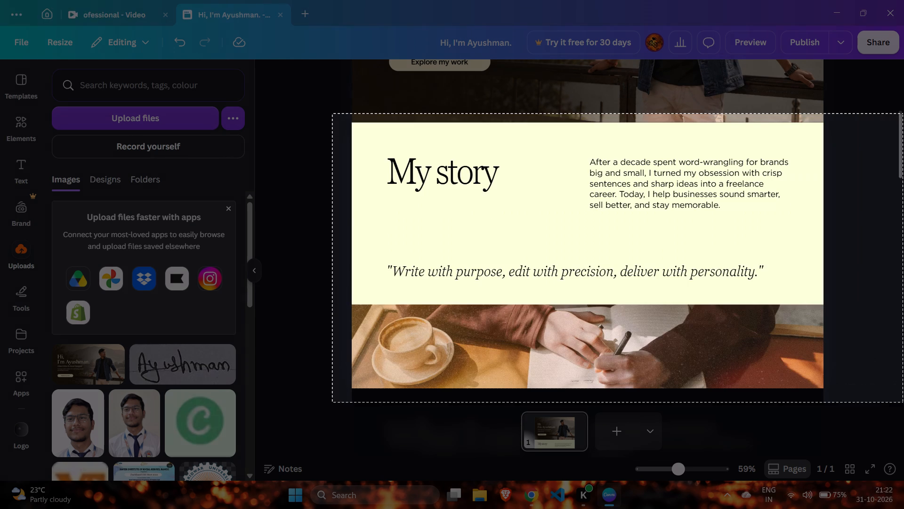
{"action": "left_click_drag", "start_coordinate": [903, 415], "coordinate": [863, 410]}
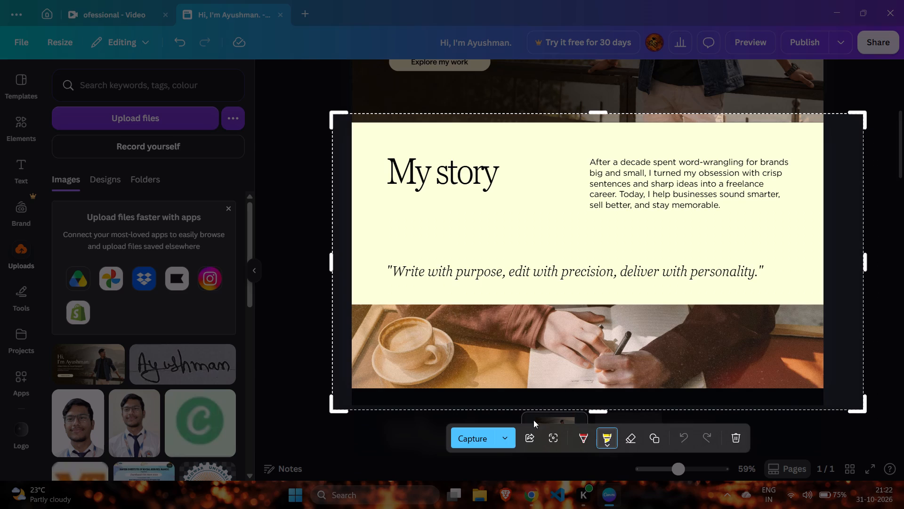
{"action": "left_click", "coordinate": [474, 440]}
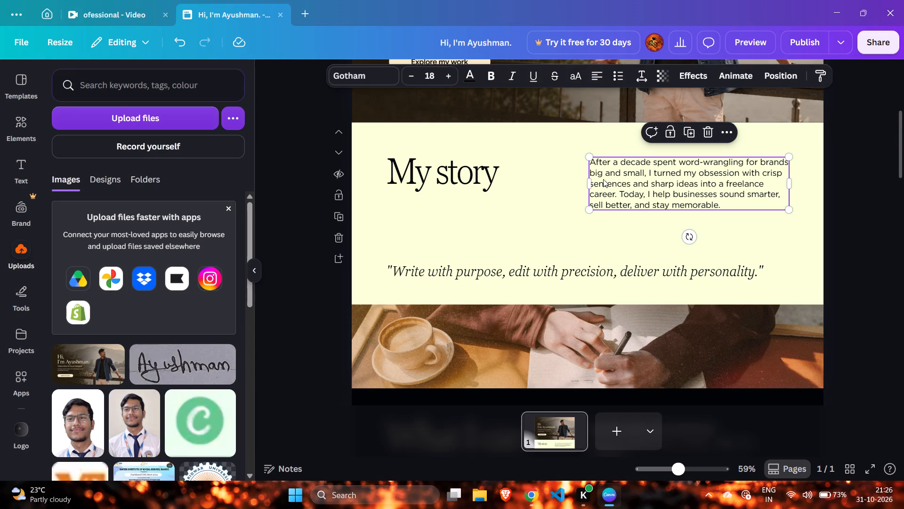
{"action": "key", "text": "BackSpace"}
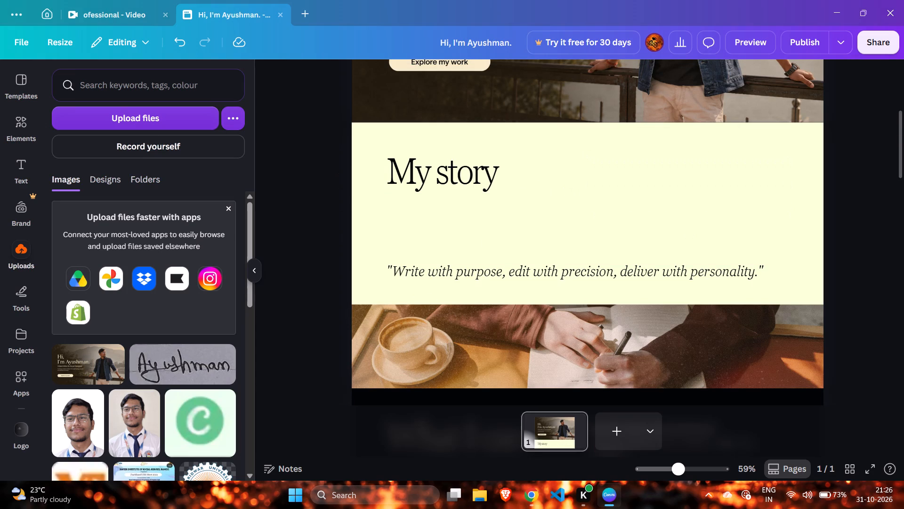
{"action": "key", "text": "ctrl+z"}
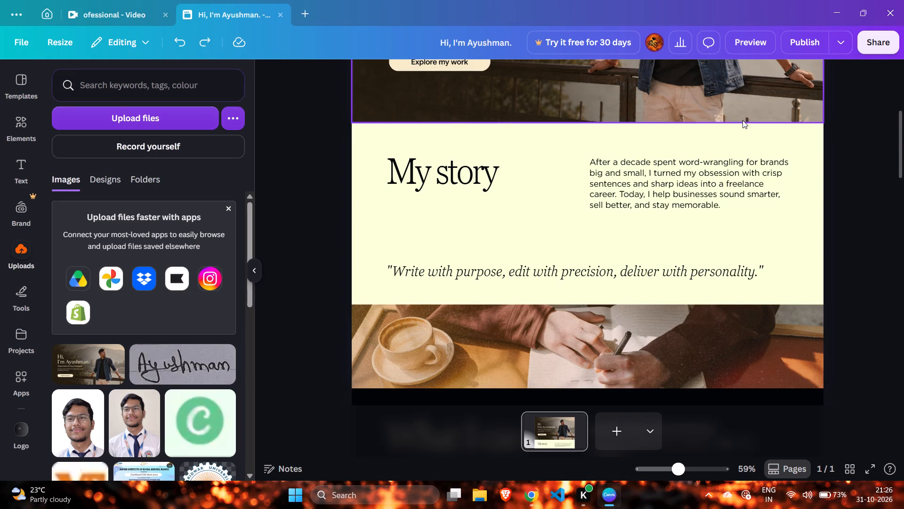
Replace the body paragraph beside the My story heading with the copied story text.
{"action": "double_click", "coordinate": [706, 180]}
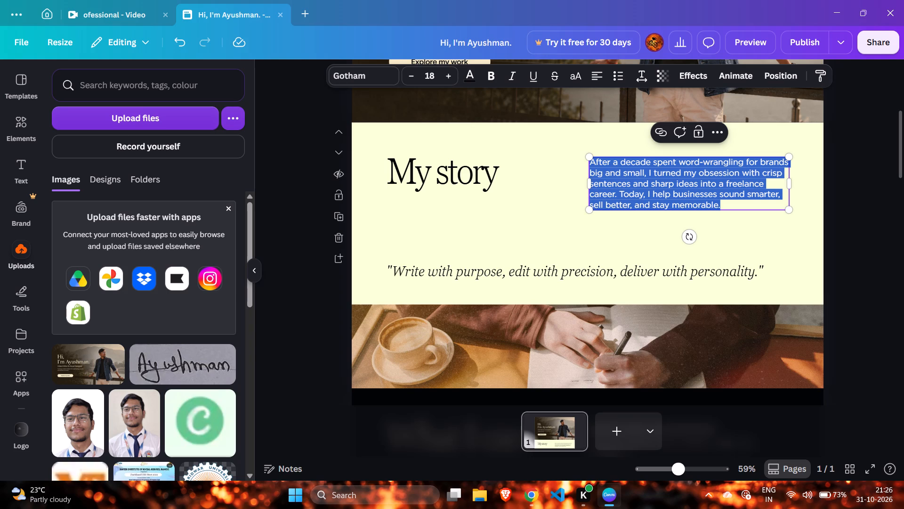
{"action": "key", "text": "BackSpace"}
{"action": "key", "text": "ctrl+v"}
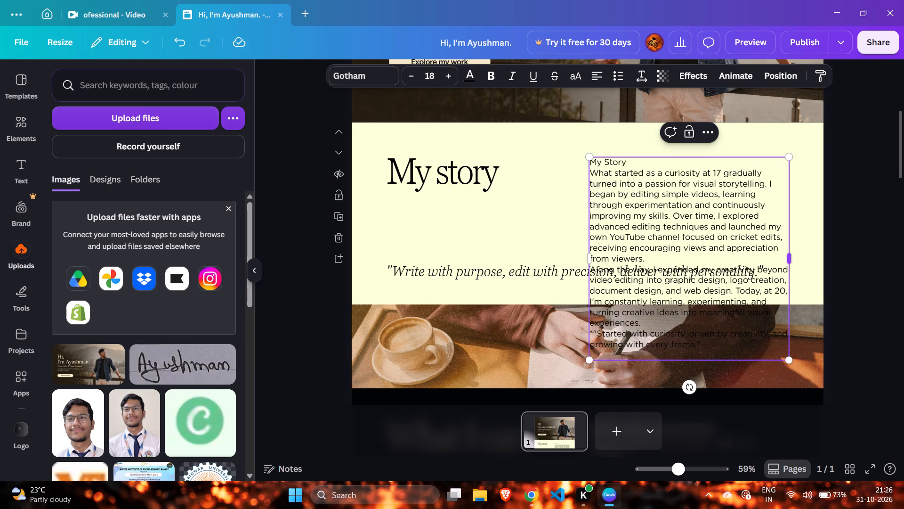
Delete the "My Story" title line and the empty line it leaves at the start of the pasted text.
{"action": "left_click", "coordinate": [648, 165]}
{"action": "key", "text": "BackSpace"}
{"action": "key", "text": "BackSpace"}
{"action": "key", "text": "BackSpace"}
{"action": "key", "text": "BackSpace"}
{"action": "key", "text": "BackSpace"}
{"action": "key", "text": "BackSpace"}
{"action": "key", "text": "BackSpace"}
{"action": "key", "text": "BackSpace"}
{"action": "key", "text": "BackSpace"}
{"action": "key", "text": "Down"}
{"action": "key", "text": "BackSpace"}
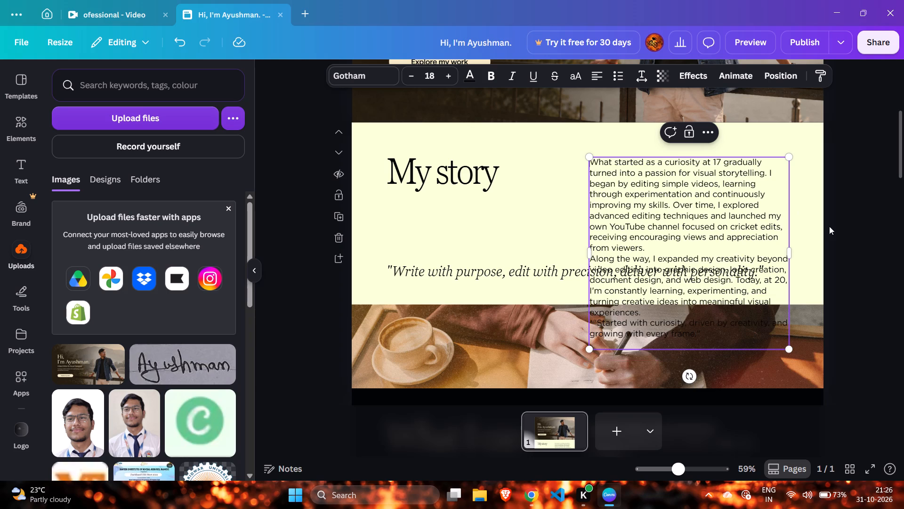
Move the story paragraph up and closer to the My story heading, and widen its text box nearly to the section's outer edge.
{"action": "right_click_drag", "start_coordinate": [791, 249], "coordinate": [816, 249]}
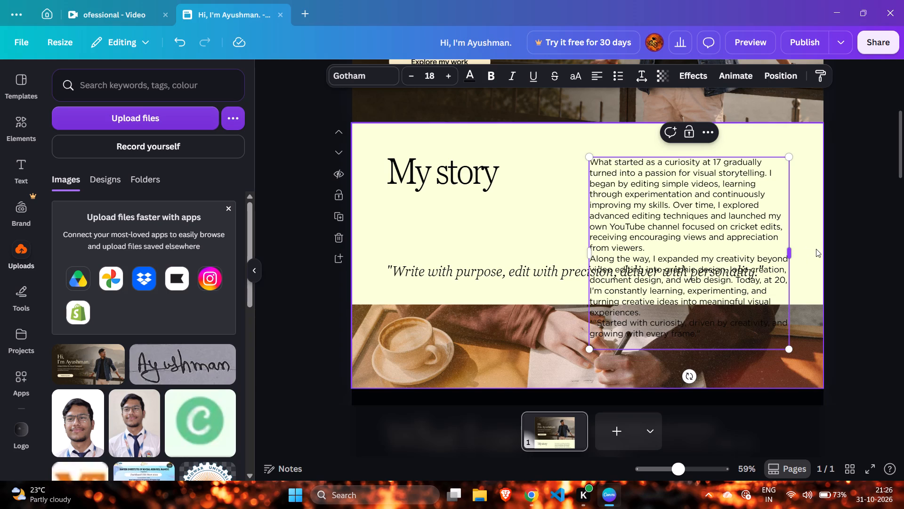
{"action": "right_click_drag", "start_coordinate": [816, 249], "coordinate": [816, 249]}
{"action": "right_click", "coordinate": [829, 237]}
{"action": "left_click_drag", "start_coordinate": [789, 254], "coordinate": [793, 252]}
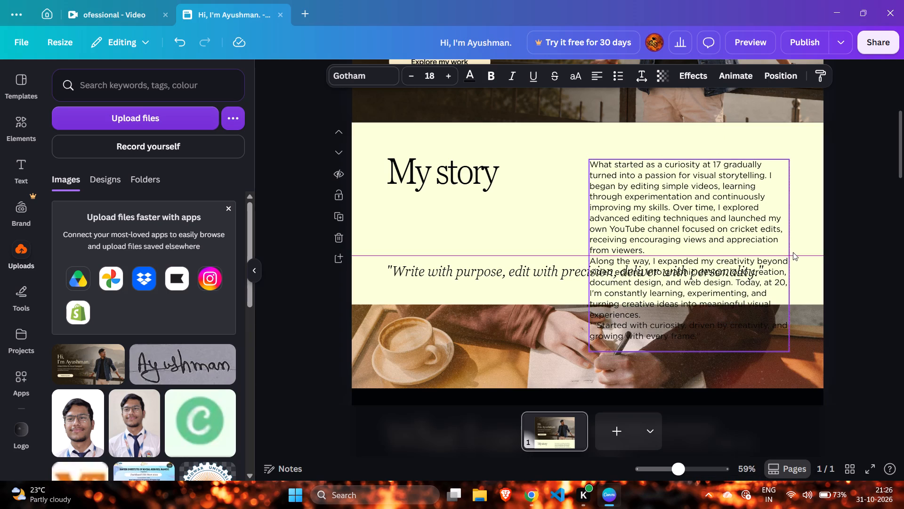
{"action": "left_click_drag", "start_coordinate": [793, 252], "coordinate": [740, 238]}
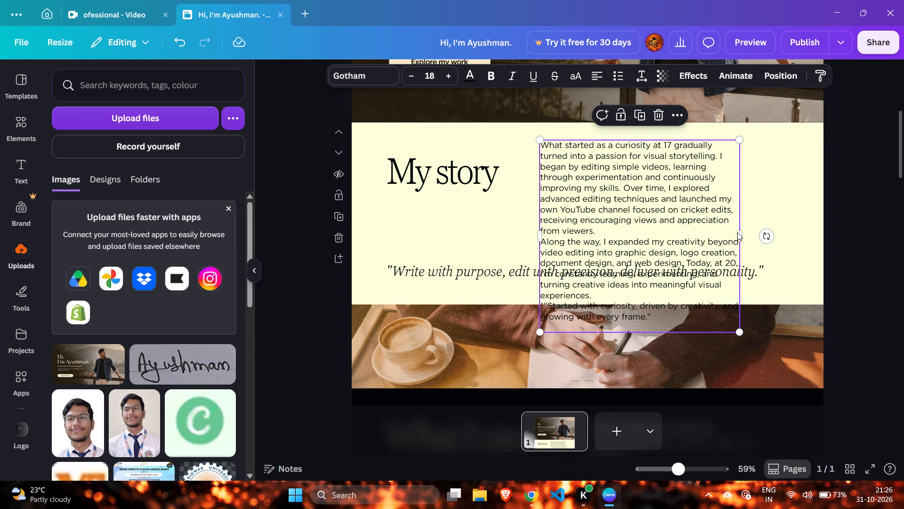
{"action": "left_click_drag", "start_coordinate": [741, 234], "coordinate": [808, 207]}
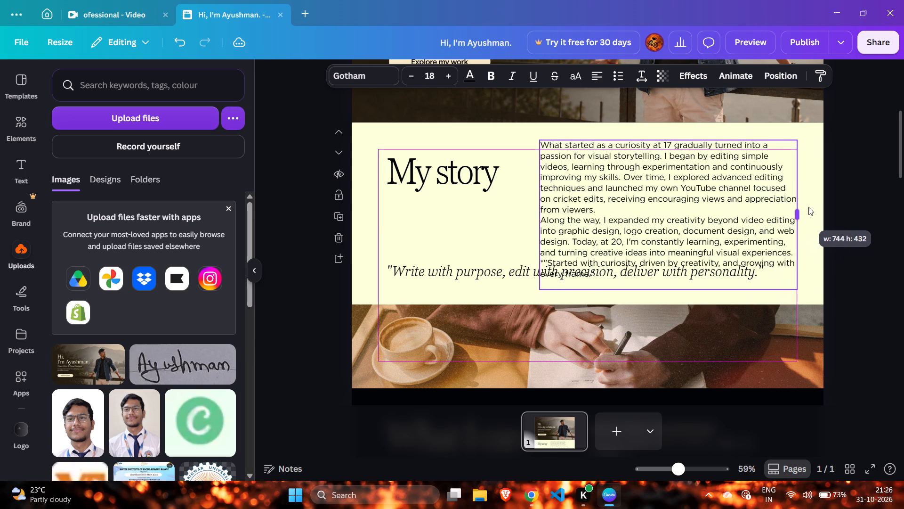
{"action": "left_click_drag", "start_coordinate": [808, 207], "coordinate": [819, 201]}
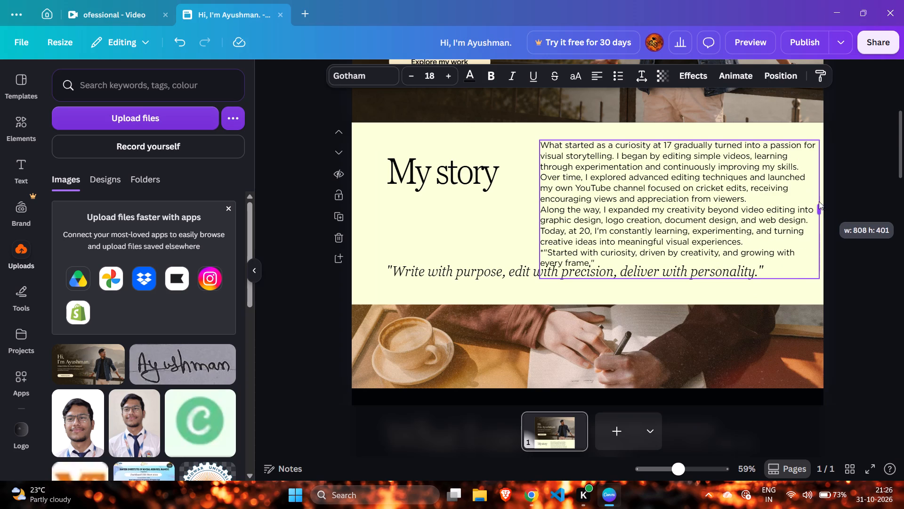
{"action": "left_click_drag", "start_coordinate": [819, 201], "coordinate": [815, 201]}
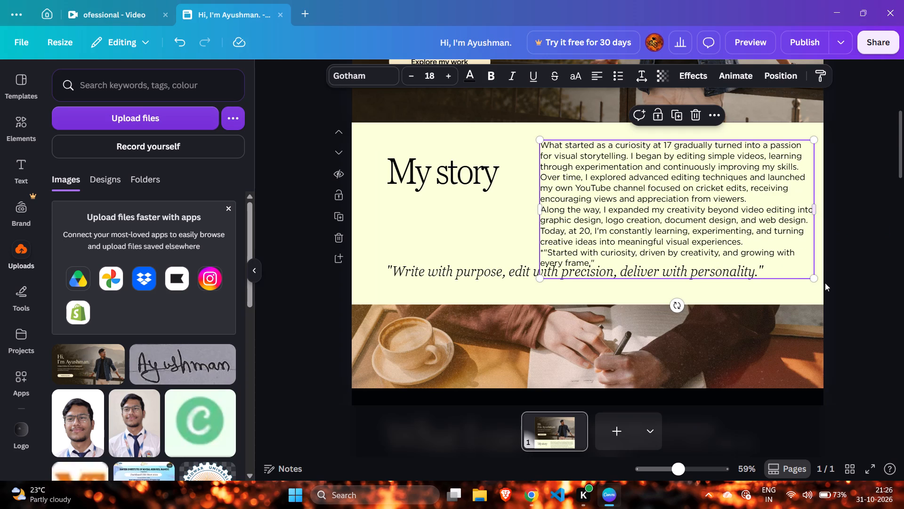
Scale the story text box down to font size 15.4 so it sits above the quote.
{"action": "left_click_drag", "start_coordinate": [816, 280], "coordinate": [790, 250]}
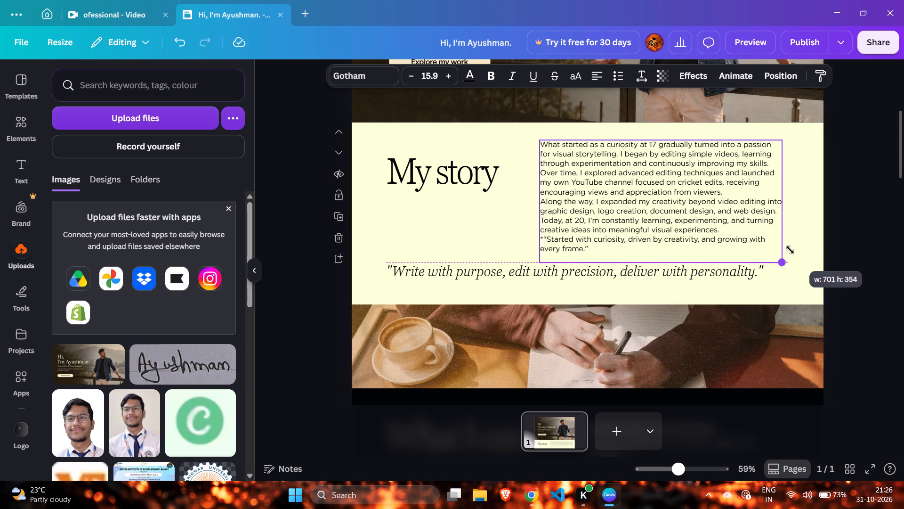
{"action": "left_click_drag", "start_coordinate": [790, 250], "coordinate": [784, 244]}
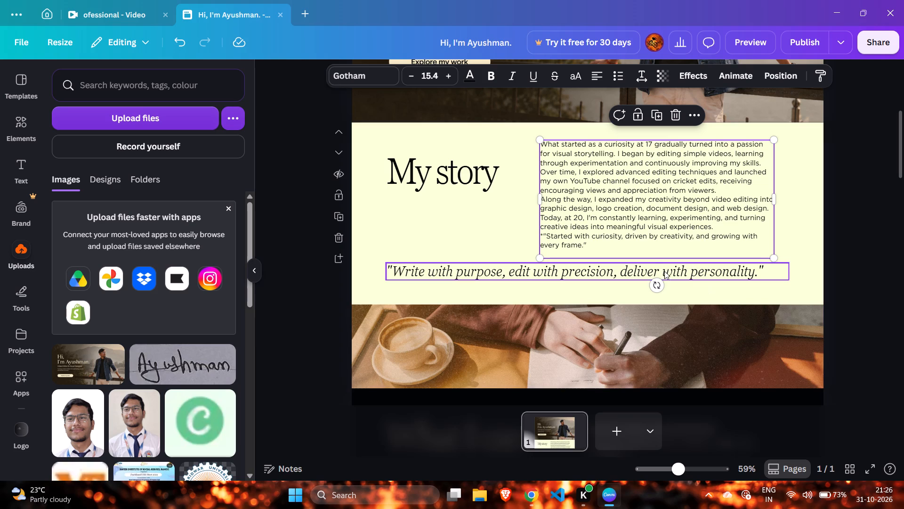
Move the paragraph's closing line "Started with curiosity, driven by creativity, and growing with every frame." into the quote below, replacing its text and dropping the stray asterisk.
{"action": "left_click", "coordinate": [661, 247]}
{"action": "left_click_drag", "start_coordinate": [607, 248], "coordinate": [581, 249]}
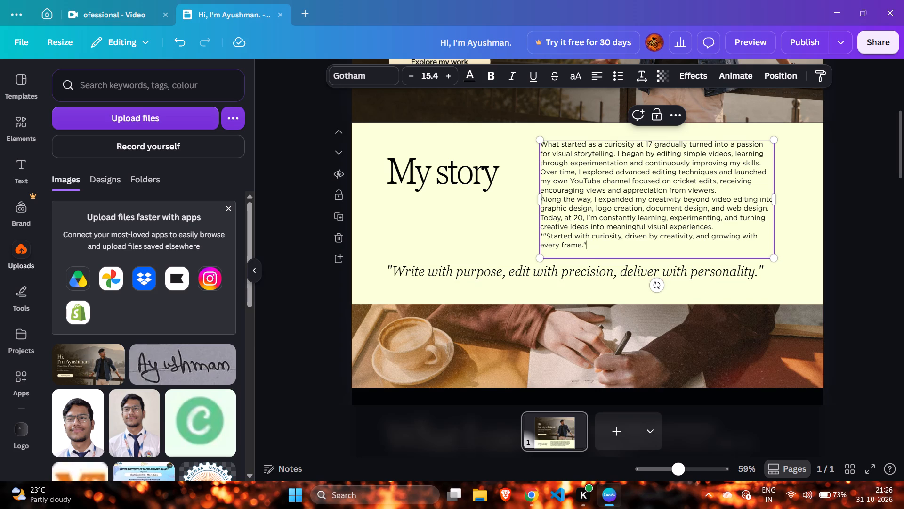
{"action": "left_click_drag", "start_coordinate": [581, 249], "coordinate": [541, 239]}
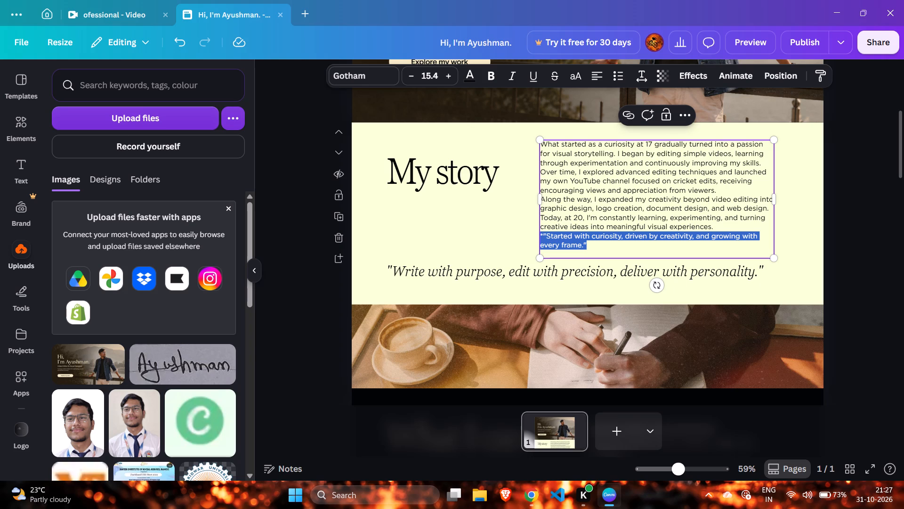
{"action": "key", "text": "ctrl+c"}
{"action": "key", "text": "BackSpace"}
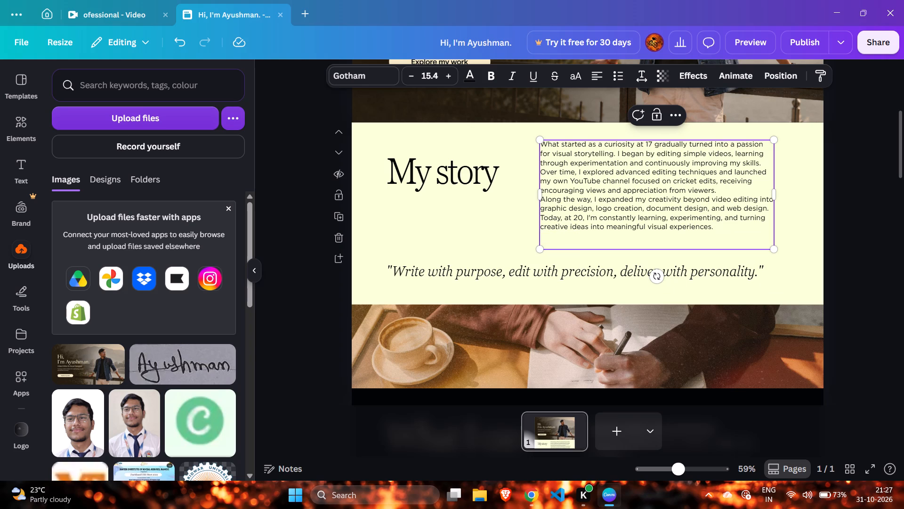
{"action": "double_click", "coordinate": [596, 272]}
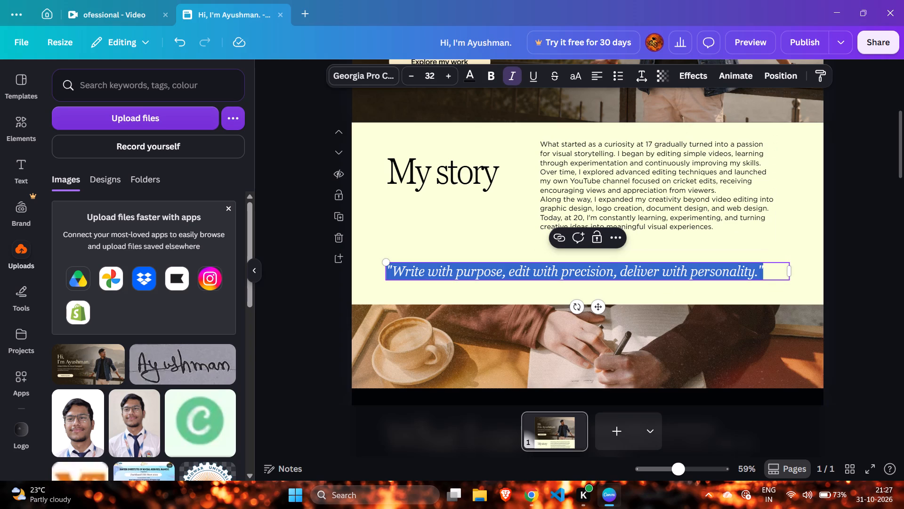
{"action": "key", "text": "BackSpace"}
{"action": "key", "text": "ctrl+v"}
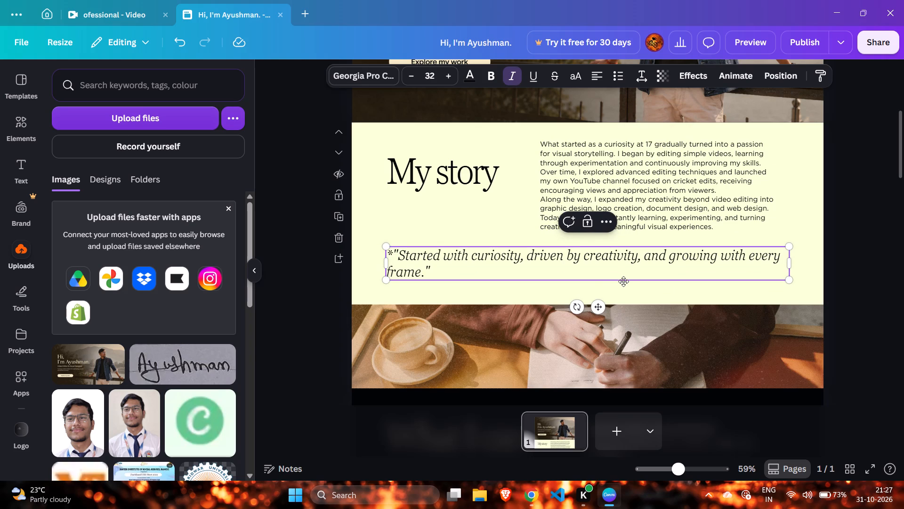
{"action": "left_click", "coordinate": [391, 254]}
{"action": "key", "text": "BackSpace"}
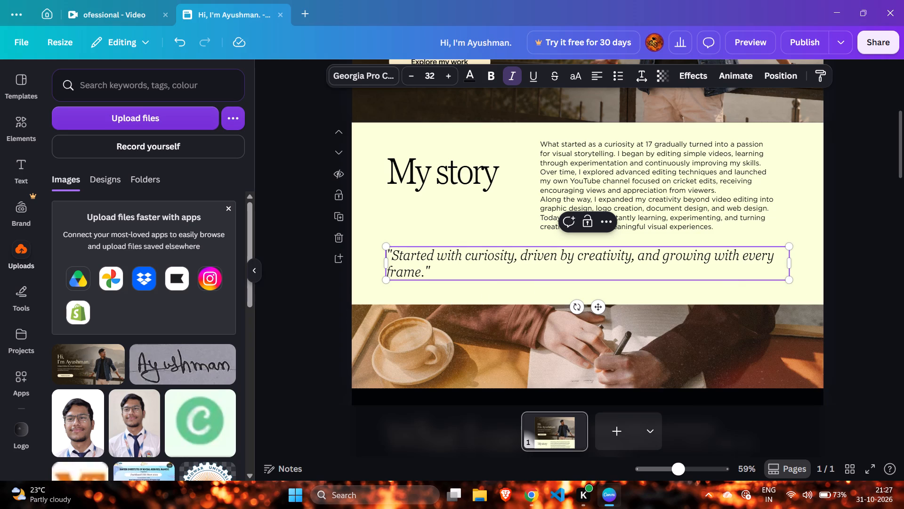
Scale the quote to font size 30.3, widen it to fit on one line, and move it slightly lower above the photo.
{"action": "left_click_drag", "start_coordinate": [788, 278], "coordinate": [767, 270]}
{"action": "left_click_drag", "start_coordinate": [770, 266], "coordinate": [788, 261]}
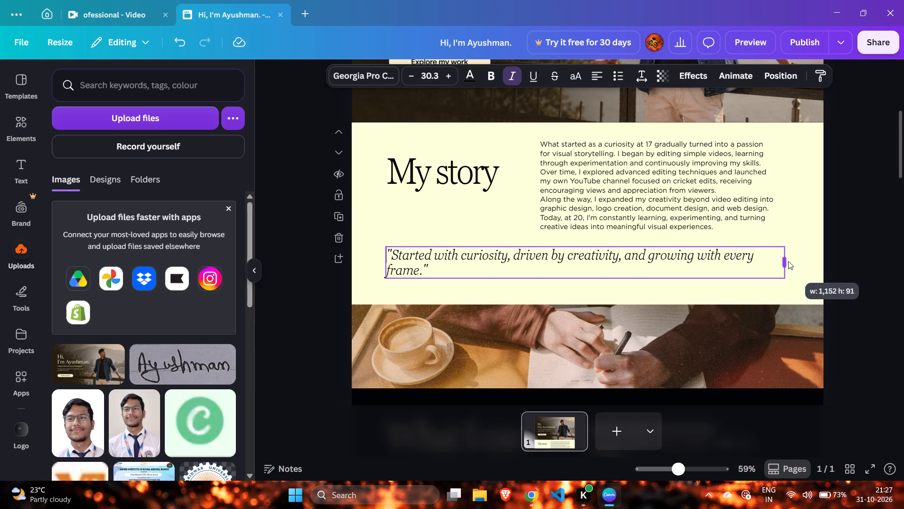
{"action": "left_click_drag", "start_coordinate": [788, 261], "coordinate": [807, 255]}
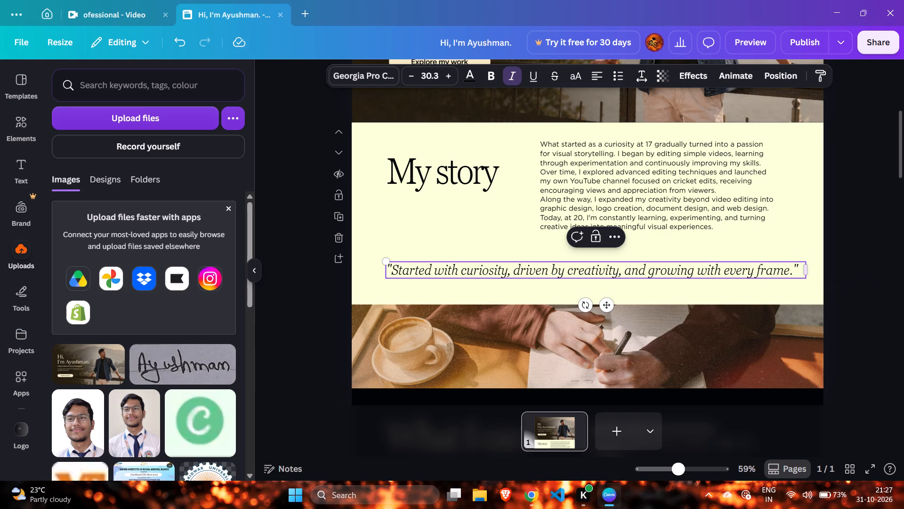
{"action": "left_click_drag", "start_coordinate": [608, 304], "coordinate": [608, 311]}
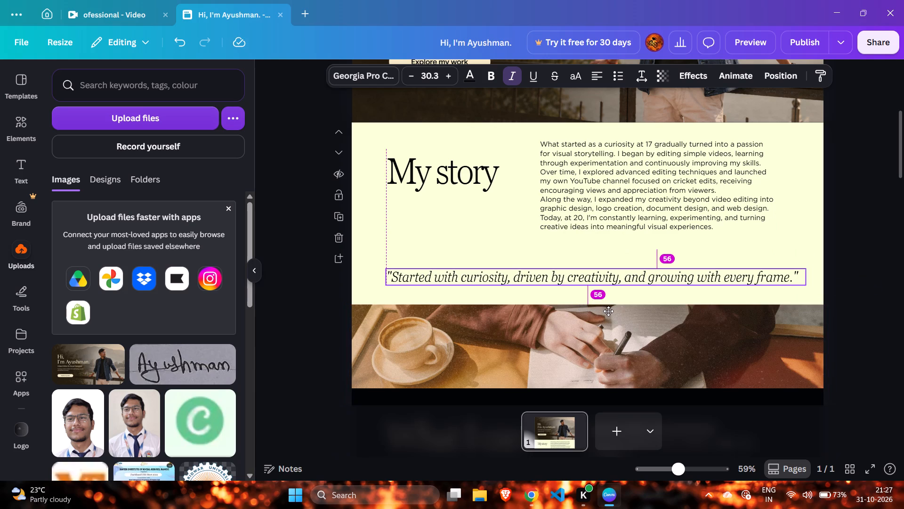
{"action": "left_click_drag", "start_coordinate": [608, 311], "coordinate": [609, 314]}
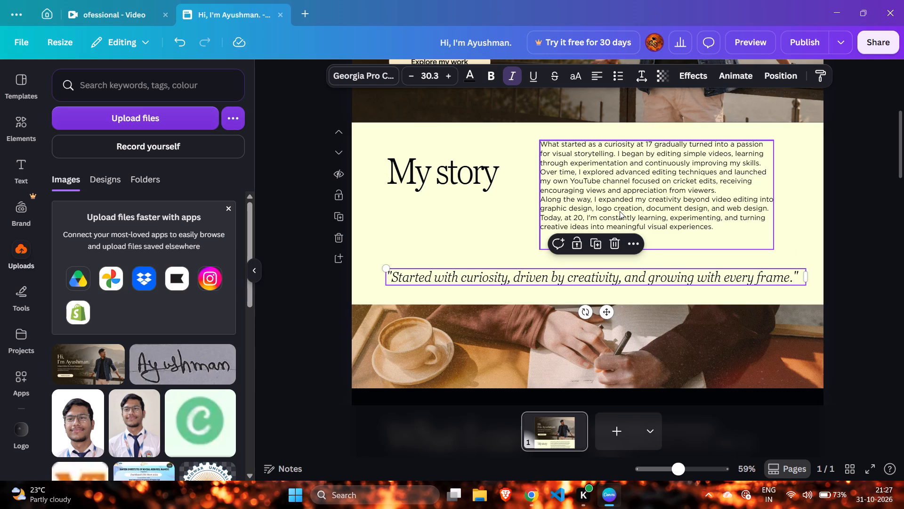
Enlarge the story paragraph's text box proportionally to font size 17.5.
{"action": "left_click", "coordinate": [620, 211]}
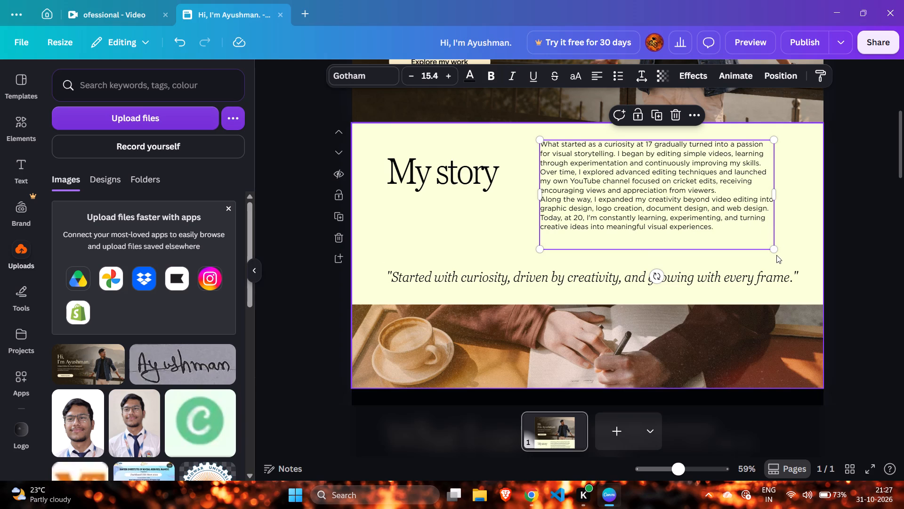
{"action": "left_click_drag", "start_coordinate": [775, 254], "coordinate": [788, 262]}
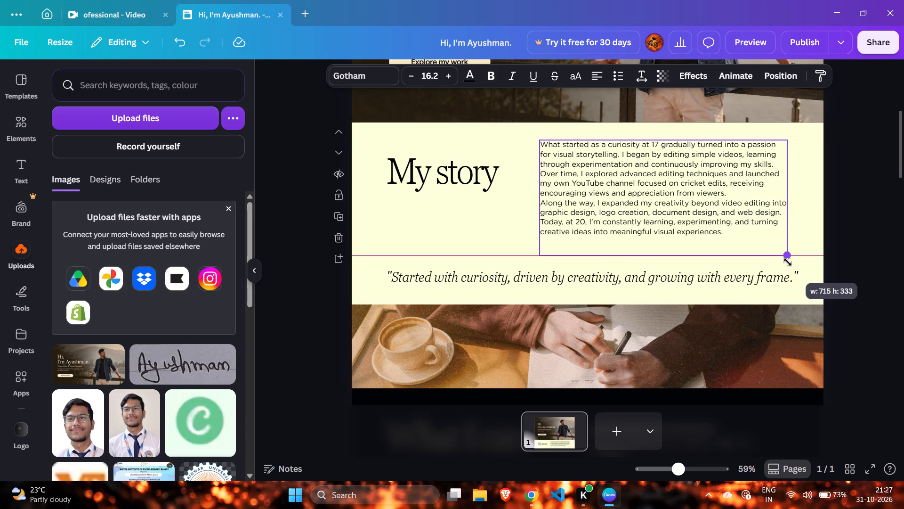
{"action": "left_click_drag", "start_coordinate": [788, 262], "coordinate": [802, 275]}
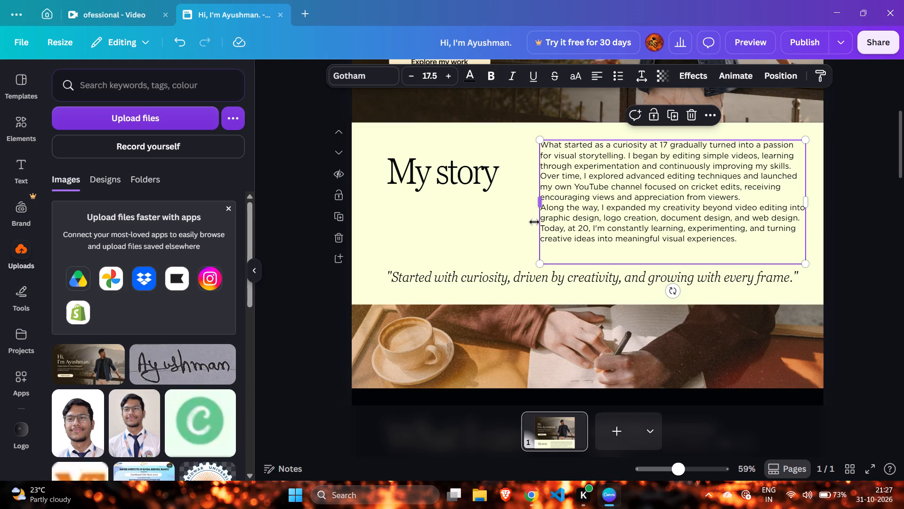
Insert a blank line before the story paragraph beginning "Along the way".
{"action": "left_click", "coordinate": [543, 207]}
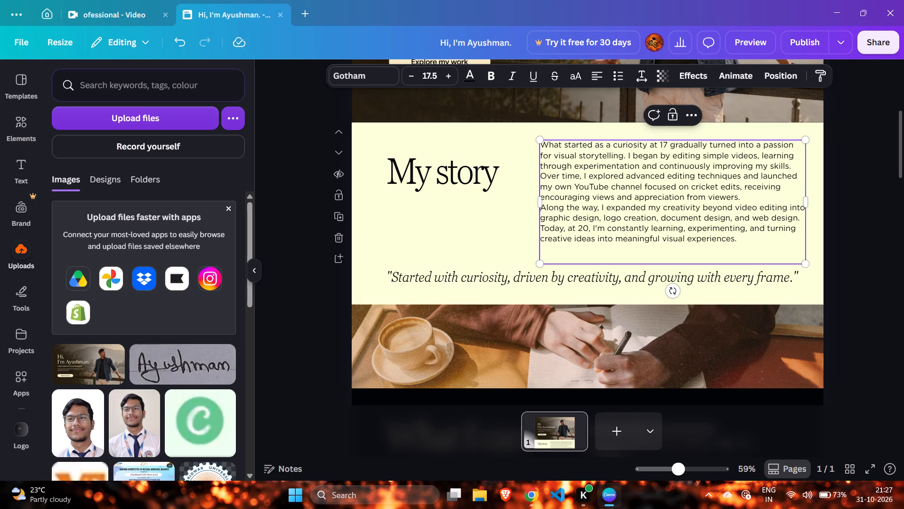
{"action": "key", "text": "Return"}
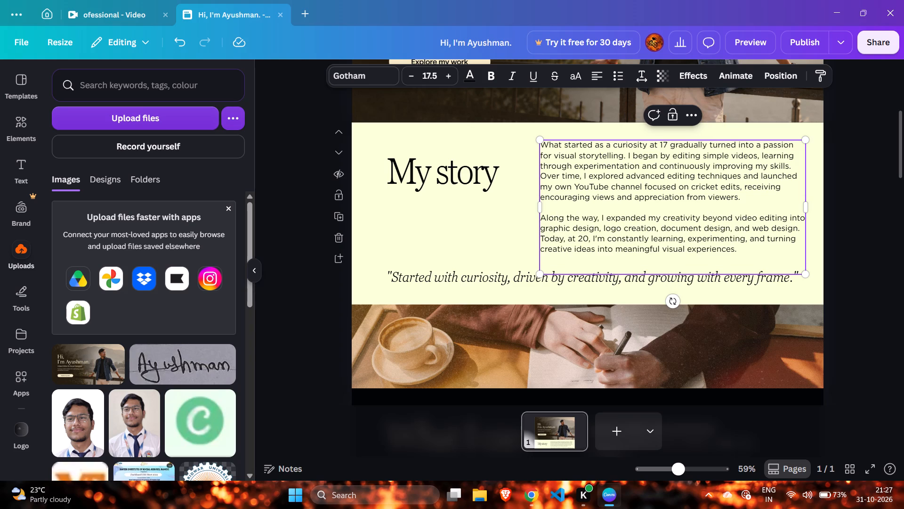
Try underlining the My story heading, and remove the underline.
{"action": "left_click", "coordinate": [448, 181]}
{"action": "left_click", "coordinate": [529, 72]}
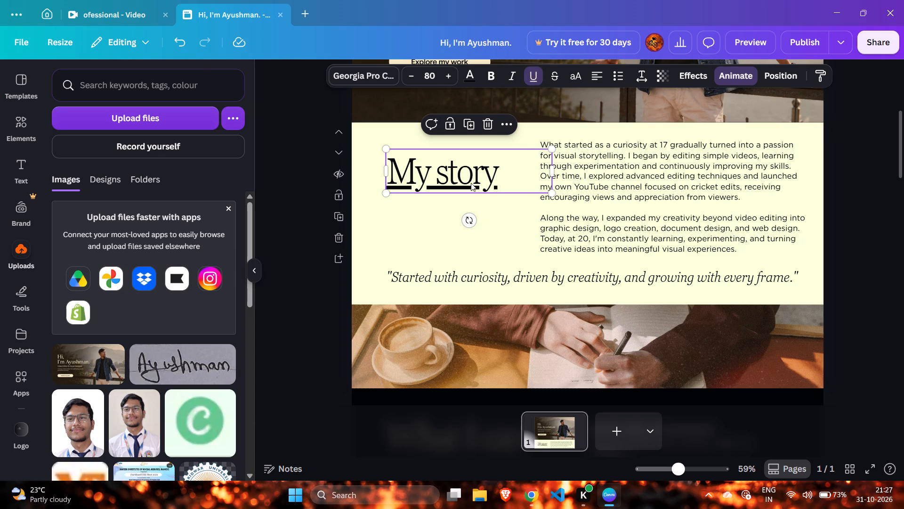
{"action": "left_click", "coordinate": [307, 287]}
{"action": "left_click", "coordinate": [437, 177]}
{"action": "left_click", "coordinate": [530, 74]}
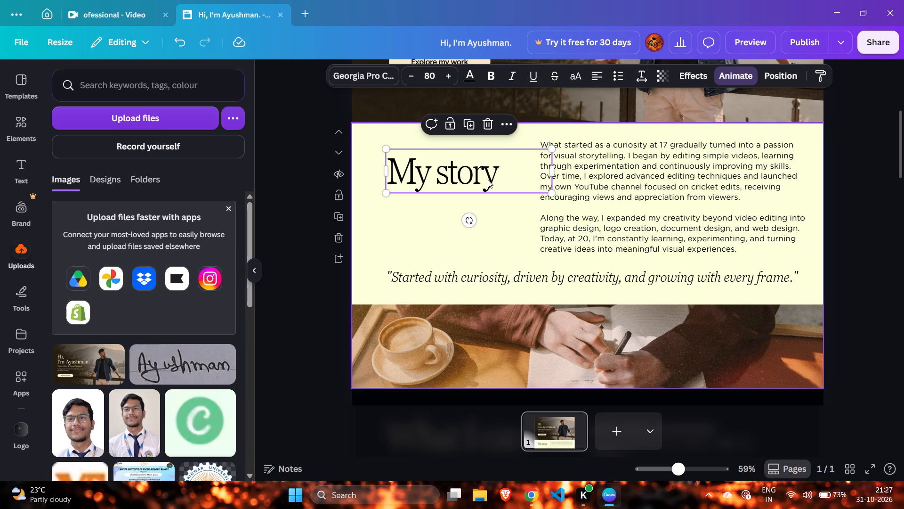
Make the My story heading italic.
{"action": "left_click", "coordinate": [512, 68]}
{"action": "left_click", "coordinate": [512, 68]}
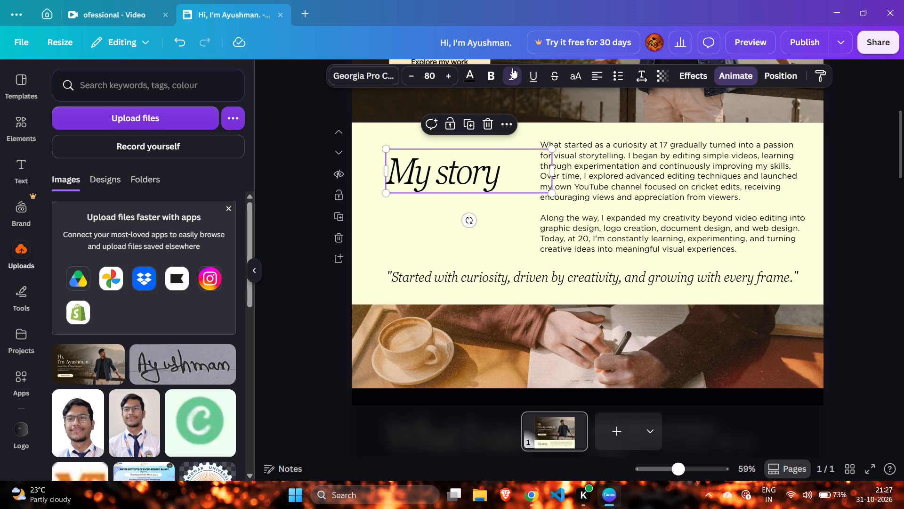
{"action": "left_click", "coordinate": [512, 68]}
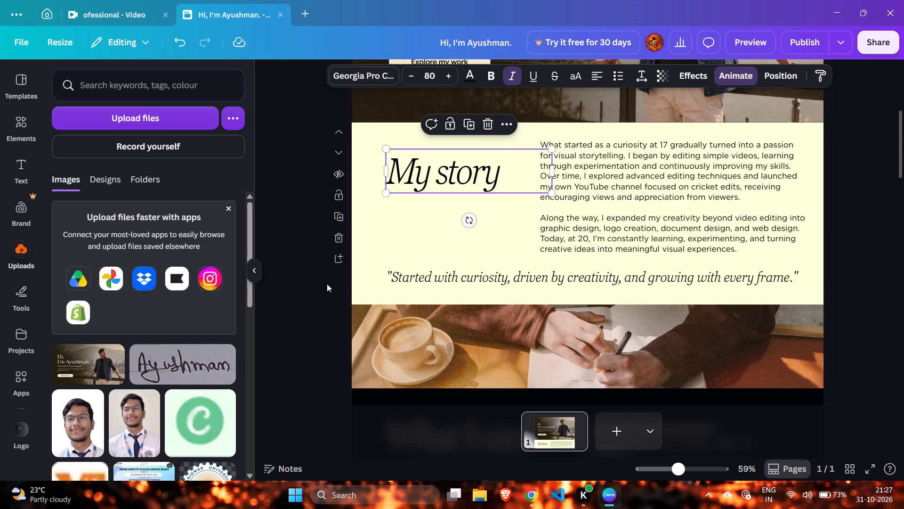
Review the page from the My story section down through the coffee-and-writing photo and the "What I can do for you" services section.
{"action": "left_click", "coordinate": [319, 291]}
{"action": "scroll", "coordinate": [549, 280], "scroll_direction": "up", "scroll_amount": 1}
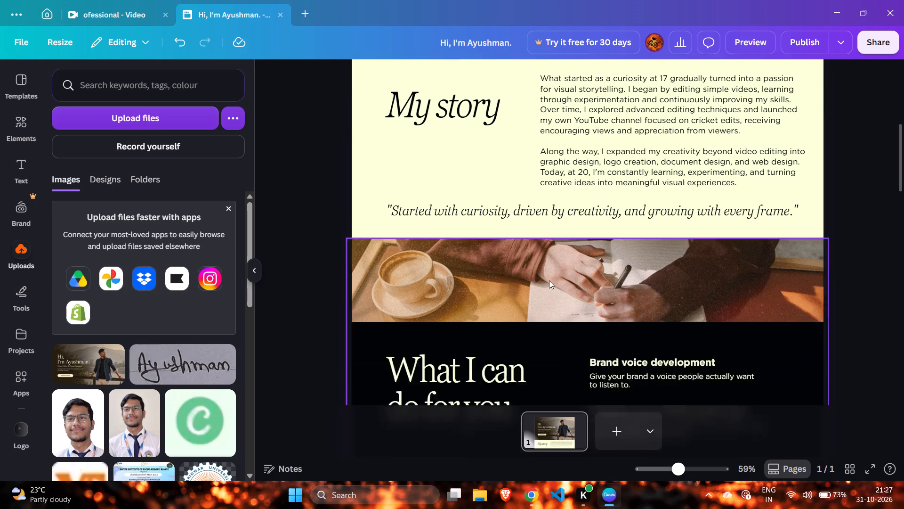
{"action": "scroll", "coordinate": [549, 280], "scroll_direction": "up", "scroll_amount": 1}
{"action": "scroll", "coordinate": [549, 280], "scroll_direction": "down", "scroll_amount": 1}
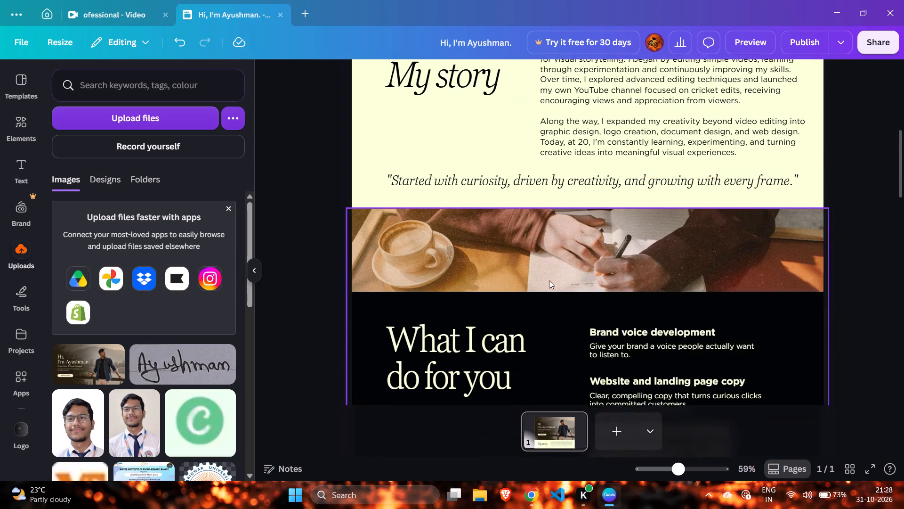
{"action": "scroll", "coordinate": [549, 280], "scroll_direction": "down", "scroll_amount": 2}
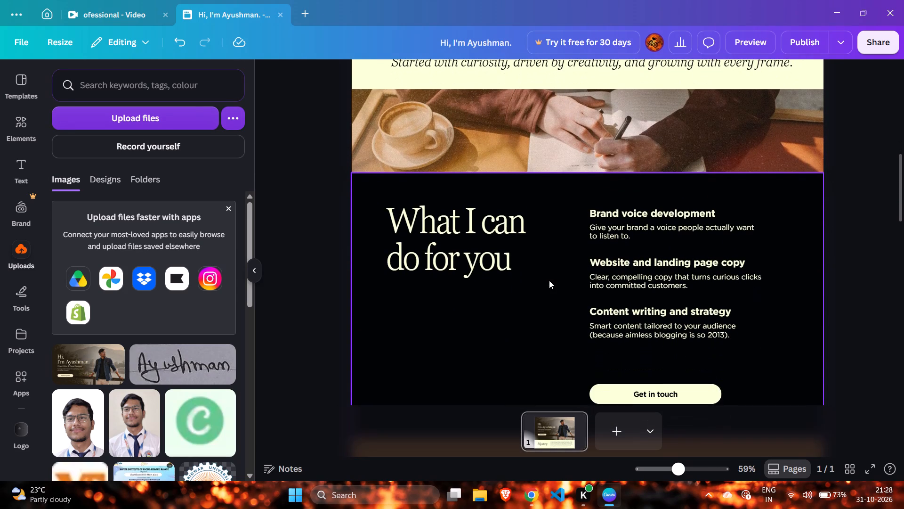
{"action": "scroll", "coordinate": [549, 280], "scroll_direction": "down", "scroll_amount": 1}
{"action": "left_click", "coordinate": [540, 185]}
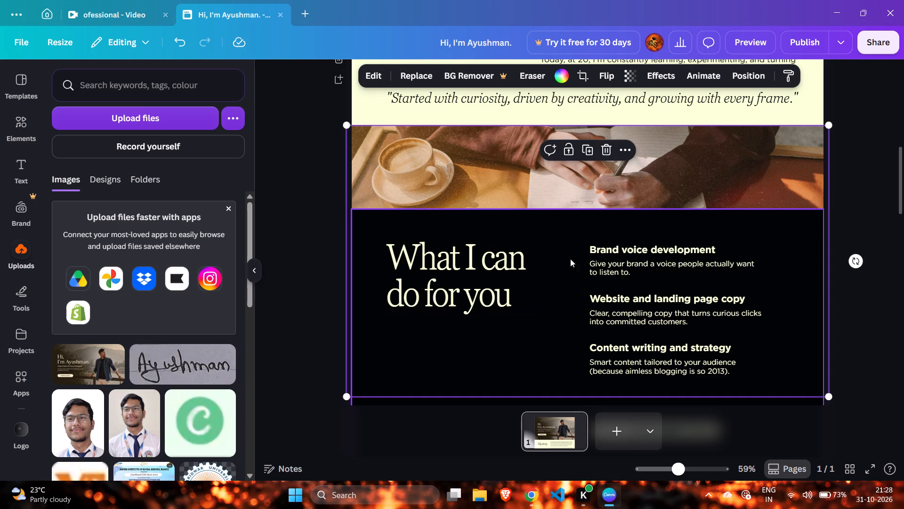
{"action": "scroll", "coordinate": [561, 258], "scroll_direction": "down", "scroll_amount": 1}
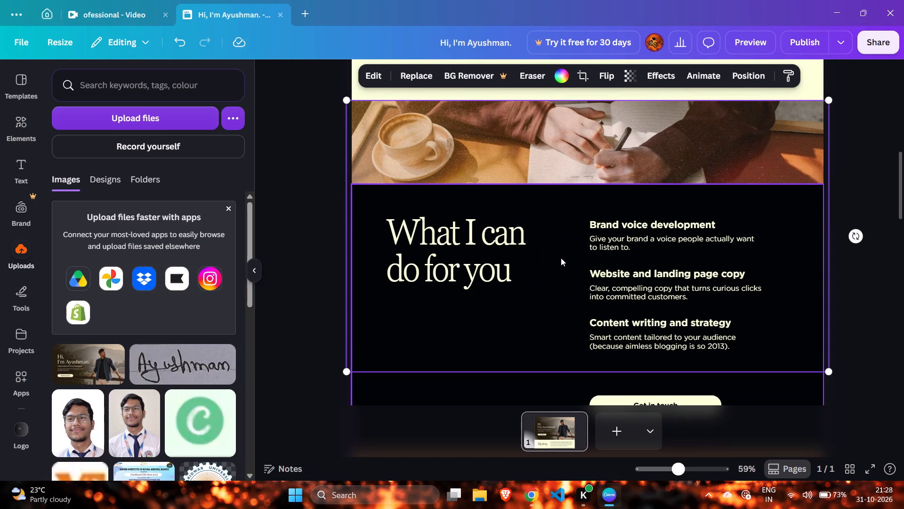
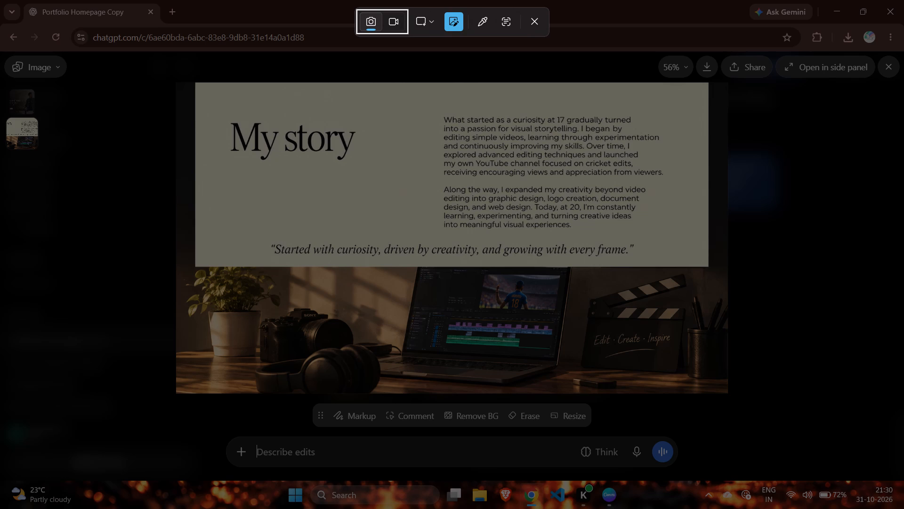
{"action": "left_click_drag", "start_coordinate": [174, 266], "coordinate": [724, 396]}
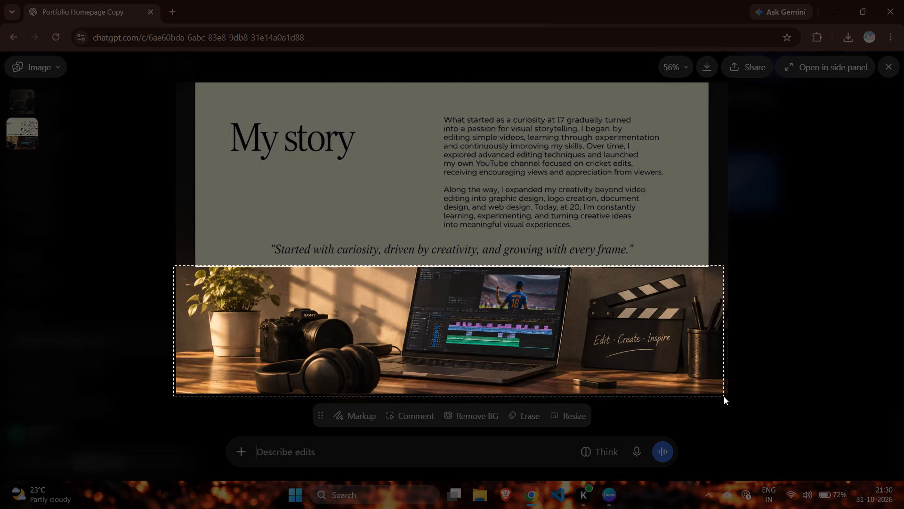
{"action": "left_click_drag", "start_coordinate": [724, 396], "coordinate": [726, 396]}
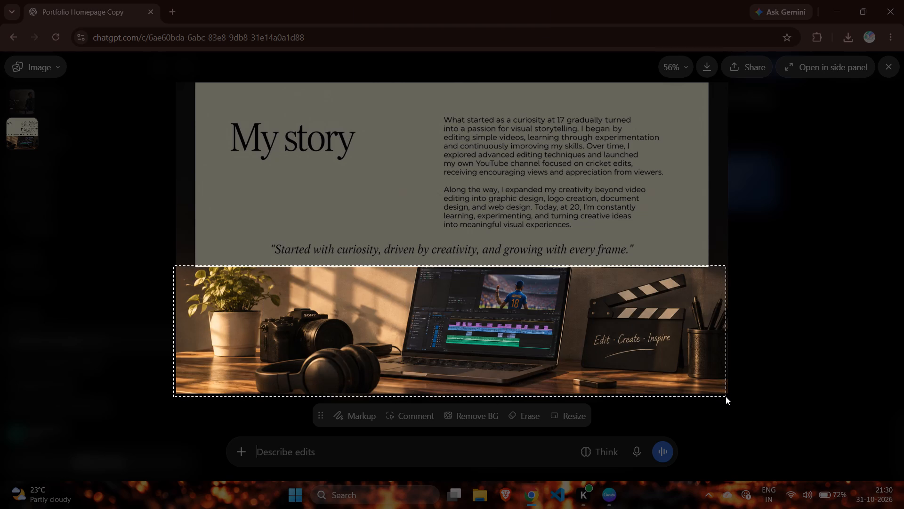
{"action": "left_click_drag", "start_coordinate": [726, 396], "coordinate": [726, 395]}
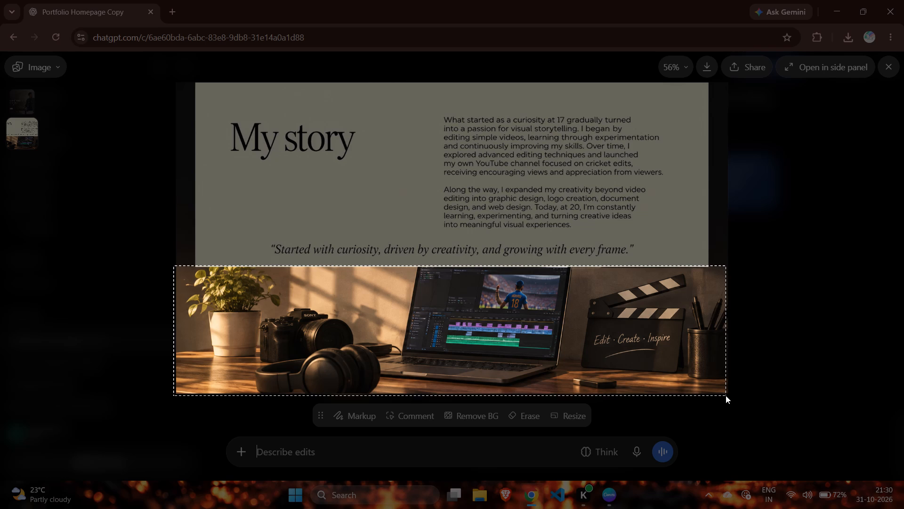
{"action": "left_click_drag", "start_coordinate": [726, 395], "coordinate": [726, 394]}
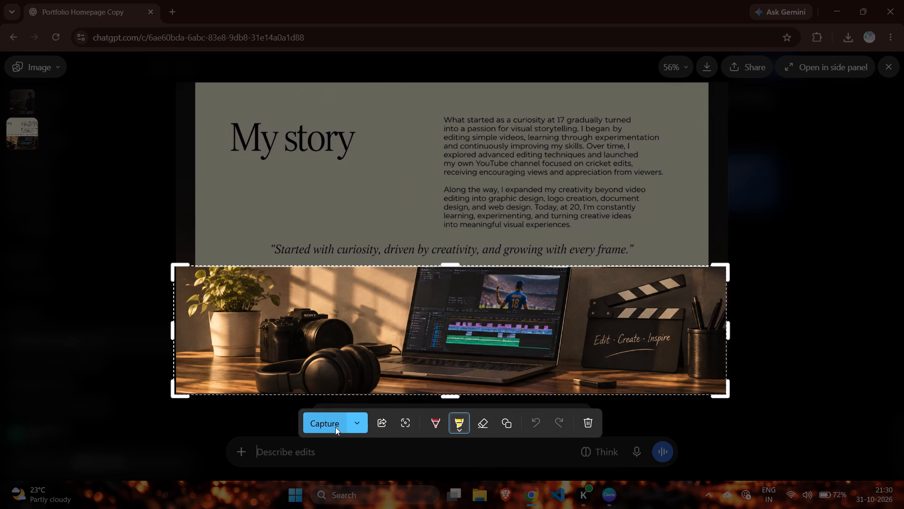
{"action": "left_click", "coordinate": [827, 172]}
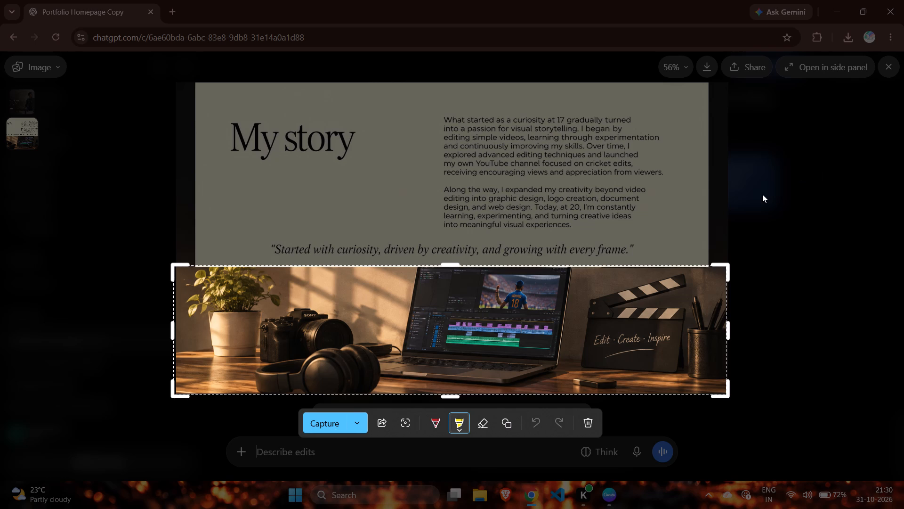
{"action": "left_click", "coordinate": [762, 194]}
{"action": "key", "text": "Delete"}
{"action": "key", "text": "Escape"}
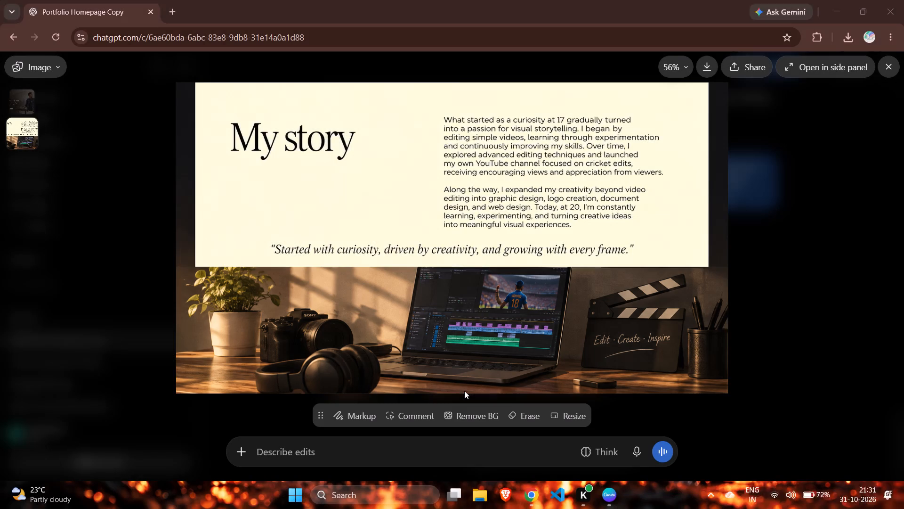
Switch to Canva and examine the coffee-and-writing photo strip below the My story section.
{"action": "scroll", "coordinate": [499, 284], "scroll_direction": "up", "scroll_amount": 1}
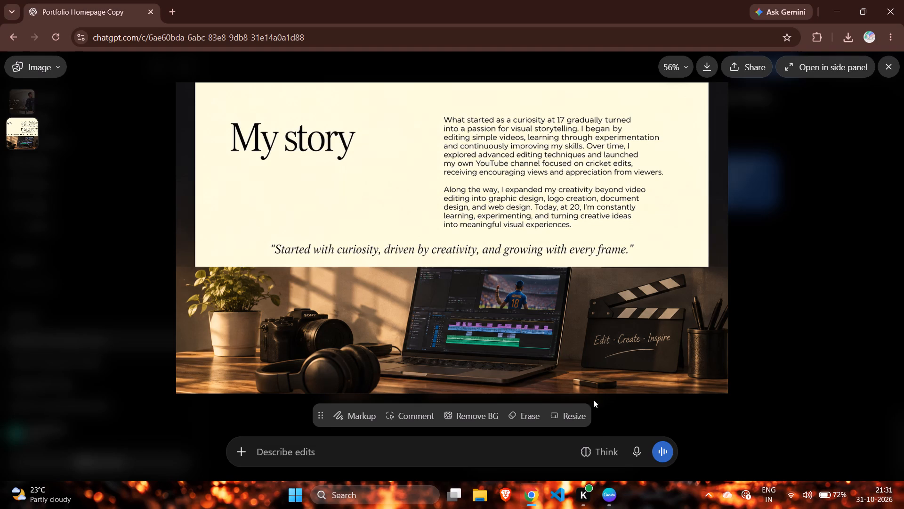
{"action": "left_click", "coordinate": [614, 508]}
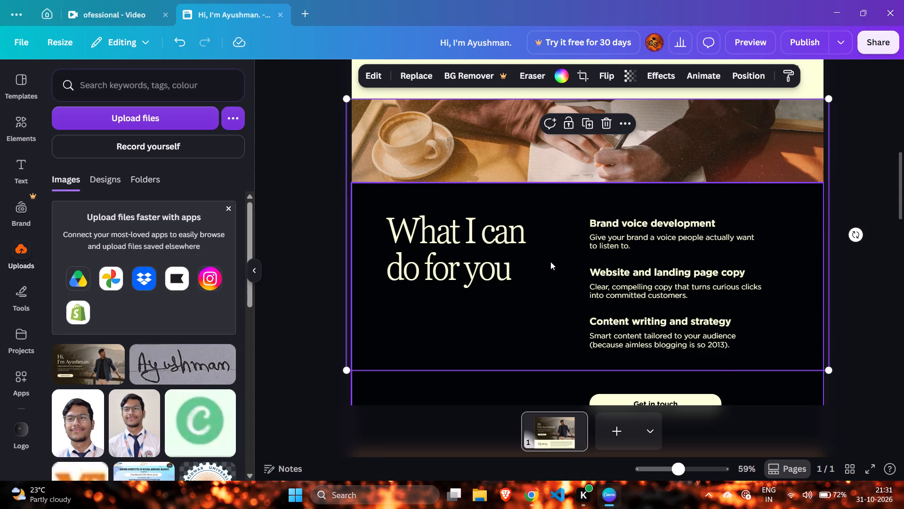
{"action": "scroll", "coordinate": [550, 262], "scroll_direction": "down", "scroll_amount": 1}
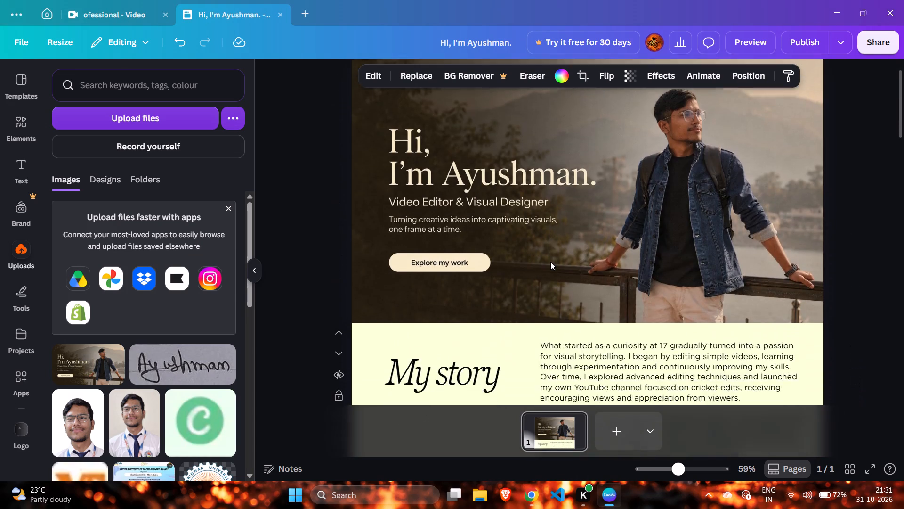
{"action": "scroll", "coordinate": [550, 262], "scroll_direction": "down", "scroll_amount": 2}
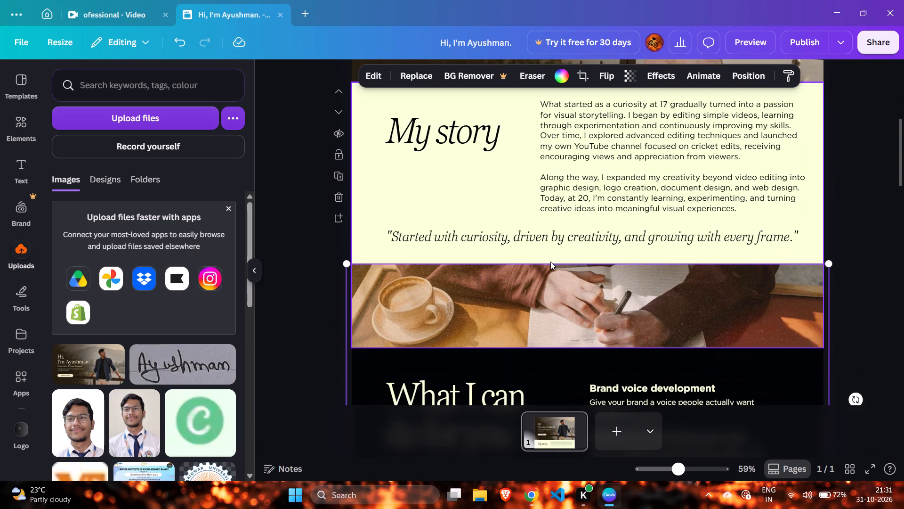
{"action": "scroll", "coordinate": [550, 262], "scroll_direction": "down", "scroll_amount": 2}
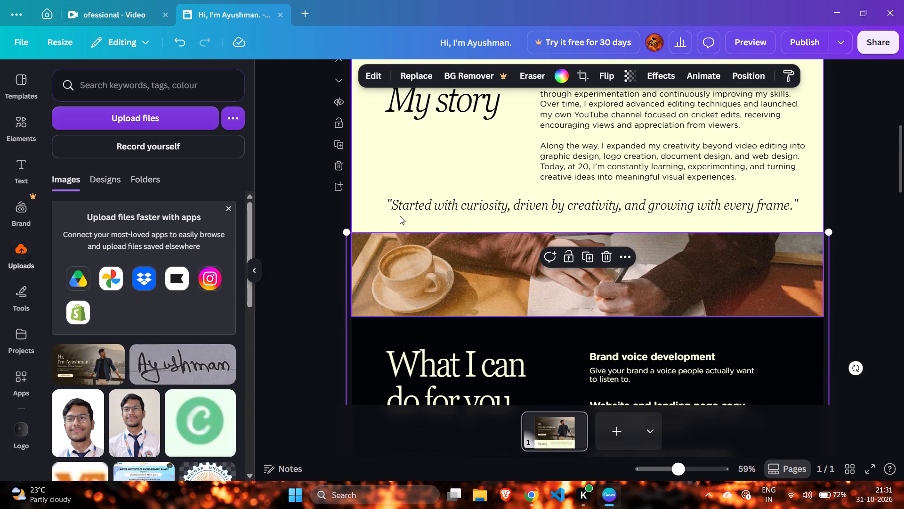
Extend the My story section downward to a height of about 1,275, uncovering the laptop in the coffee-and-writing photo.
{"action": "left_click", "coordinate": [396, 212]}
{"action": "left_click", "coordinate": [367, 179]}
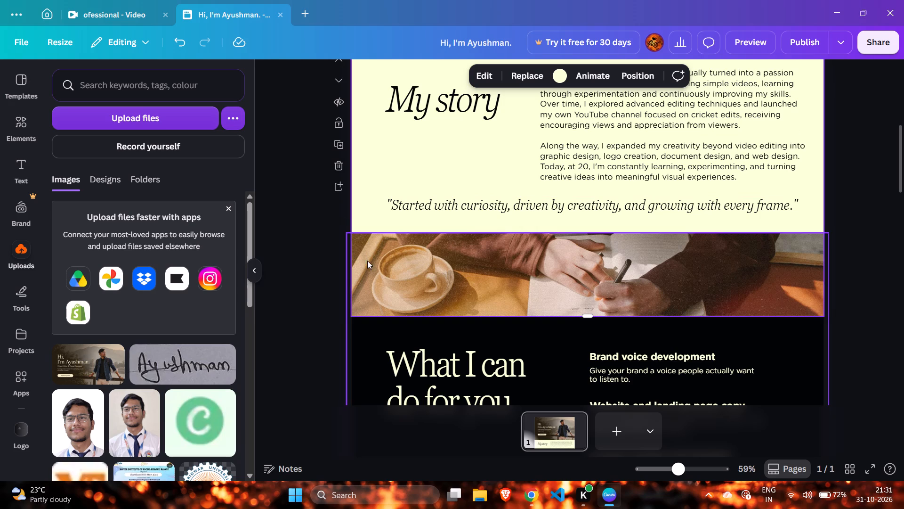
{"action": "left_click", "coordinate": [396, 303]}
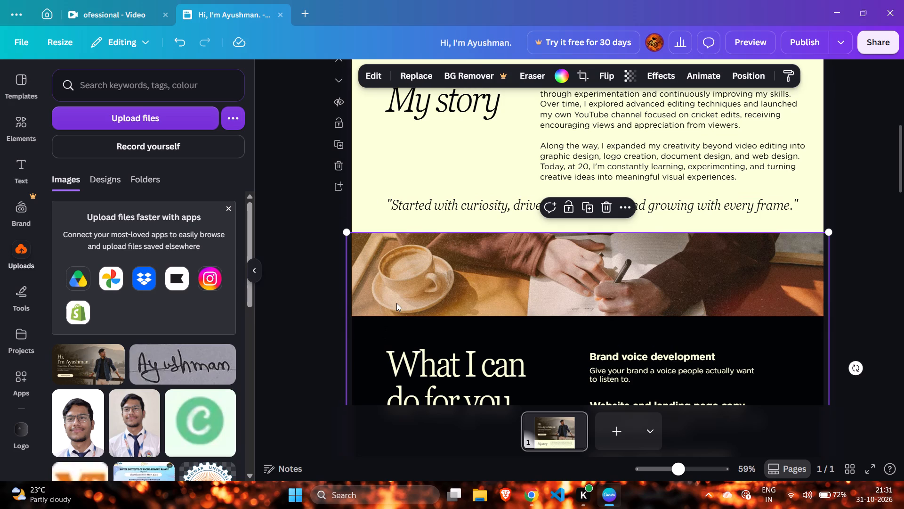
{"action": "left_click", "coordinate": [396, 303]}
{"action": "left_click", "coordinate": [395, 346]}
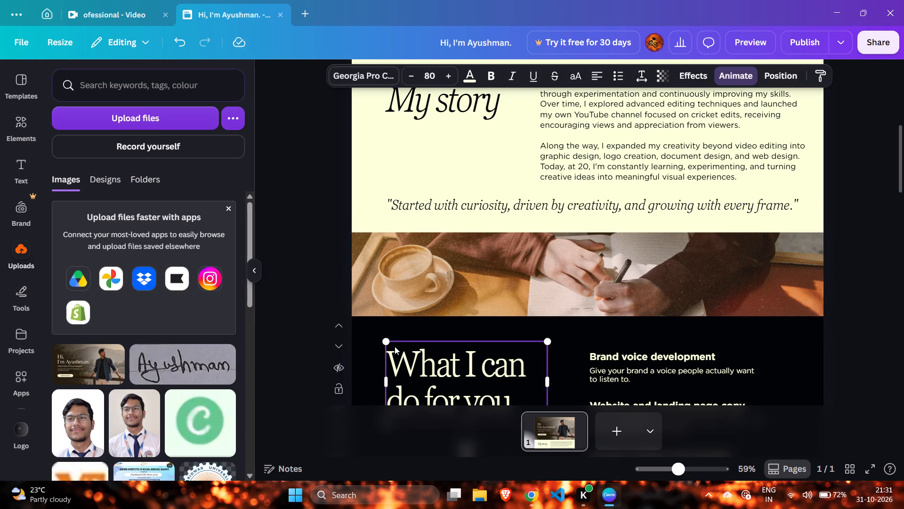
{"action": "left_click", "coordinate": [382, 222]}
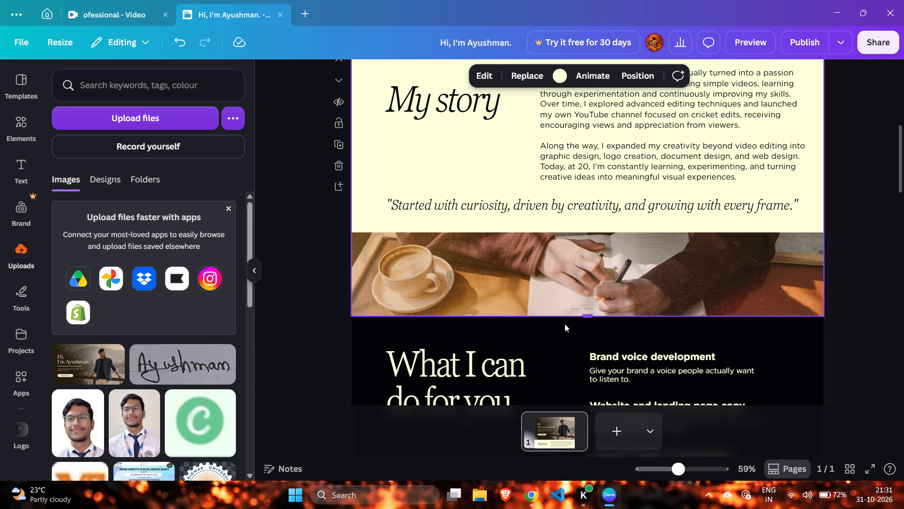
{"action": "left_click_drag", "start_coordinate": [587, 317], "coordinate": [588, 247]}
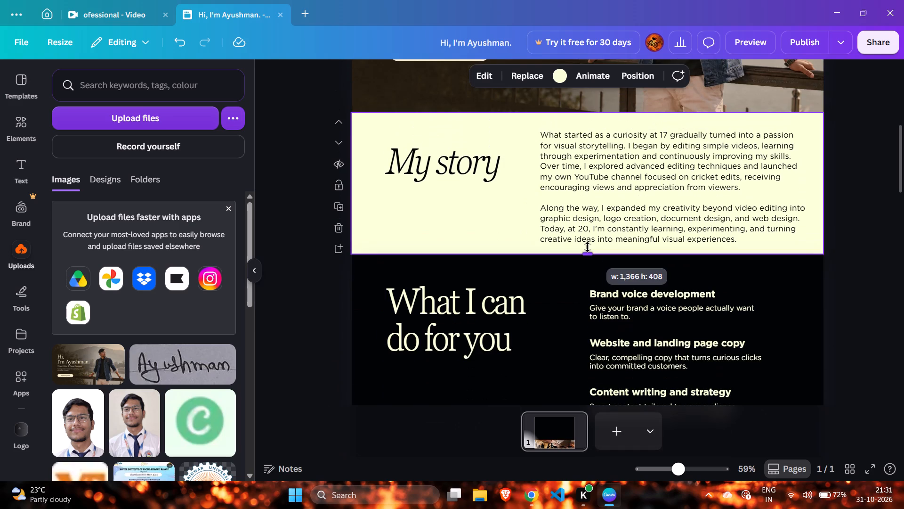
{"action": "left_click_drag", "start_coordinate": [588, 247], "coordinate": [586, 281]}
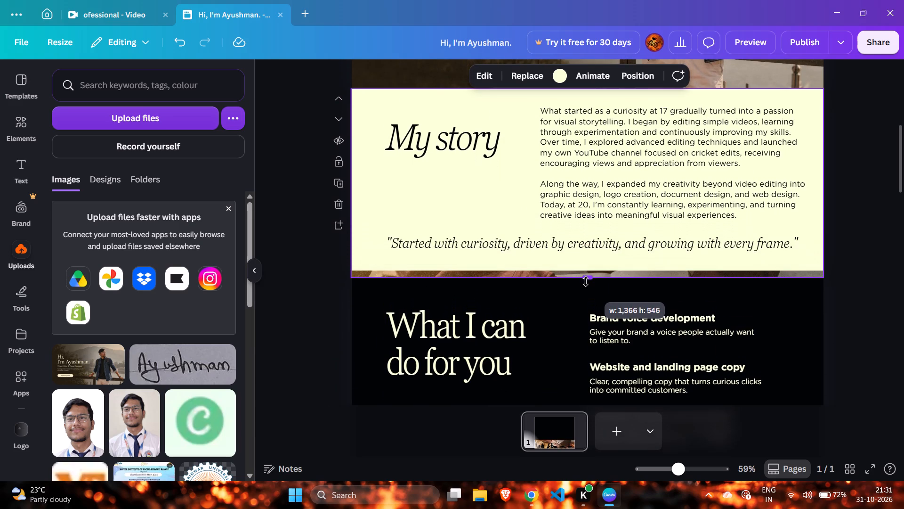
{"action": "left_click_drag", "start_coordinate": [586, 281], "coordinate": [583, 273]}
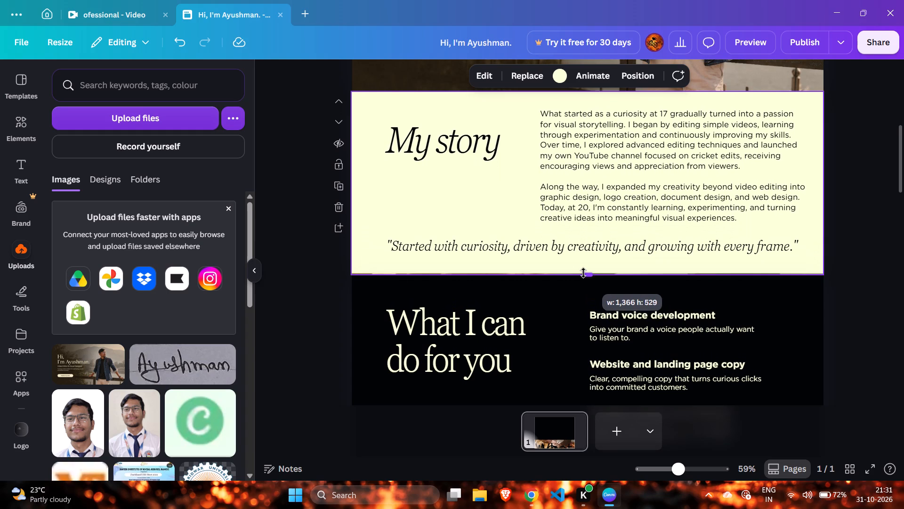
{"action": "left_click_drag", "start_coordinate": [583, 273], "coordinate": [582, 339]}
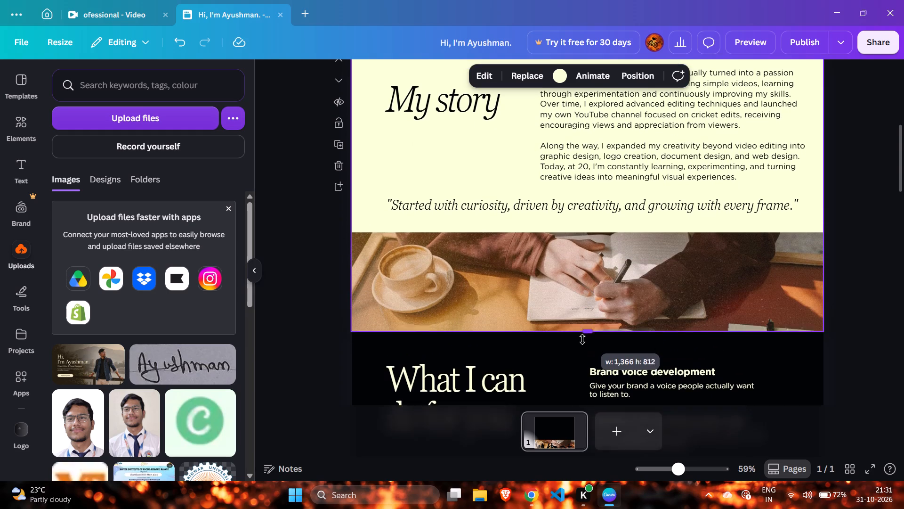
{"action": "left_click_drag", "start_coordinate": [582, 339], "coordinate": [581, 386]}
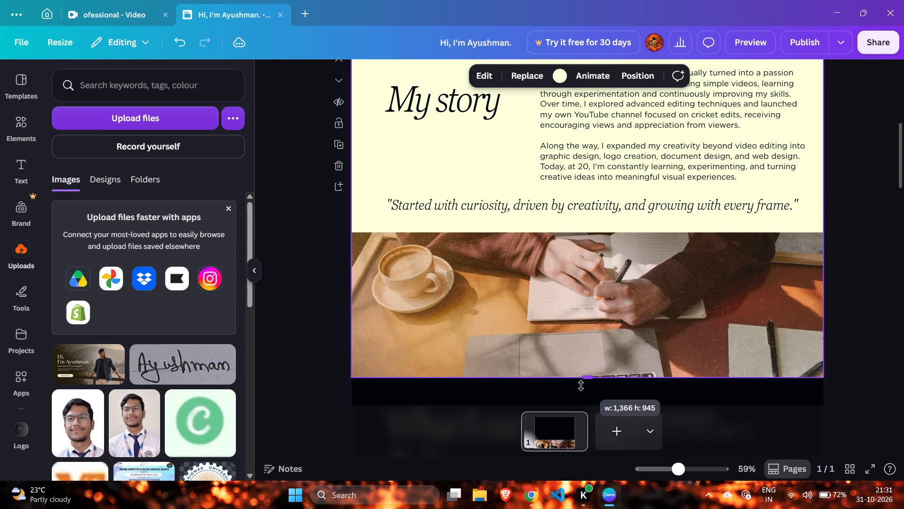
{"action": "left_click_drag", "start_coordinate": [581, 386], "coordinate": [580, 493]}
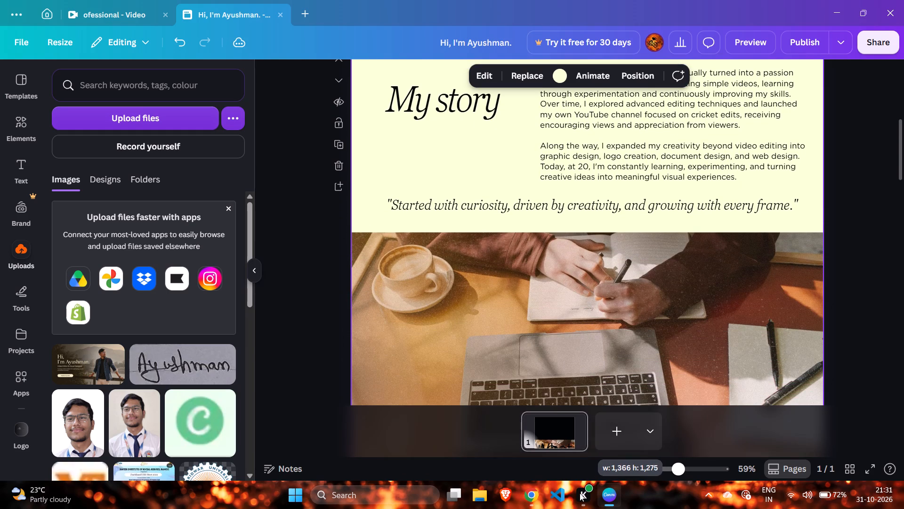
Extend the My story section further down until a cream band shows beneath the coffee-and-writing photo.
{"action": "scroll", "coordinate": [579, 326], "scroll_direction": "down", "scroll_amount": 3}
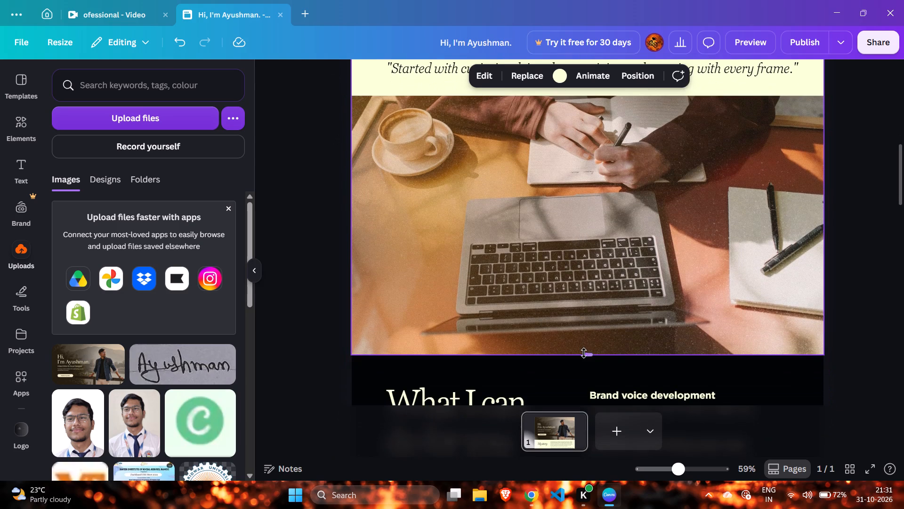
{"action": "left_click_drag", "start_coordinate": [586, 353], "coordinate": [594, 410]}
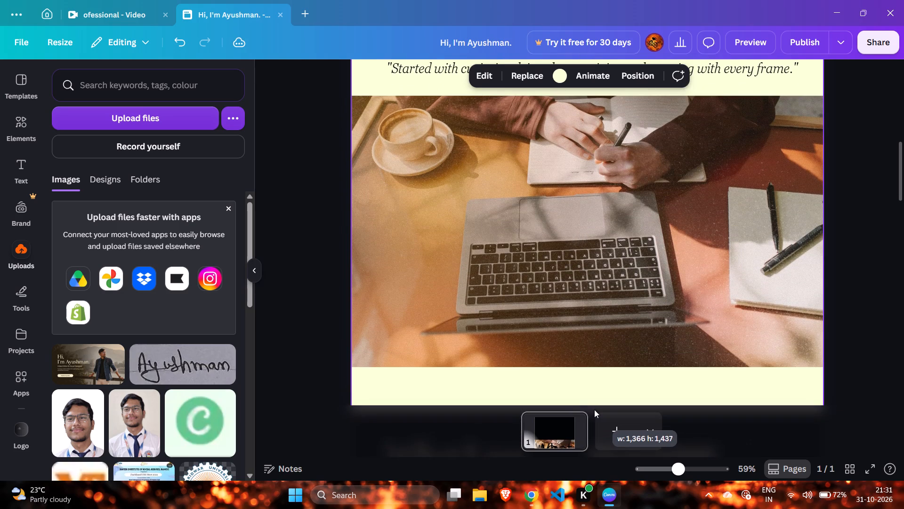
{"action": "left_click_drag", "start_coordinate": [594, 410], "coordinate": [592, 435]}
{"action": "scroll", "coordinate": [593, 352], "scroll_direction": "down", "scroll_amount": 2}
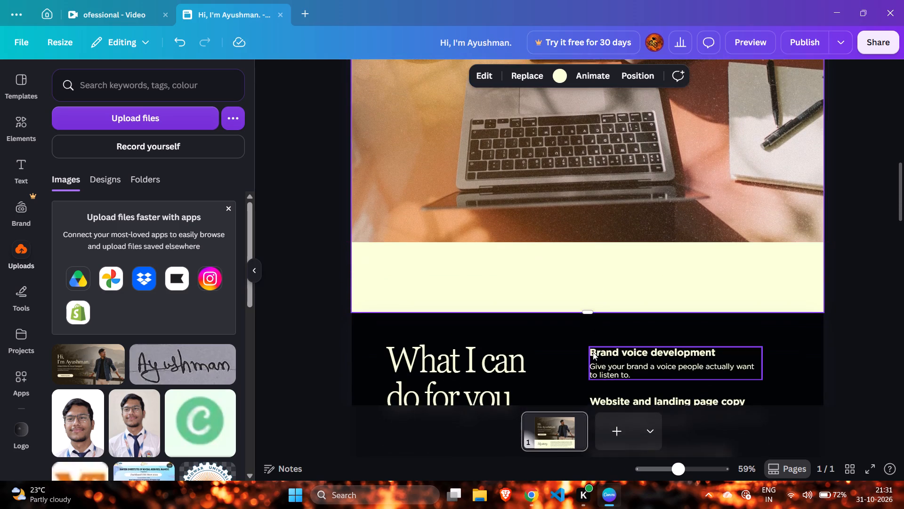
{"action": "scroll", "coordinate": [593, 352], "scroll_direction": "up", "scroll_amount": 1}
{"action": "scroll", "coordinate": [593, 352], "scroll_direction": "down", "scroll_amount": 1}
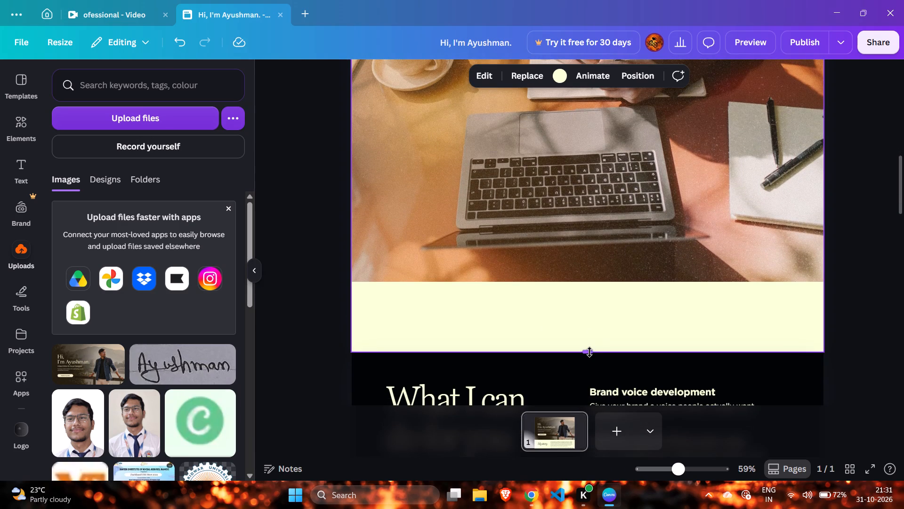
{"action": "left_click_drag", "start_coordinate": [589, 352], "coordinate": [602, 358]}
Move the coffee-and-writing photo slightly down in the My story section, bringing its right edge to the page edge.
{"action": "scroll", "coordinate": [555, 296], "scroll_direction": "up", "scroll_amount": 4}
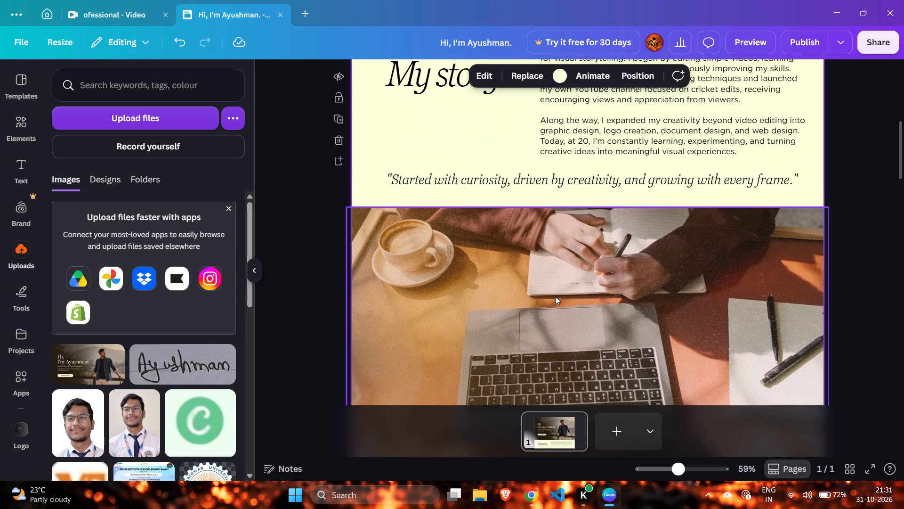
{"action": "left_click", "coordinate": [555, 296]}
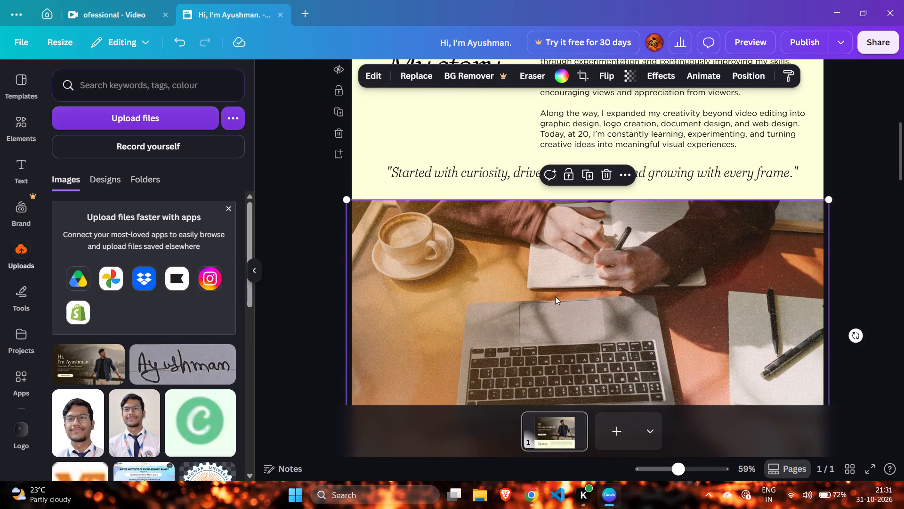
{"action": "scroll", "coordinate": [555, 296], "scroll_direction": "down", "scroll_amount": 3}
{"action": "left_click_drag", "start_coordinate": [550, 262], "coordinate": [554, 301]}
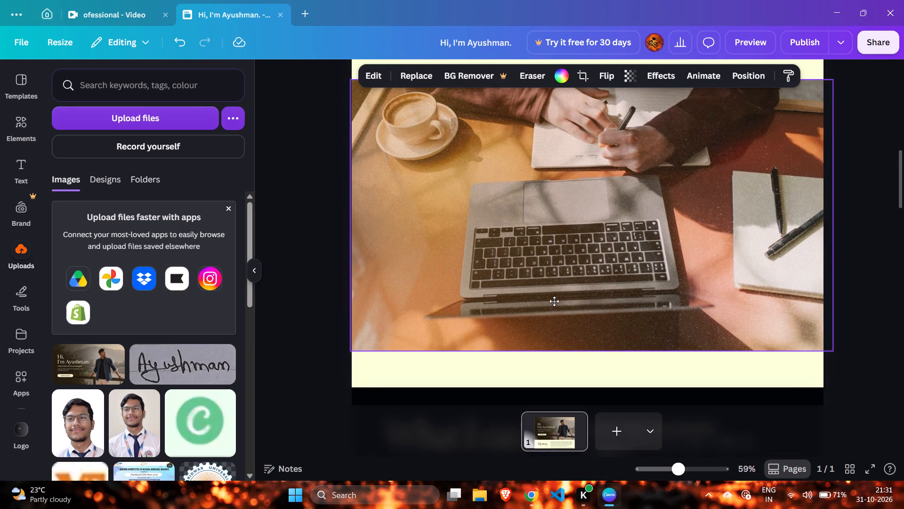
{"action": "left_click_drag", "start_coordinate": [554, 301], "coordinate": [549, 291]}
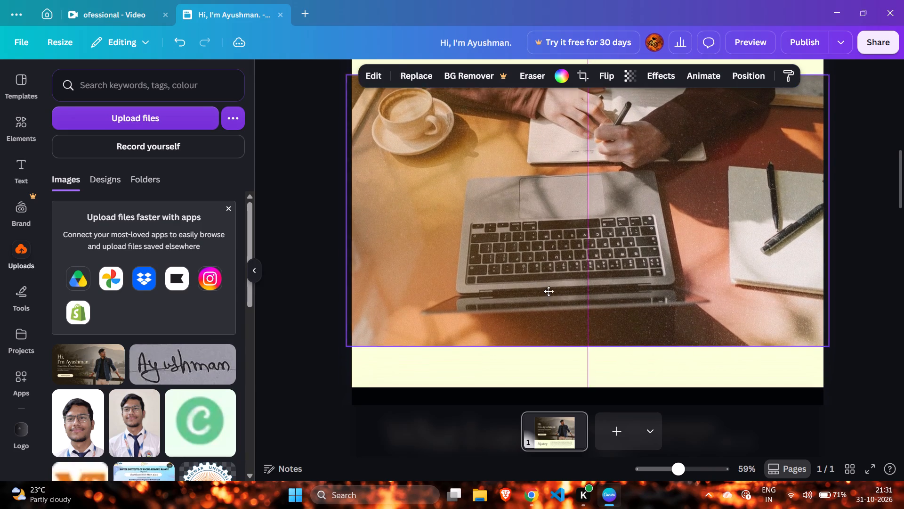
{"action": "left_click_drag", "start_coordinate": [549, 291], "coordinate": [545, 283]}
{"action": "scroll", "coordinate": [545, 283], "scroll_direction": "up", "scroll_amount": 5}
{"action": "scroll", "coordinate": [545, 283], "scroll_direction": "down", "scroll_amount": 1}
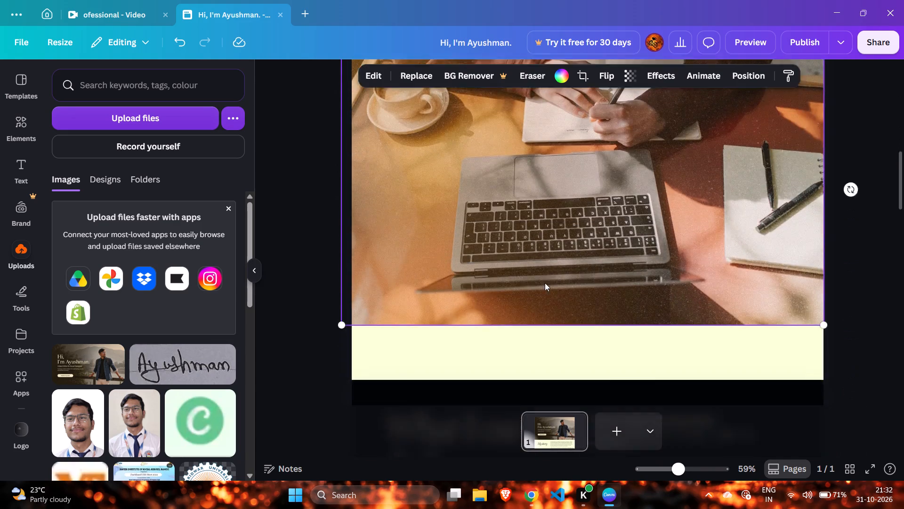
{"action": "scroll", "coordinate": [545, 283], "scroll_direction": "down", "scroll_amount": 1}
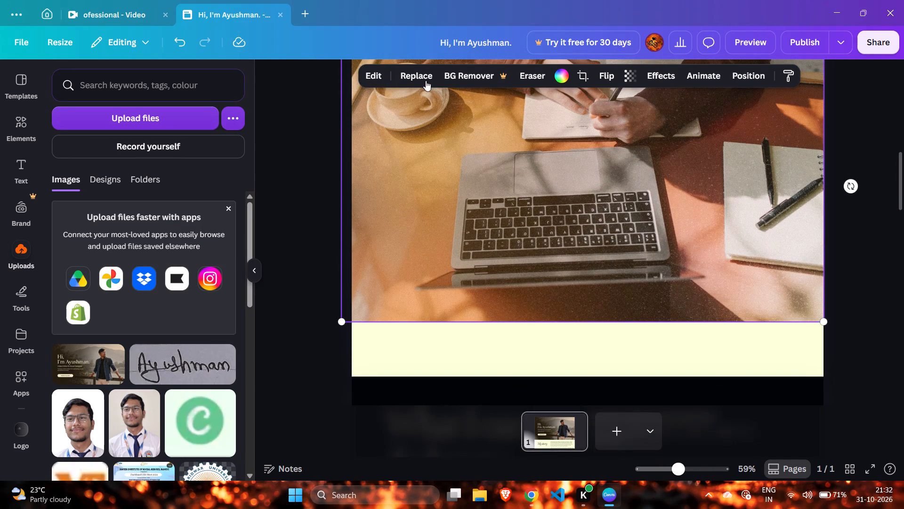
Switch to ChatGPT in Chrome, where the generated My story image is open at full size.
{"action": "left_click", "coordinate": [528, 501]}
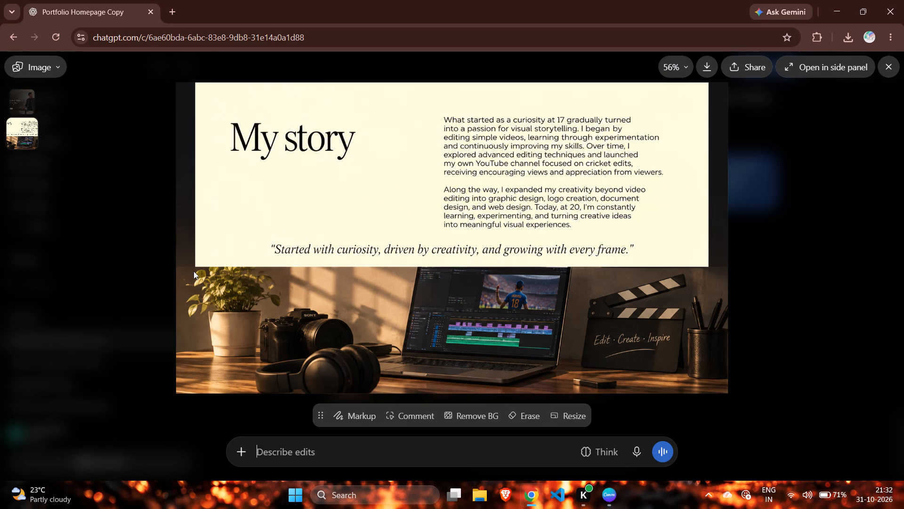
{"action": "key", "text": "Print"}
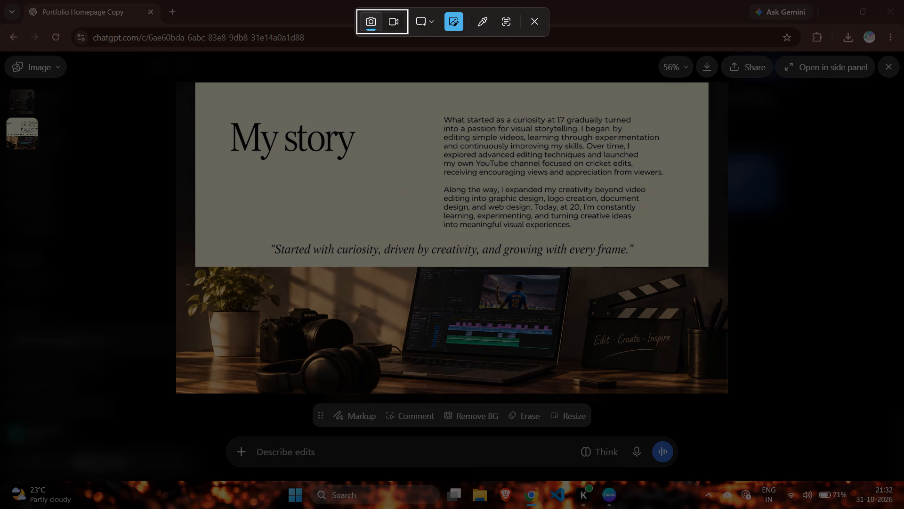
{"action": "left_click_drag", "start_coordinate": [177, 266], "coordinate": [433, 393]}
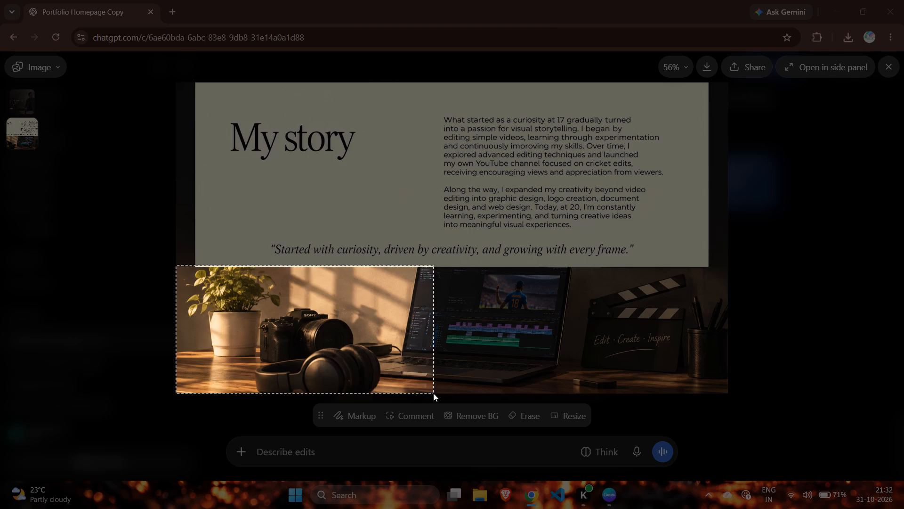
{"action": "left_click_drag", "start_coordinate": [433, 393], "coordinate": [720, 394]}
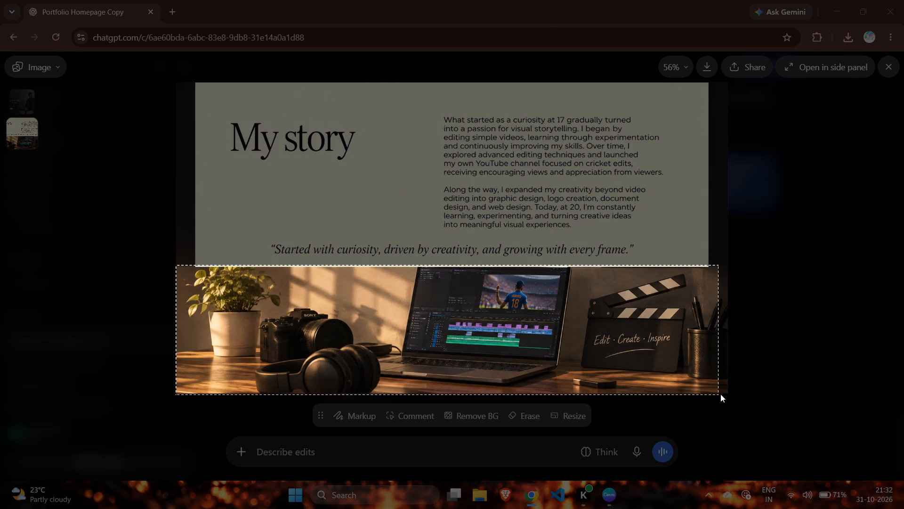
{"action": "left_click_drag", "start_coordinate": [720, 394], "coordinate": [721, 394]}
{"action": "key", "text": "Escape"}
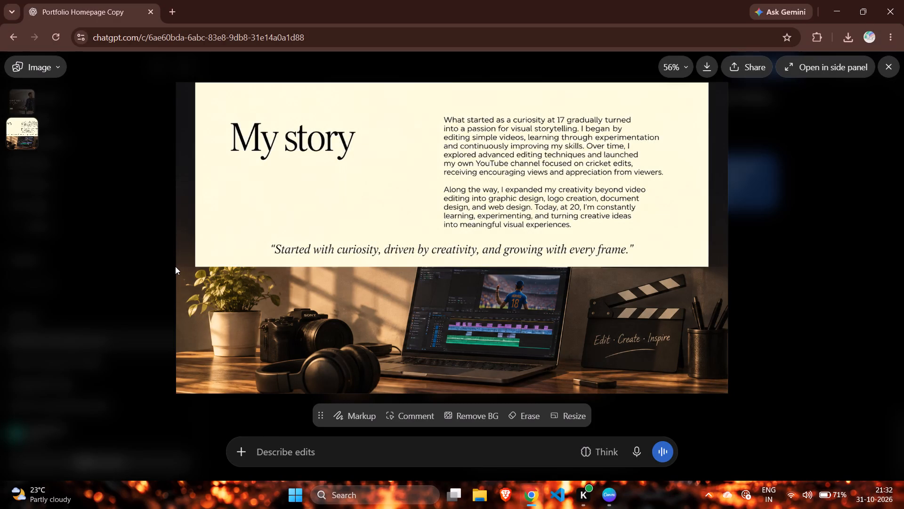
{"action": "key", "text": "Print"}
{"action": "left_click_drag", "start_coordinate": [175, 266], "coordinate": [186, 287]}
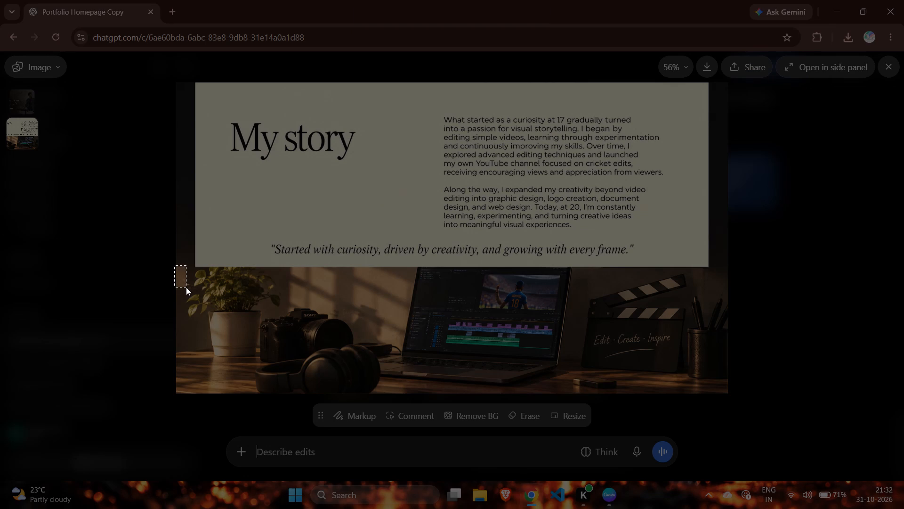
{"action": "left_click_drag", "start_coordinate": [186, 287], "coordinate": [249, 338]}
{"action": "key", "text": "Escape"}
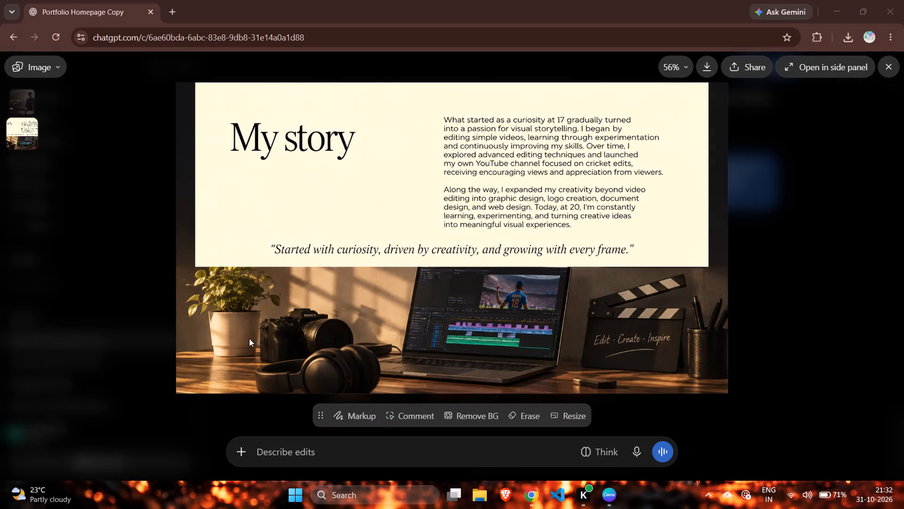
Capture a screenshot of only the full-width editing-workspace photo below the quote in the generated My story image.
{"action": "key", "text": "Print"}
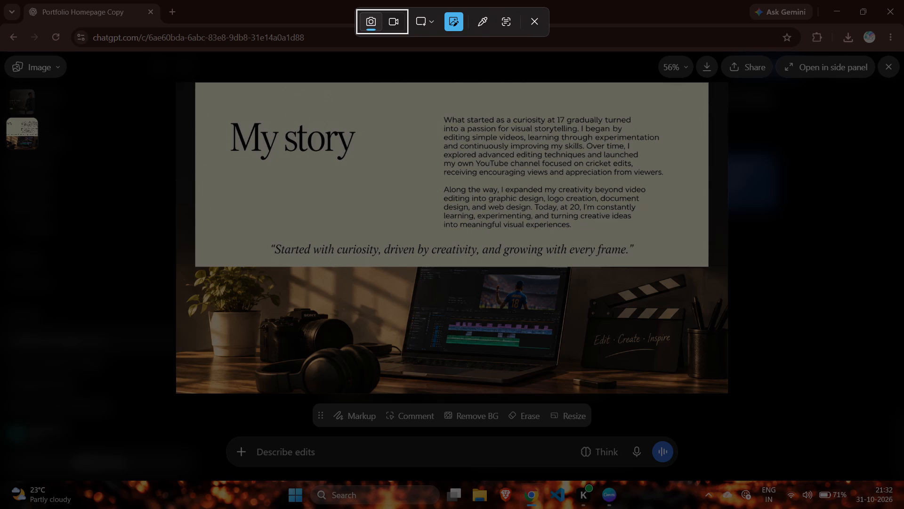
{"action": "left_click_drag", "start_coordinate": [177, 269], "coordinate": [622, 354]}
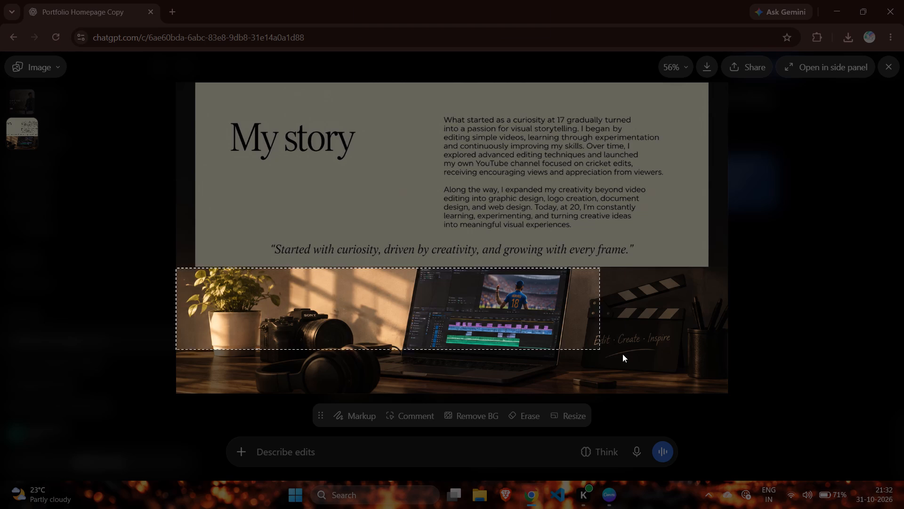
{"action": "left_click_drag", "start_coordinate": [622, 354], "coordinate": [719, 392]}
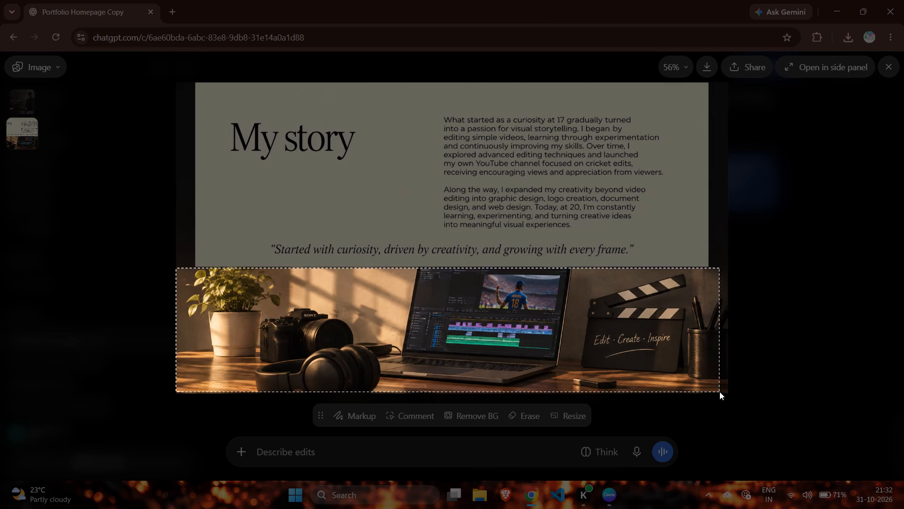
{"action": "left_click_drag", "start_coordinate": [719, 392], "coordinate": [729, 394]}
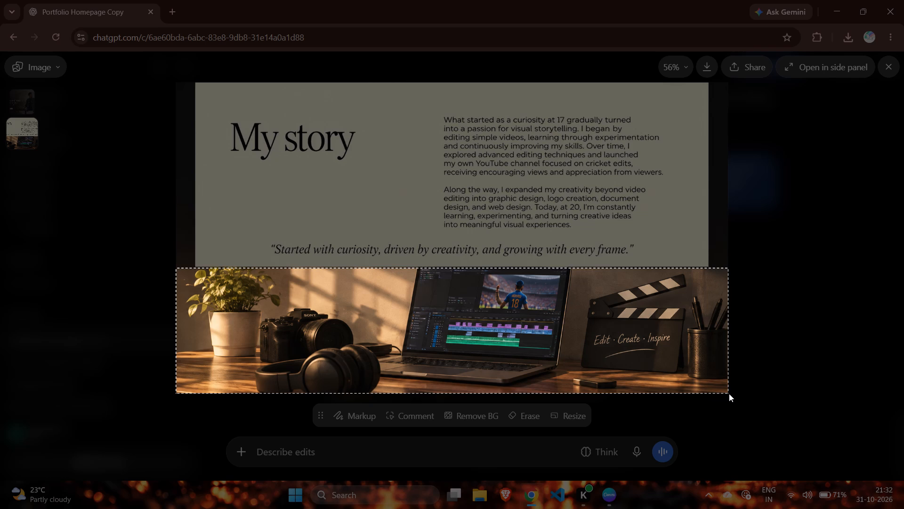
{"action": "left_click_drag", "start_coordinate": [729, 394], "coordinate": [727, 395]}
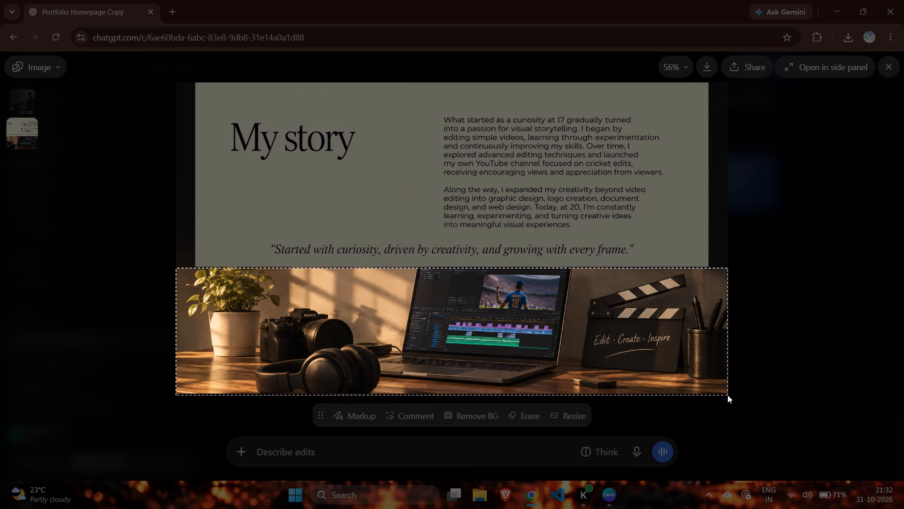
{"action": "left_click_drag", "start_coordinate": [727, 395], "coordinate": [726, 393]}
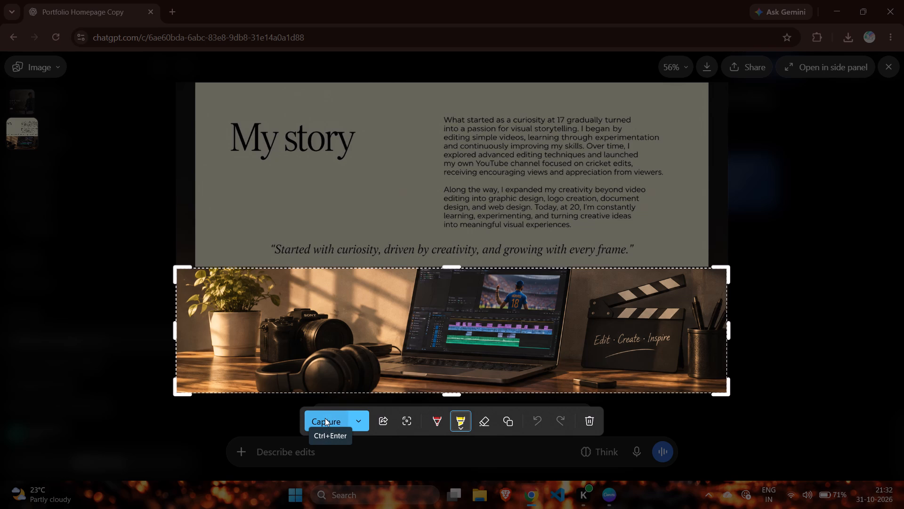
{"action": "left_click", "coordinate": [325, 418]}
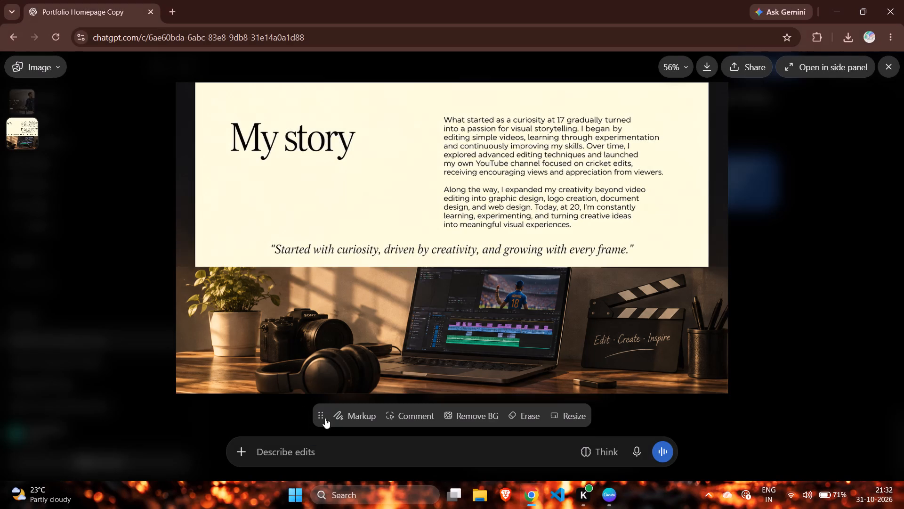
Switch back to the portfolio website design in Canva.
{"action": "left_click", "coordinate": [602, 500]}
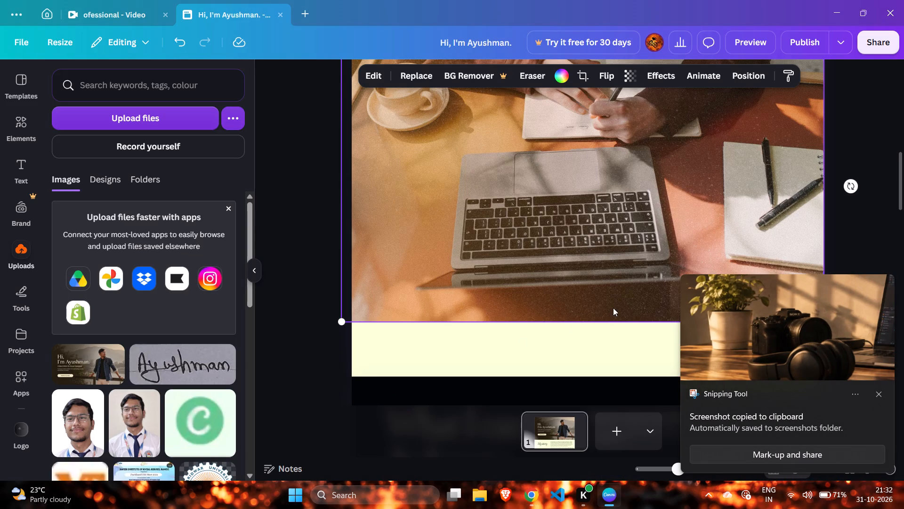
{"action": "left_click", "coordinate": [879, 395]}
{"action": "scroll", "coordinate": [788, 325], "scroll_direction": "up", "scroll_amount": 1}
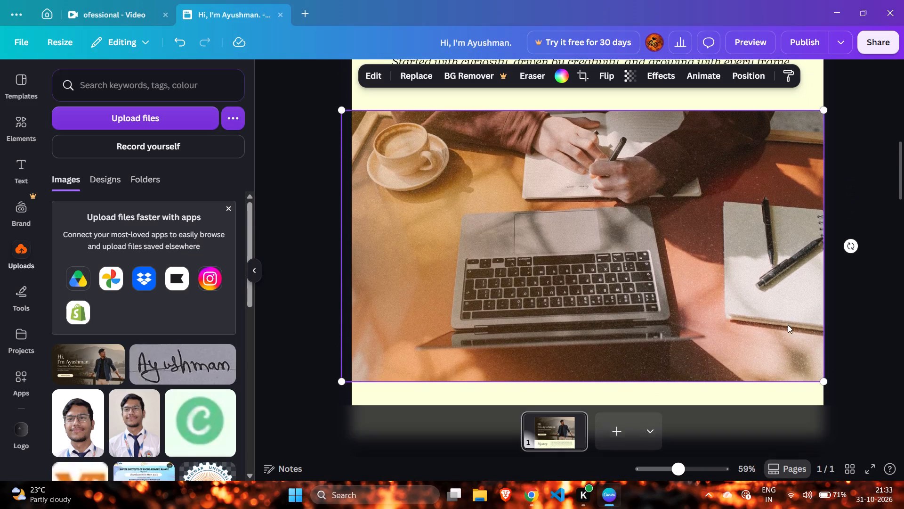
{"action": "scroll", "coordinate": [788, 325], "scroll_direction": "up", "scroll_amount": 1}
{"action": "scroll", "coordinate": [788, 325], "scroll_direction": "down", "scroll_amount": 1}
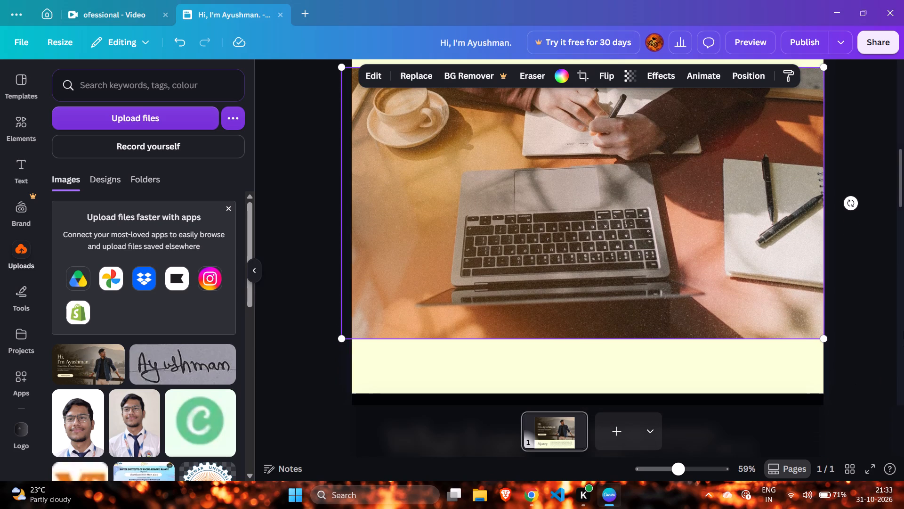
{"action": "scroll", "coordinate": [618, 231], "scroll_direction": "left", "scroll_amount": 1}
{"action": "scroll", "coordinate": [612, 232], "scroll_direction": "down", "scroll_amount": 1}
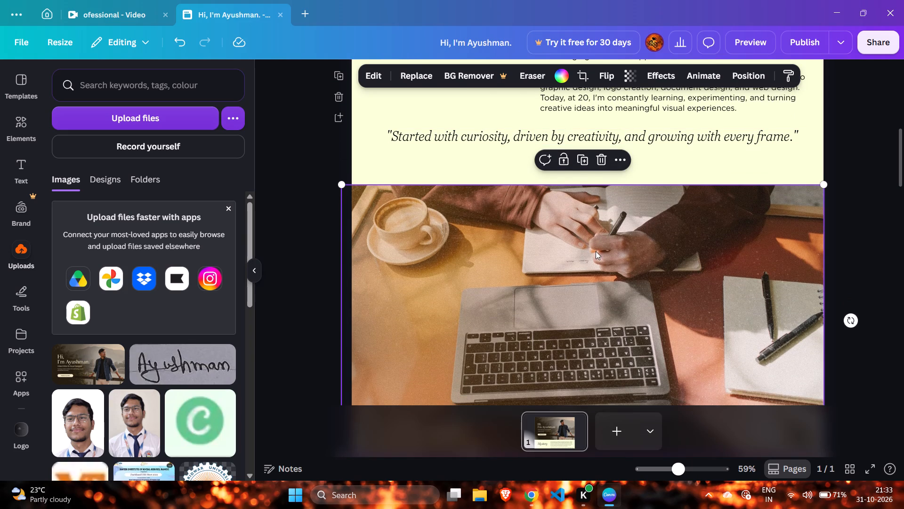
{"action": "scroll", "coordinate": [596, 251], "scroll_direction": "down", "scroll_amount": 1}
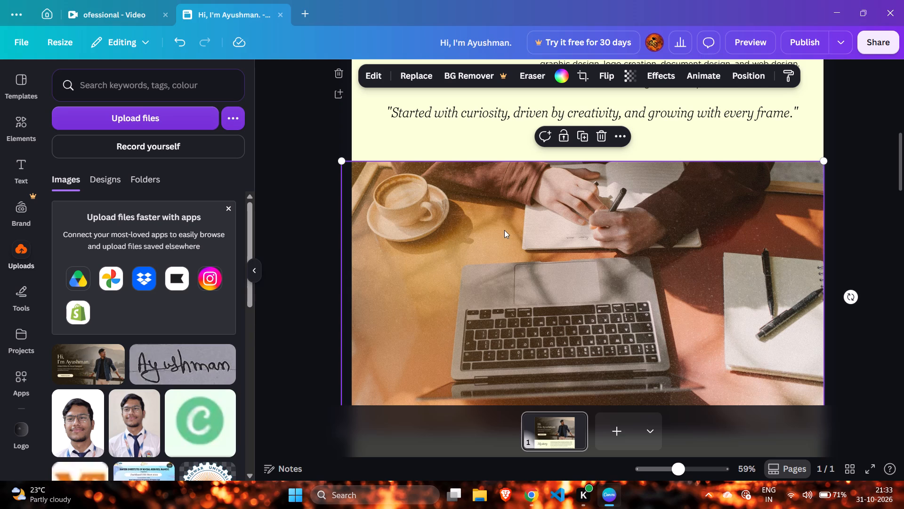
{"action": "scroll", "coordinate": [504, 230], "scroll_direction": "up", "scroll_amount": 4}
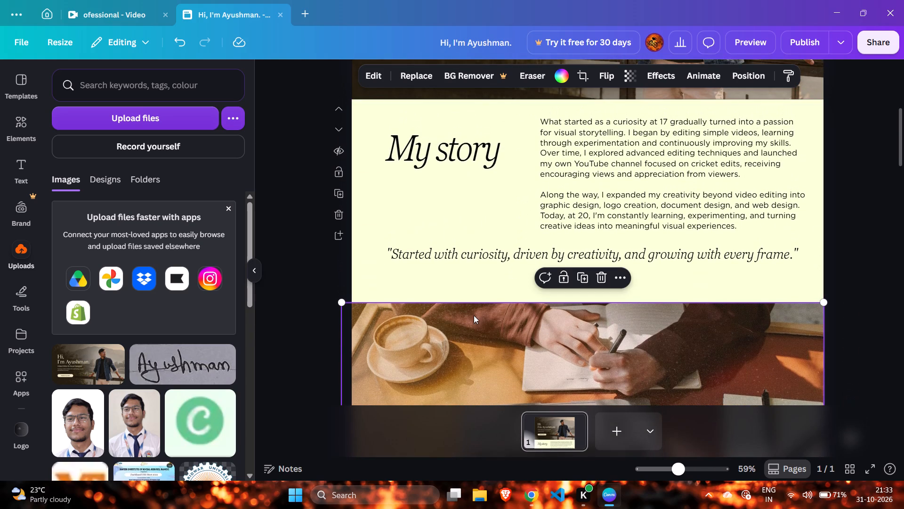
{"action": "scroll", "coordinate": [474, 315], "scroll_direction": "down", "scroll_amount": 2}
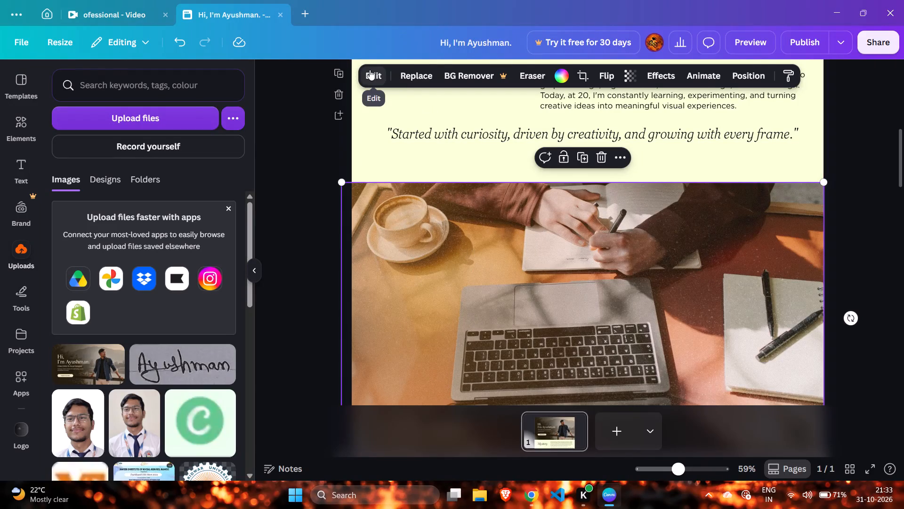
{"action": "left_click", "coordinate": [410, 74]}
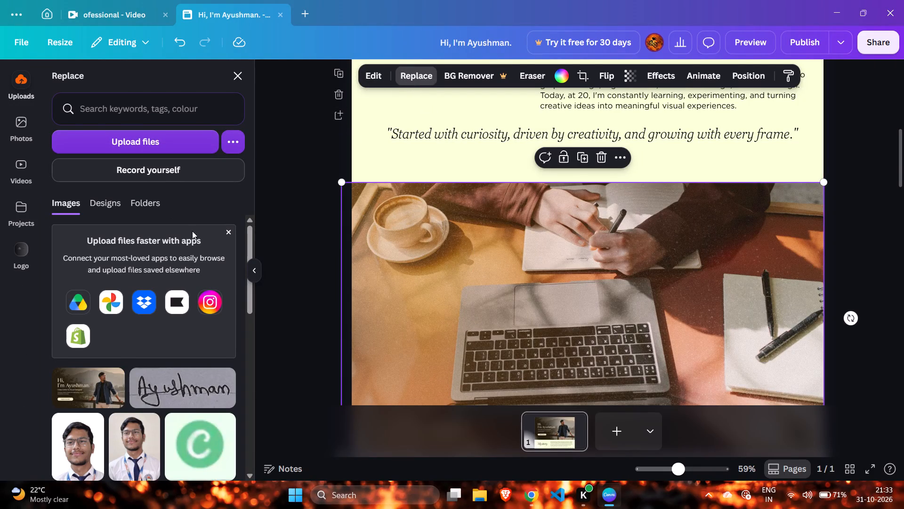
{"action": "left_click", "coordinate": [418, 78]}
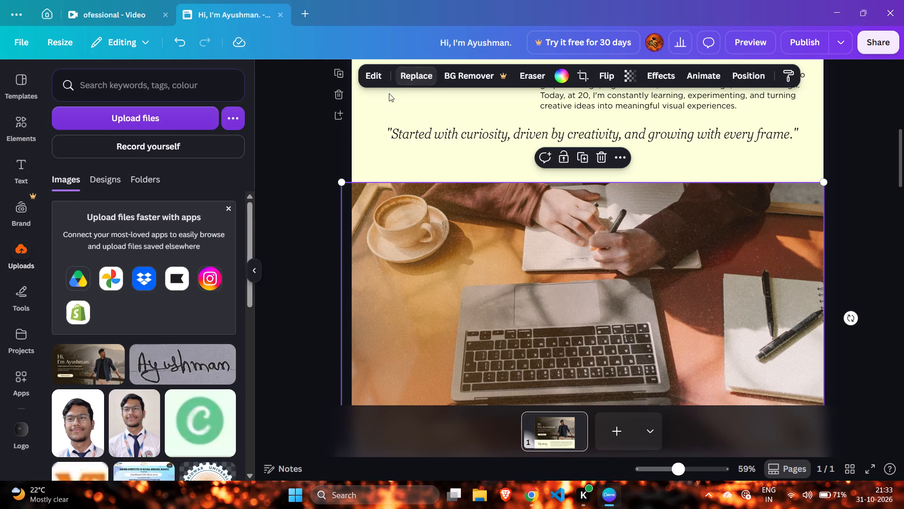
{"action": "left_click", "coordinate": [407, 82]}
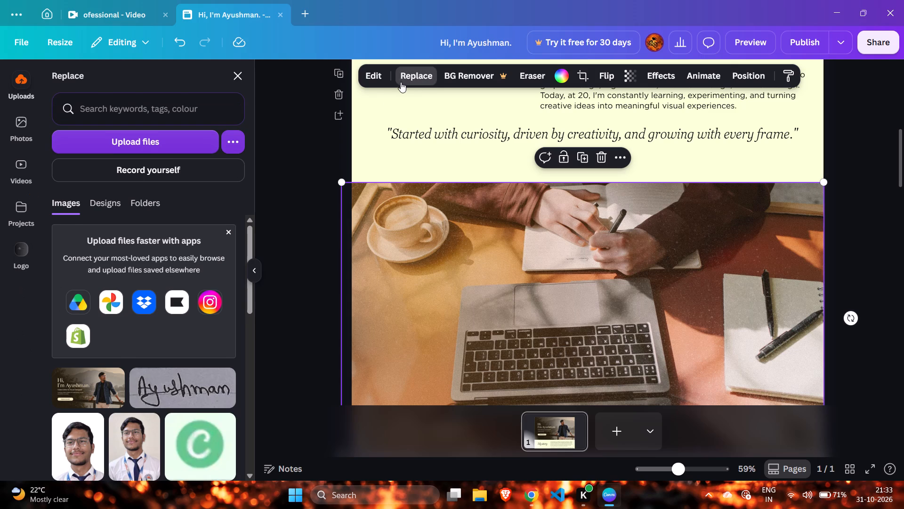
{"action": "left_click", "coordinate": [129, 146]}
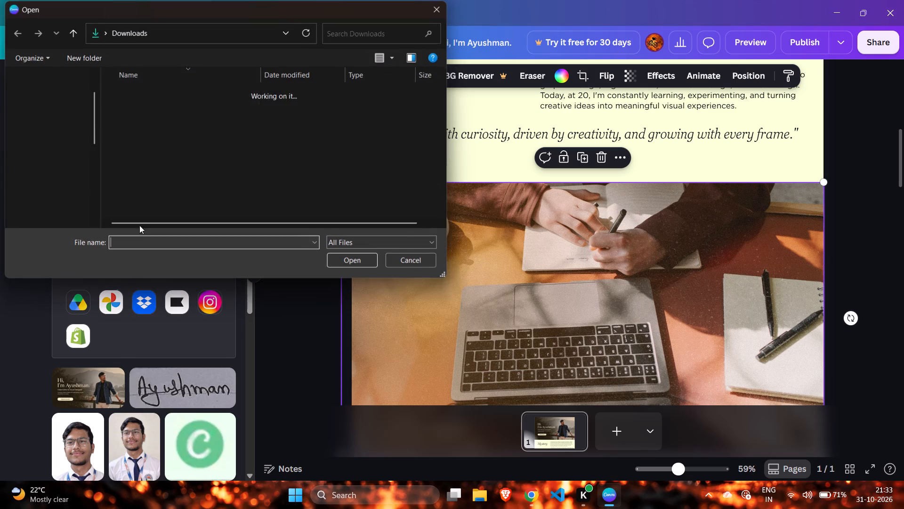
{"action": "scroll", "coordinate": [170, 112], "scroll_direction": "up", "scroll_amount": 5}
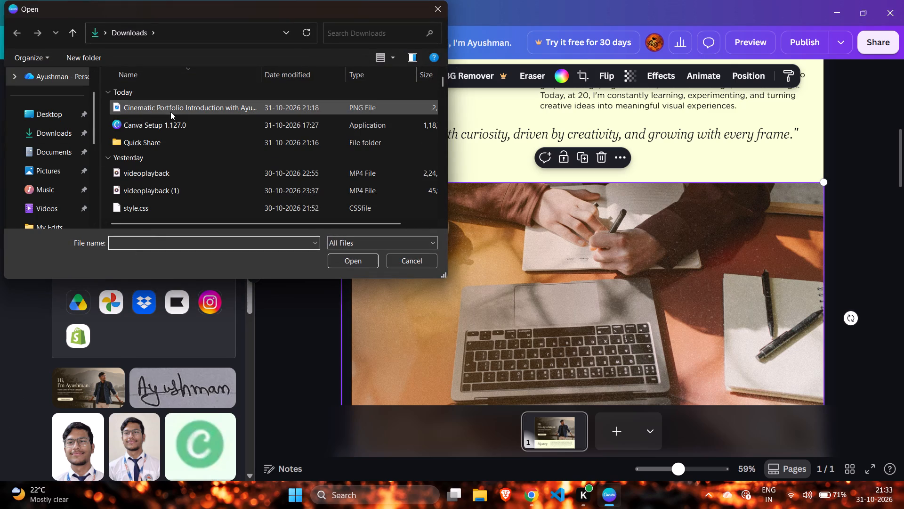
{"action": "scroll", "coordinate": [170, 112], "scroll_direction": "up", "scroll_amount": 6}
{"action": "scroll", "coordinate": [53, 93], "scroll_direction": "up", "scroll_amount": 7}
{"action": "left_click", "coordinate": [51, 95]}
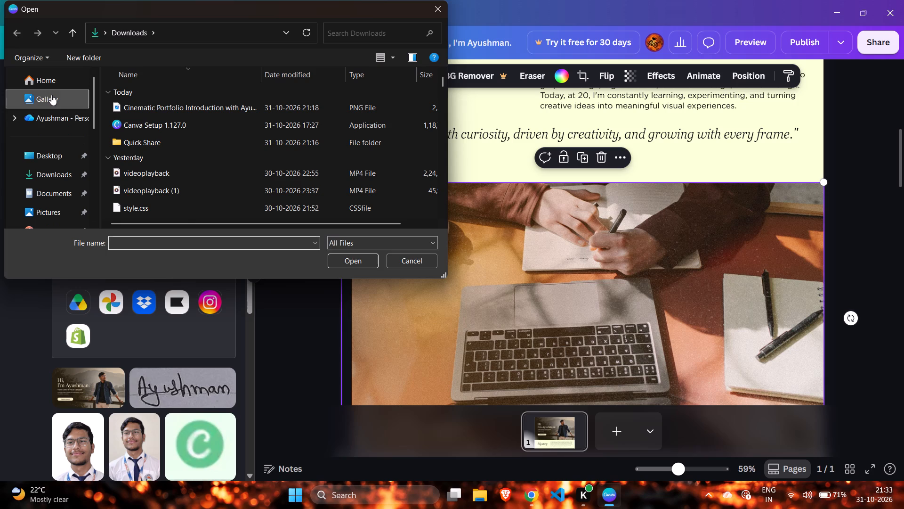
{"action": "left_click", "coordinate": [135, 115]}
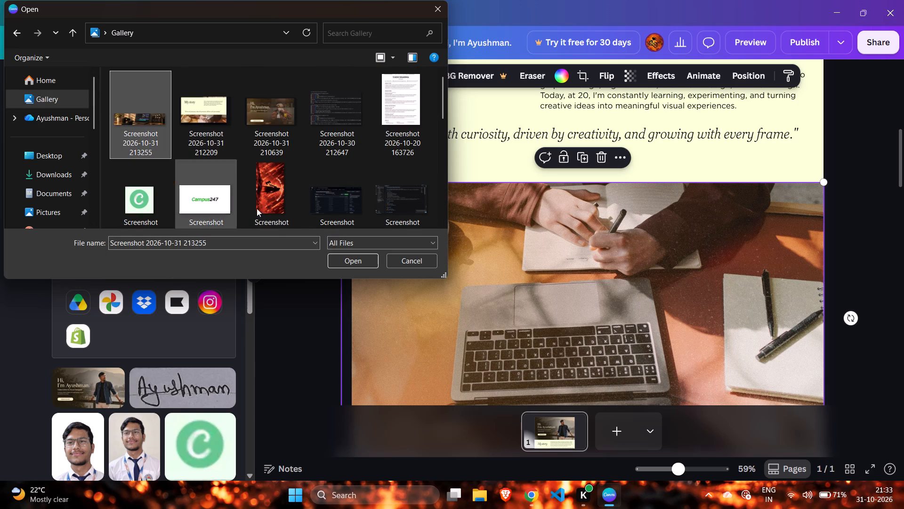
{"action": "left_click", "coordinate": [348, 263]}
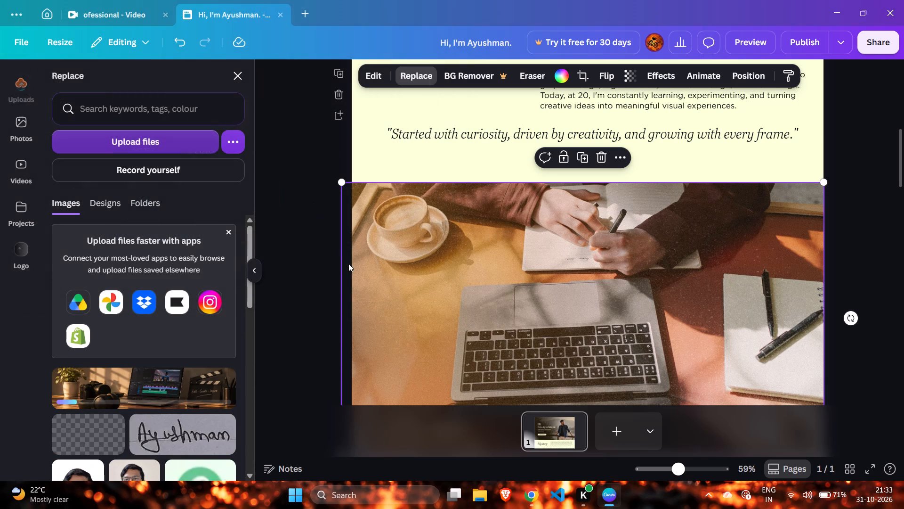
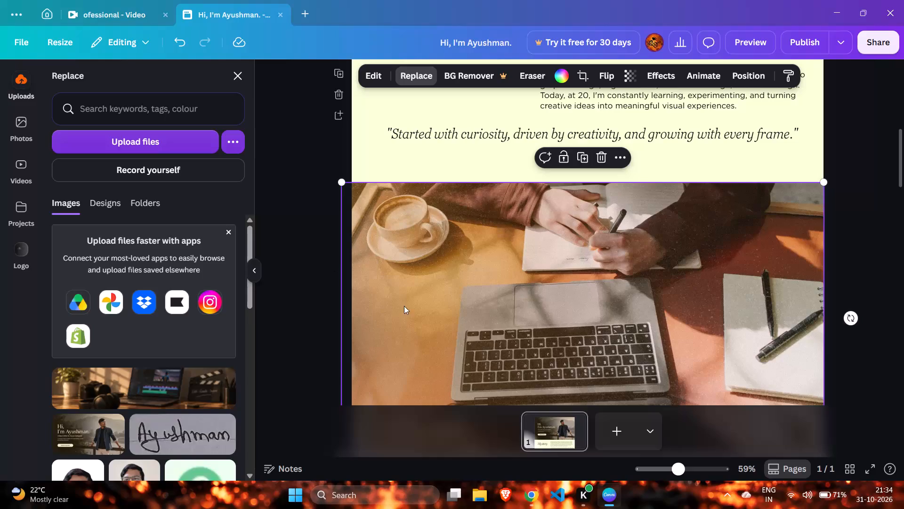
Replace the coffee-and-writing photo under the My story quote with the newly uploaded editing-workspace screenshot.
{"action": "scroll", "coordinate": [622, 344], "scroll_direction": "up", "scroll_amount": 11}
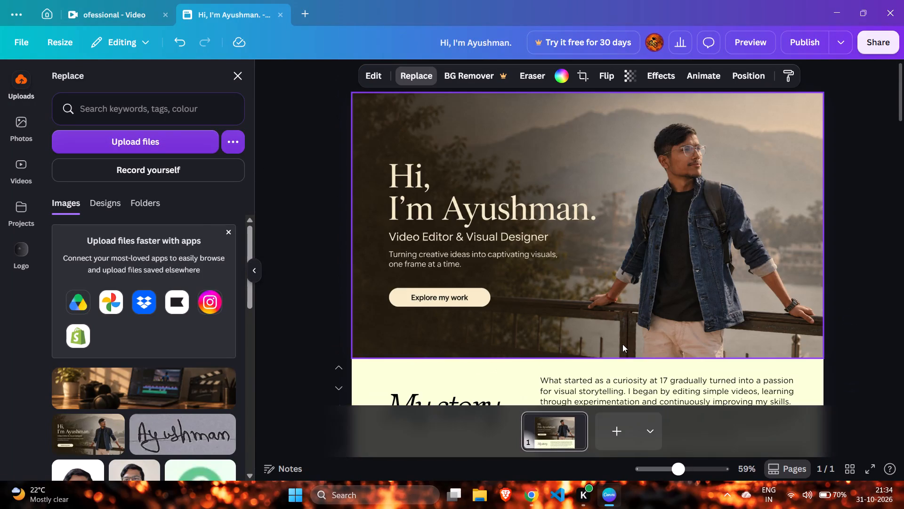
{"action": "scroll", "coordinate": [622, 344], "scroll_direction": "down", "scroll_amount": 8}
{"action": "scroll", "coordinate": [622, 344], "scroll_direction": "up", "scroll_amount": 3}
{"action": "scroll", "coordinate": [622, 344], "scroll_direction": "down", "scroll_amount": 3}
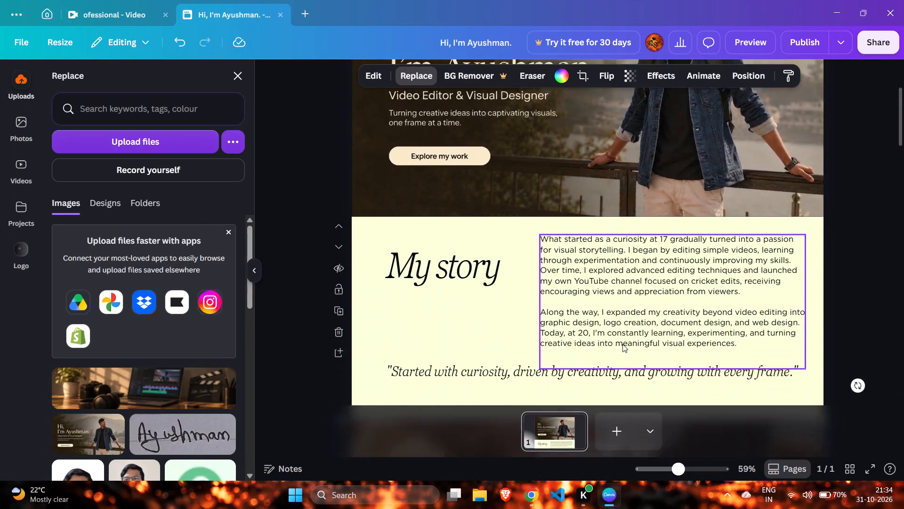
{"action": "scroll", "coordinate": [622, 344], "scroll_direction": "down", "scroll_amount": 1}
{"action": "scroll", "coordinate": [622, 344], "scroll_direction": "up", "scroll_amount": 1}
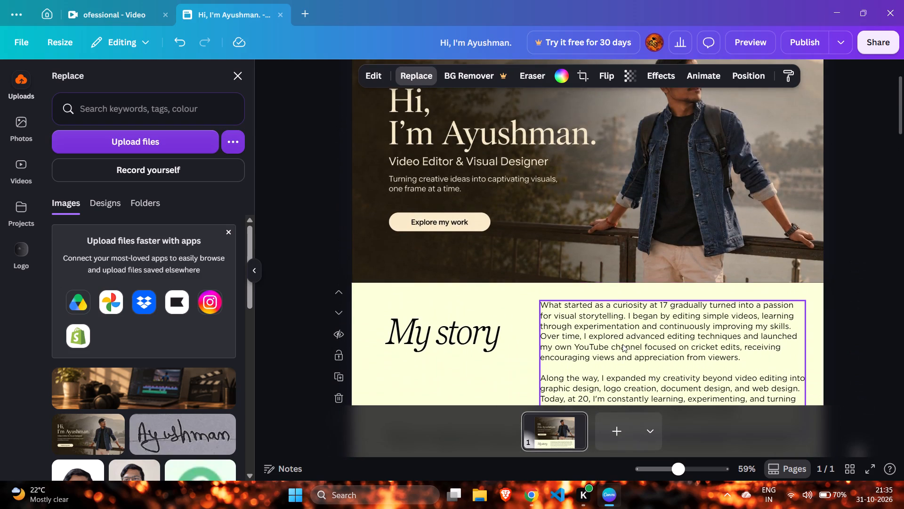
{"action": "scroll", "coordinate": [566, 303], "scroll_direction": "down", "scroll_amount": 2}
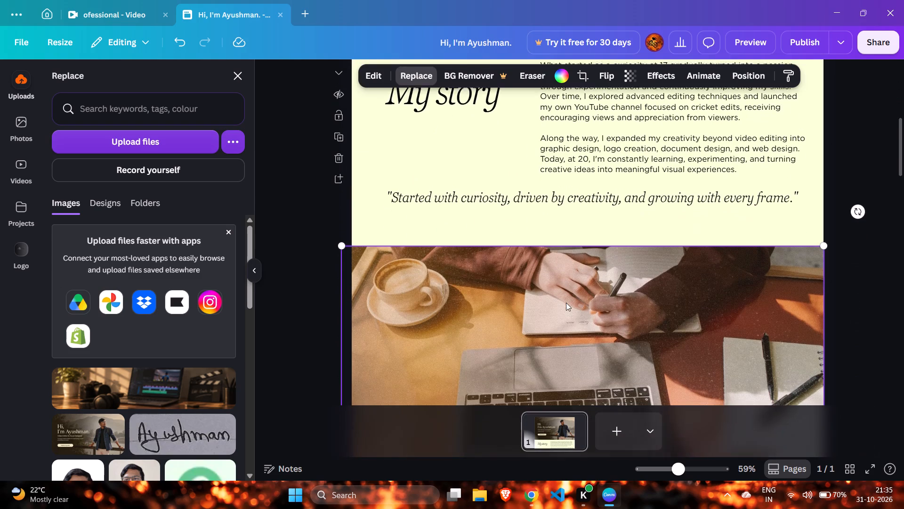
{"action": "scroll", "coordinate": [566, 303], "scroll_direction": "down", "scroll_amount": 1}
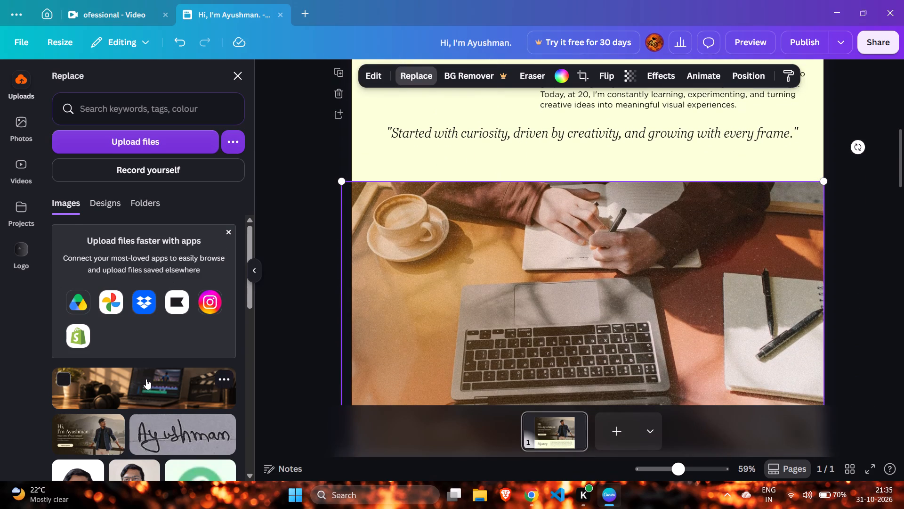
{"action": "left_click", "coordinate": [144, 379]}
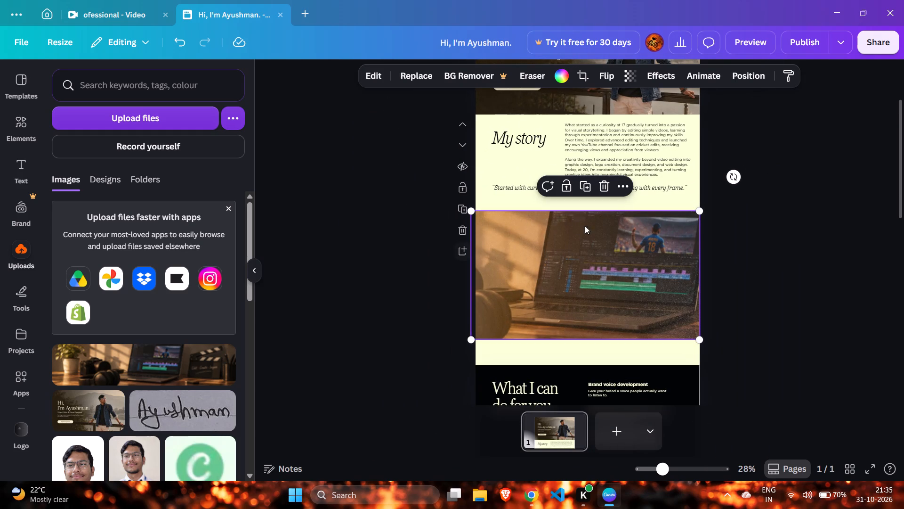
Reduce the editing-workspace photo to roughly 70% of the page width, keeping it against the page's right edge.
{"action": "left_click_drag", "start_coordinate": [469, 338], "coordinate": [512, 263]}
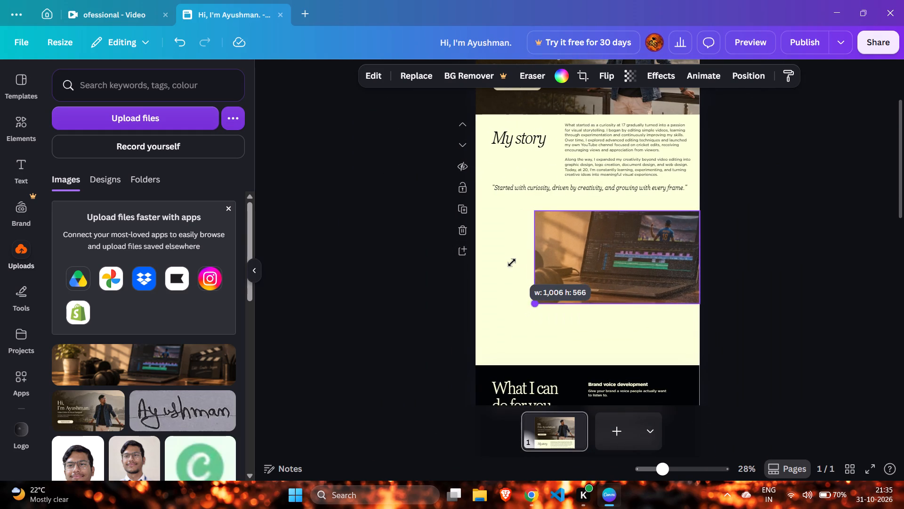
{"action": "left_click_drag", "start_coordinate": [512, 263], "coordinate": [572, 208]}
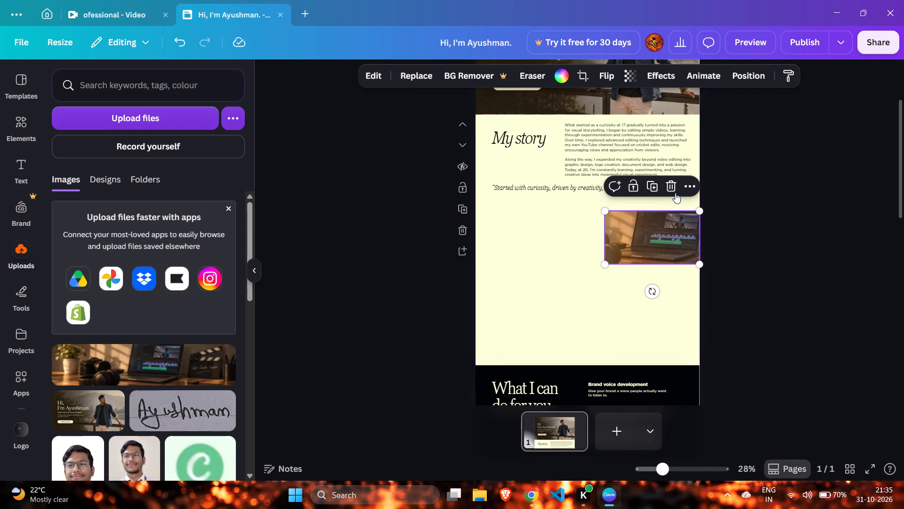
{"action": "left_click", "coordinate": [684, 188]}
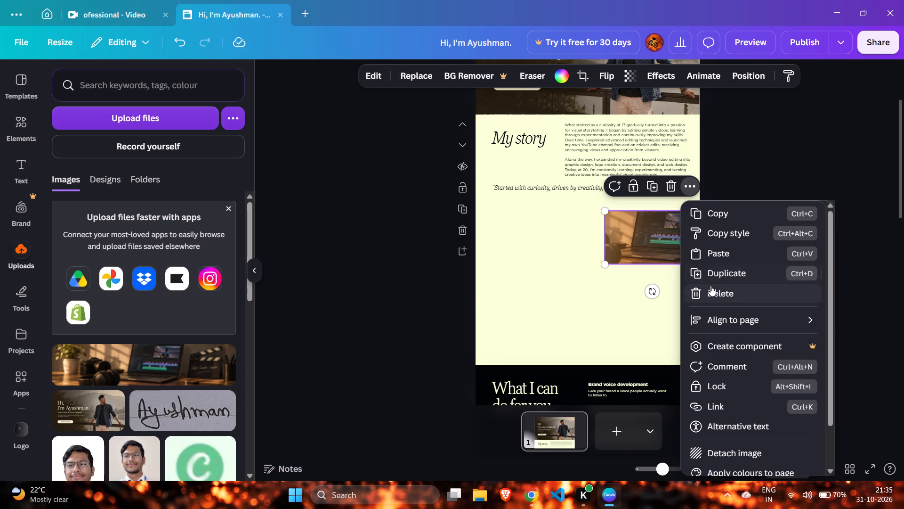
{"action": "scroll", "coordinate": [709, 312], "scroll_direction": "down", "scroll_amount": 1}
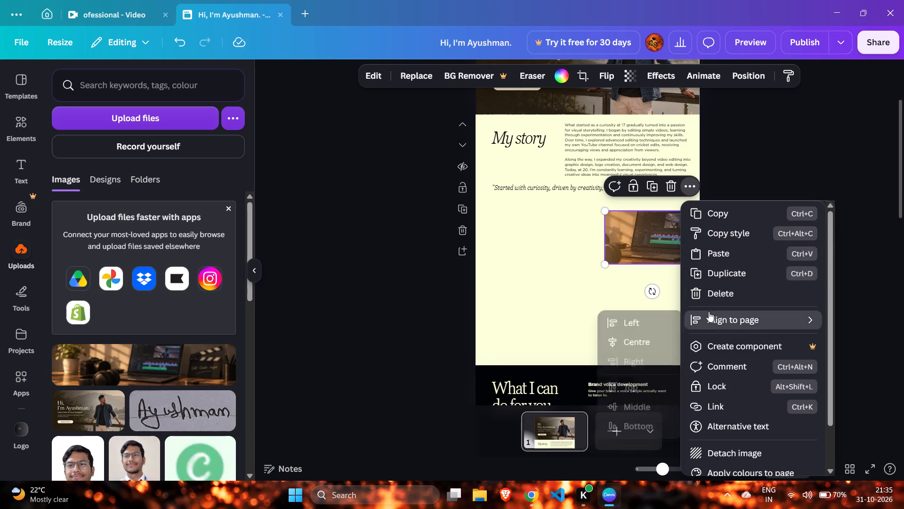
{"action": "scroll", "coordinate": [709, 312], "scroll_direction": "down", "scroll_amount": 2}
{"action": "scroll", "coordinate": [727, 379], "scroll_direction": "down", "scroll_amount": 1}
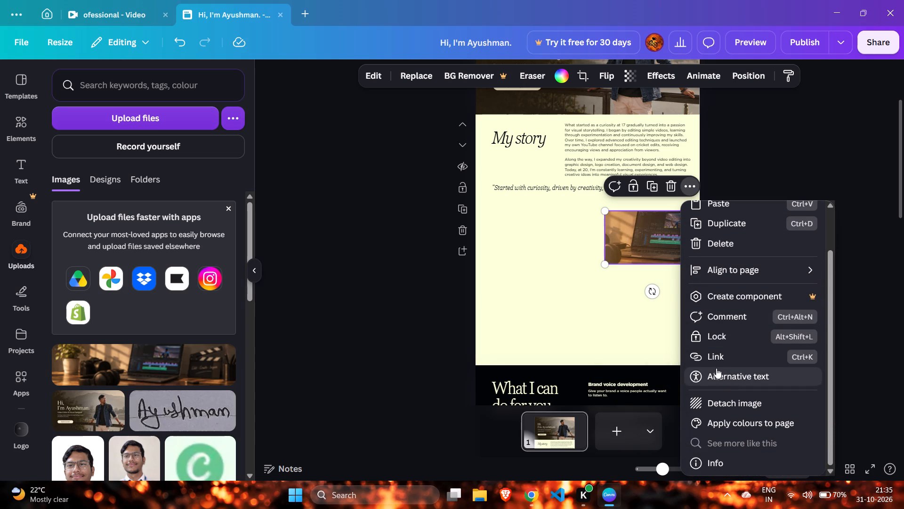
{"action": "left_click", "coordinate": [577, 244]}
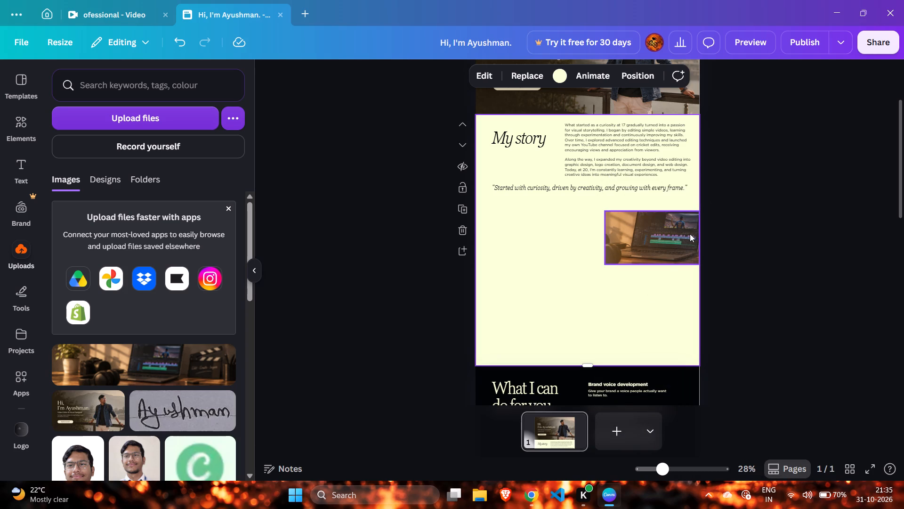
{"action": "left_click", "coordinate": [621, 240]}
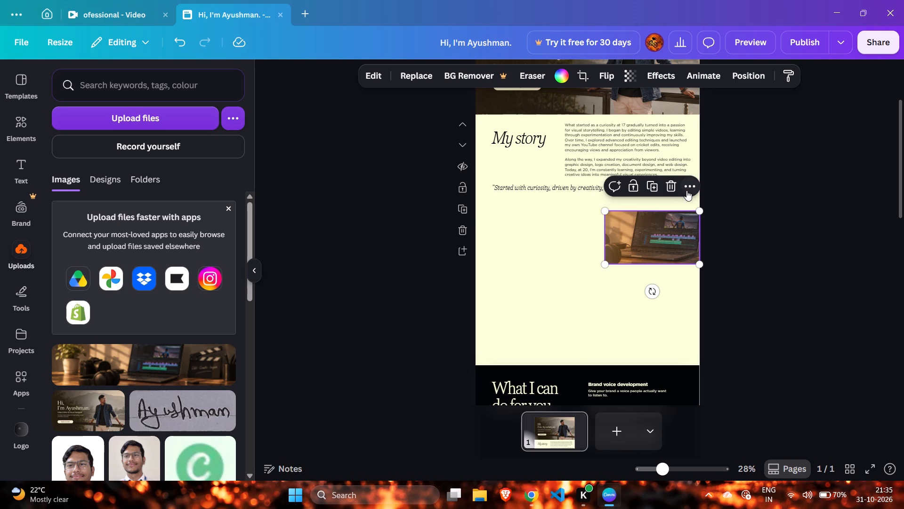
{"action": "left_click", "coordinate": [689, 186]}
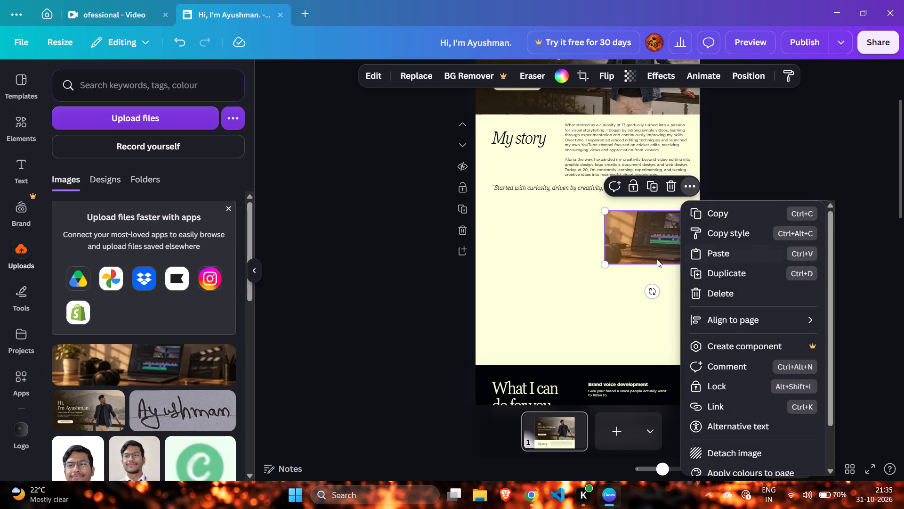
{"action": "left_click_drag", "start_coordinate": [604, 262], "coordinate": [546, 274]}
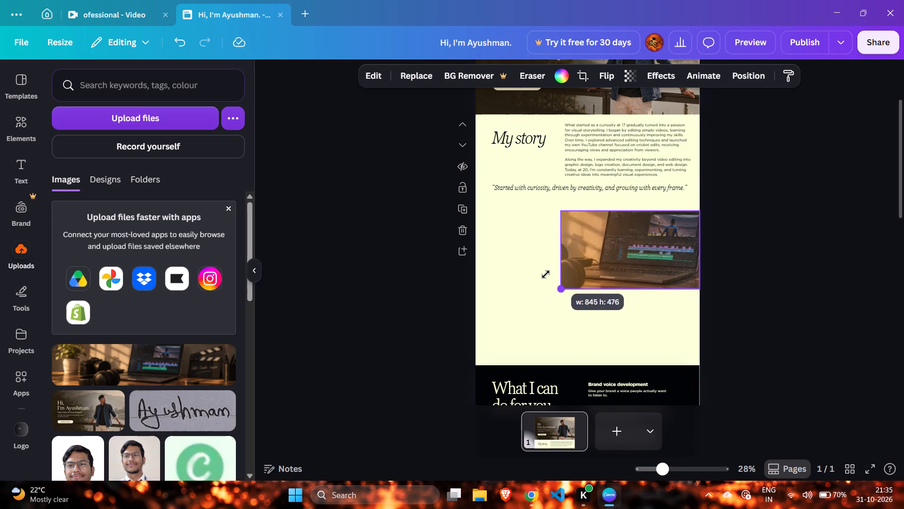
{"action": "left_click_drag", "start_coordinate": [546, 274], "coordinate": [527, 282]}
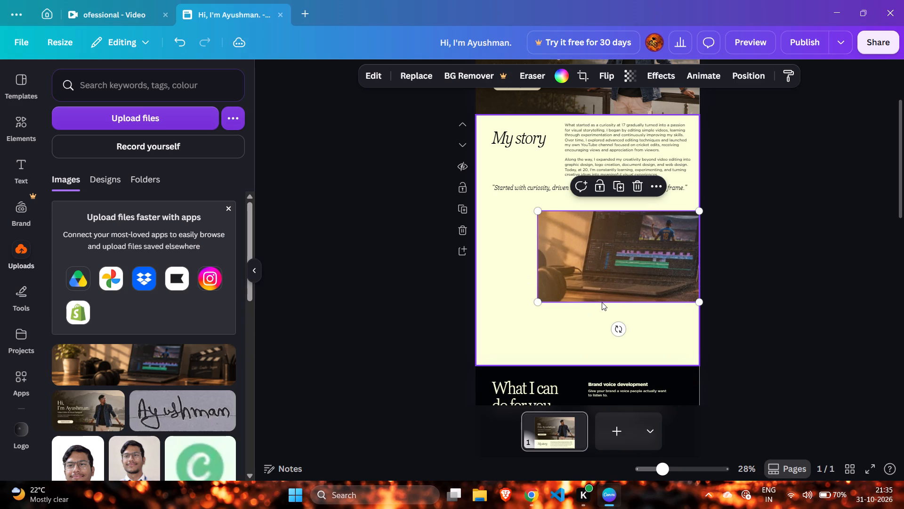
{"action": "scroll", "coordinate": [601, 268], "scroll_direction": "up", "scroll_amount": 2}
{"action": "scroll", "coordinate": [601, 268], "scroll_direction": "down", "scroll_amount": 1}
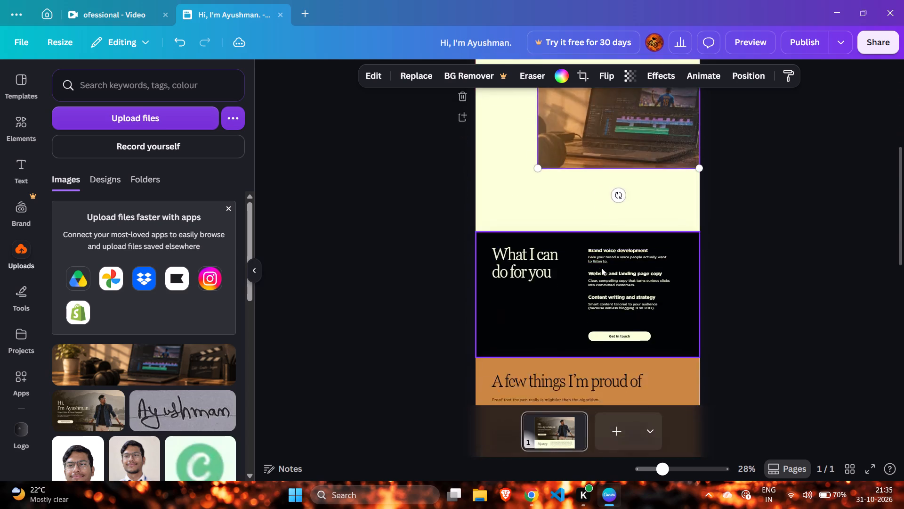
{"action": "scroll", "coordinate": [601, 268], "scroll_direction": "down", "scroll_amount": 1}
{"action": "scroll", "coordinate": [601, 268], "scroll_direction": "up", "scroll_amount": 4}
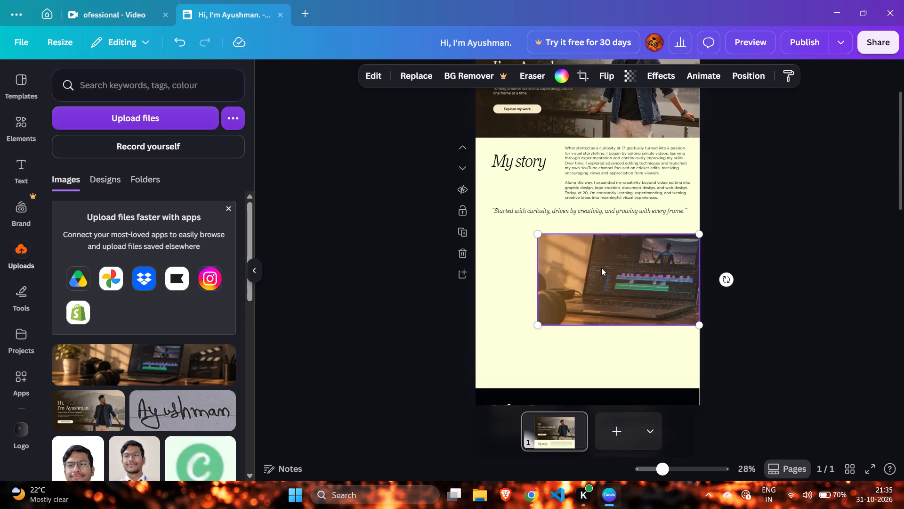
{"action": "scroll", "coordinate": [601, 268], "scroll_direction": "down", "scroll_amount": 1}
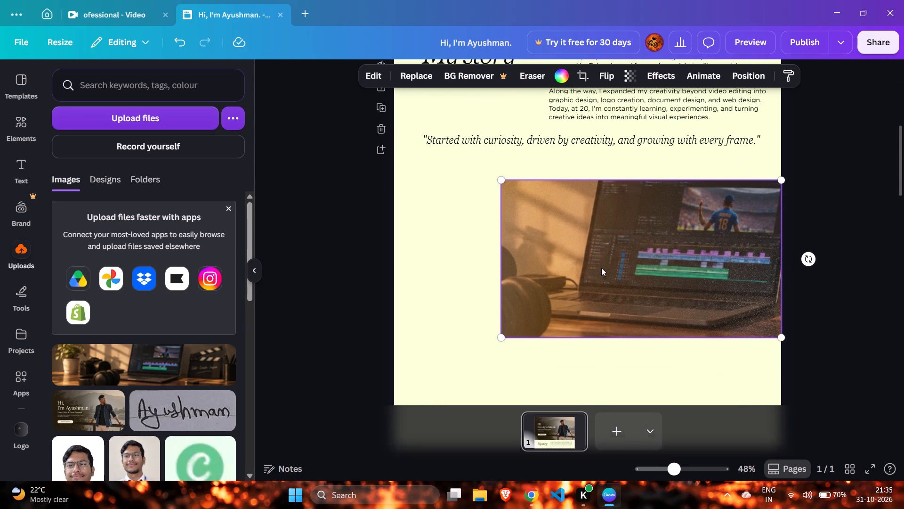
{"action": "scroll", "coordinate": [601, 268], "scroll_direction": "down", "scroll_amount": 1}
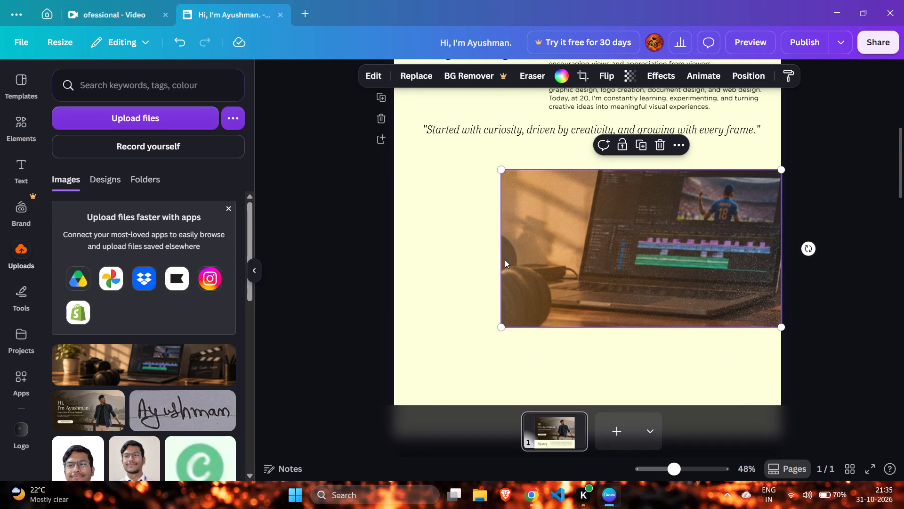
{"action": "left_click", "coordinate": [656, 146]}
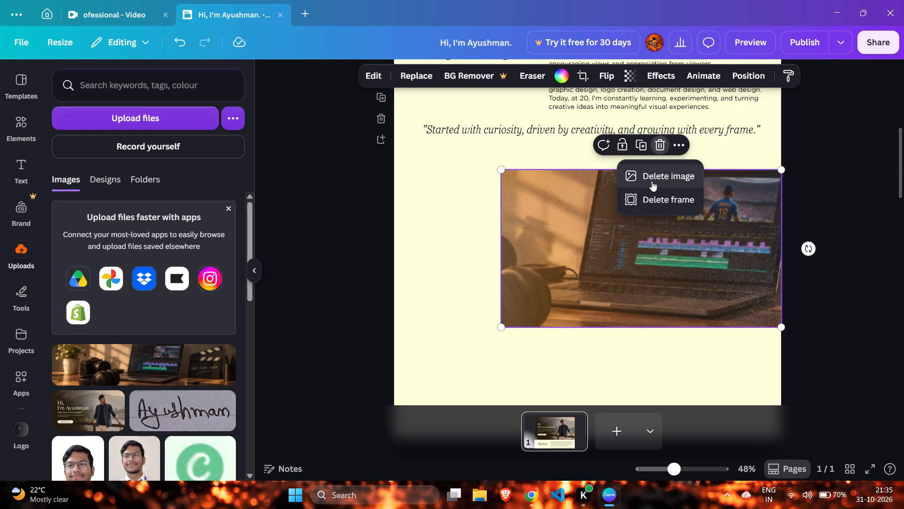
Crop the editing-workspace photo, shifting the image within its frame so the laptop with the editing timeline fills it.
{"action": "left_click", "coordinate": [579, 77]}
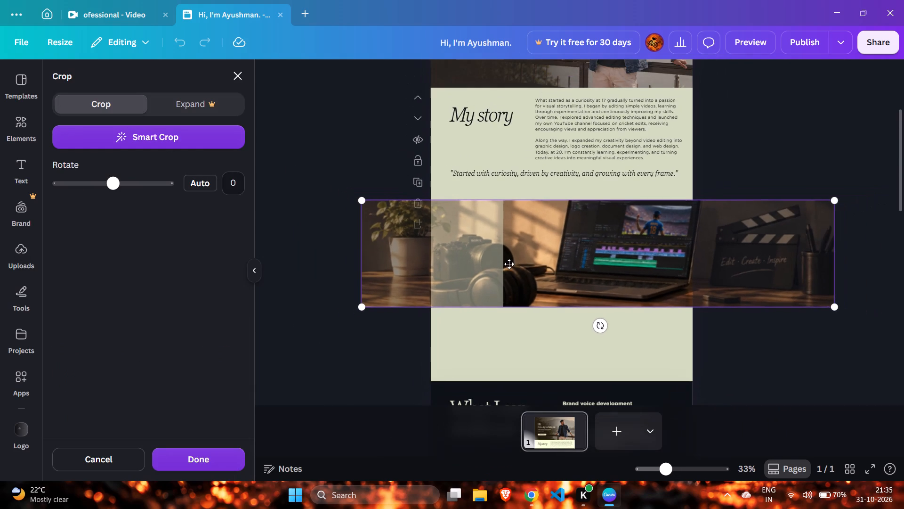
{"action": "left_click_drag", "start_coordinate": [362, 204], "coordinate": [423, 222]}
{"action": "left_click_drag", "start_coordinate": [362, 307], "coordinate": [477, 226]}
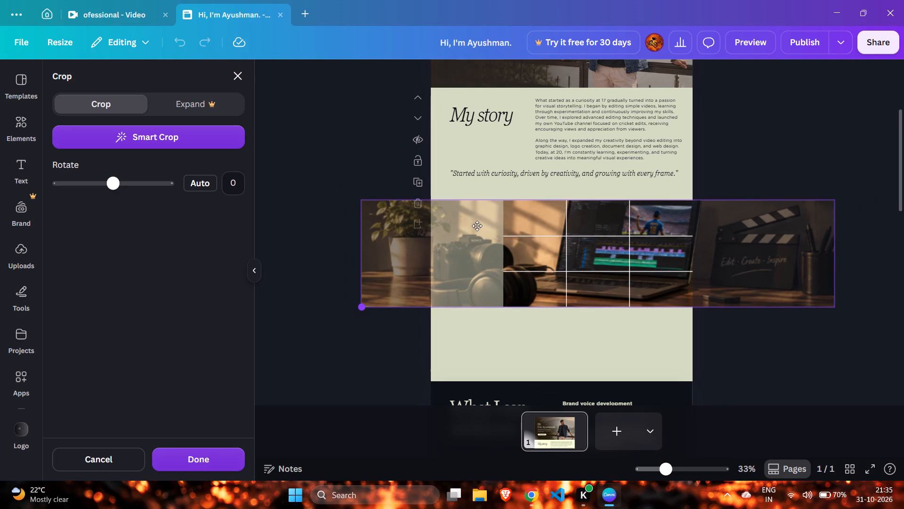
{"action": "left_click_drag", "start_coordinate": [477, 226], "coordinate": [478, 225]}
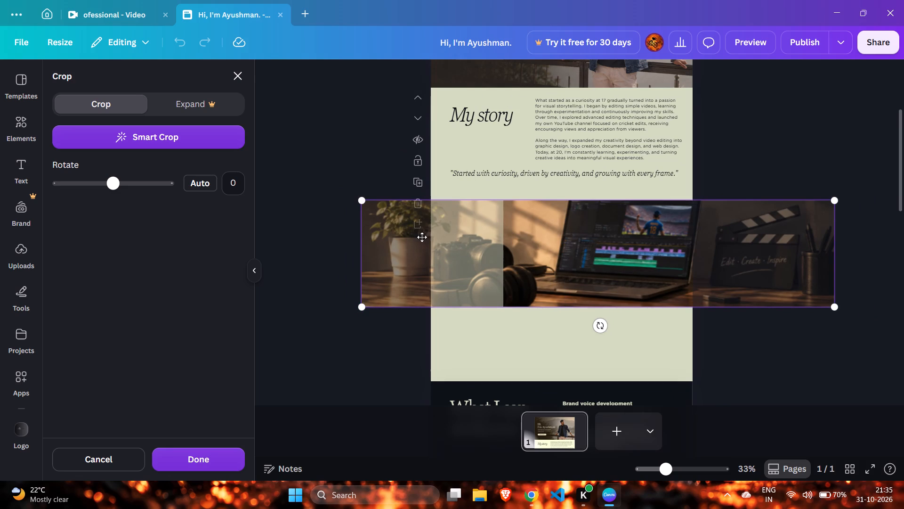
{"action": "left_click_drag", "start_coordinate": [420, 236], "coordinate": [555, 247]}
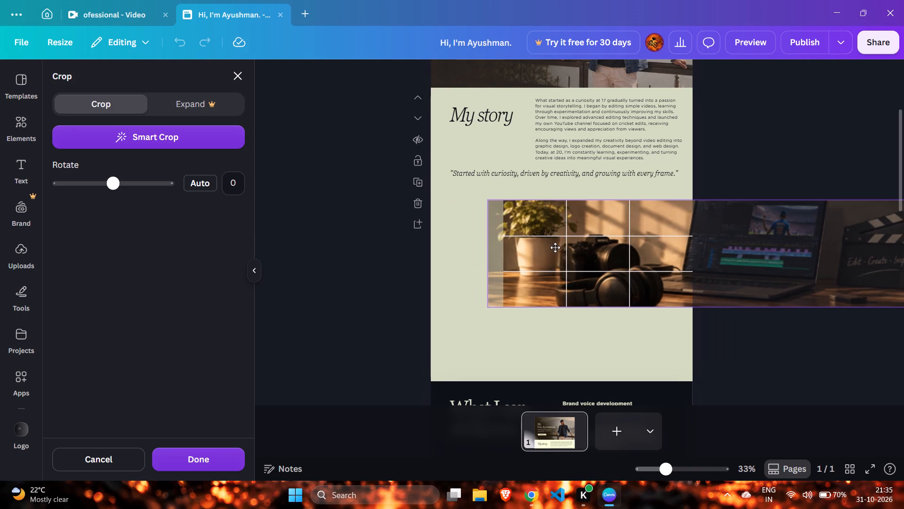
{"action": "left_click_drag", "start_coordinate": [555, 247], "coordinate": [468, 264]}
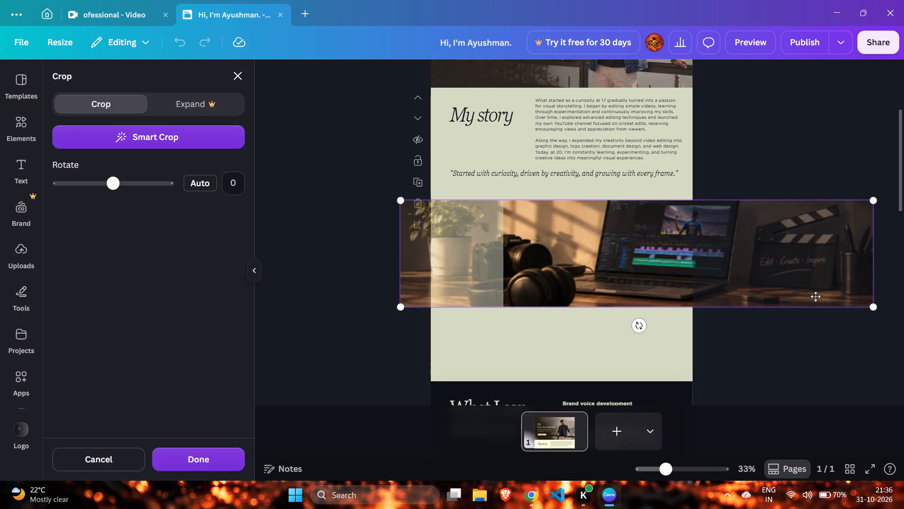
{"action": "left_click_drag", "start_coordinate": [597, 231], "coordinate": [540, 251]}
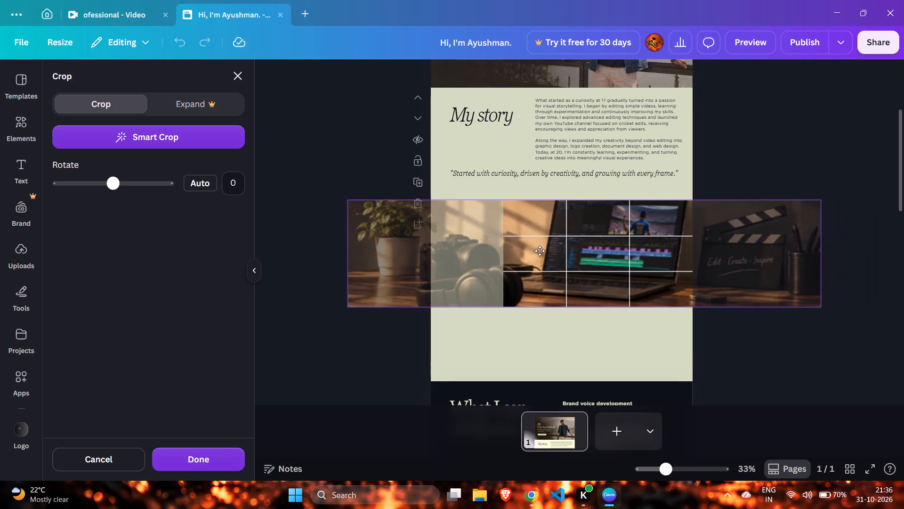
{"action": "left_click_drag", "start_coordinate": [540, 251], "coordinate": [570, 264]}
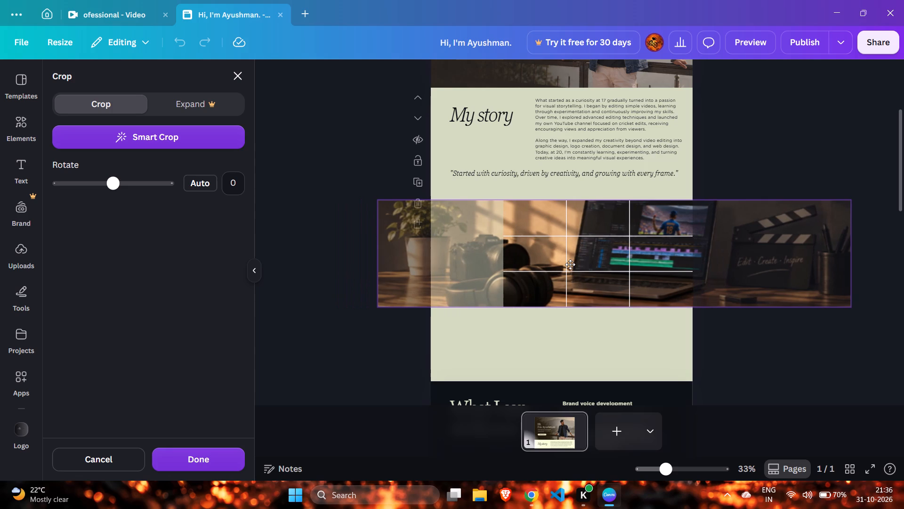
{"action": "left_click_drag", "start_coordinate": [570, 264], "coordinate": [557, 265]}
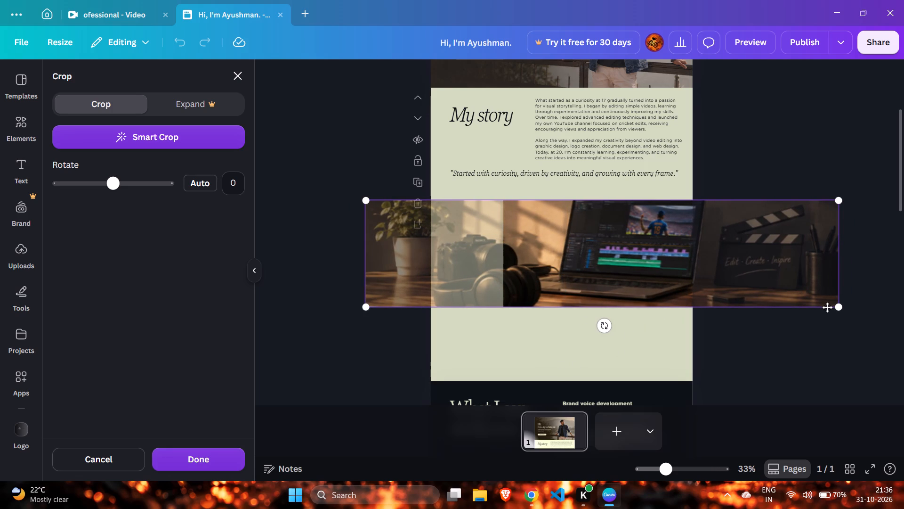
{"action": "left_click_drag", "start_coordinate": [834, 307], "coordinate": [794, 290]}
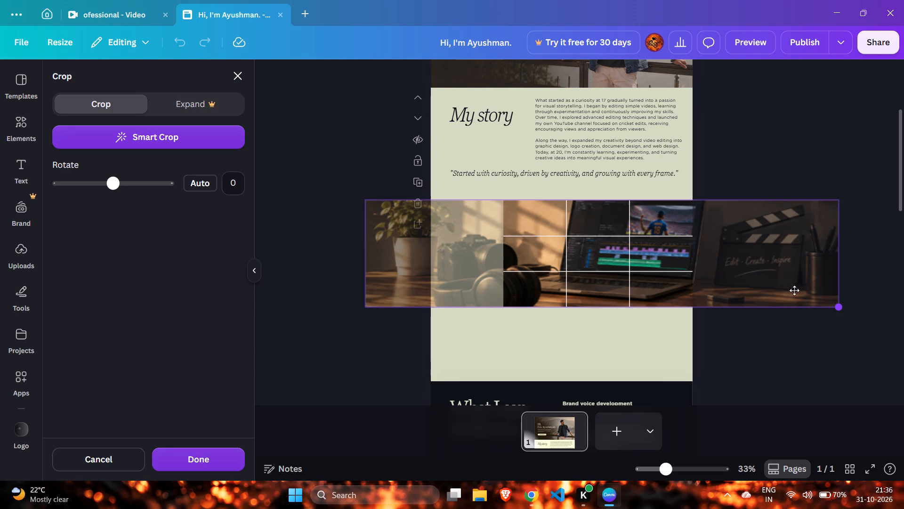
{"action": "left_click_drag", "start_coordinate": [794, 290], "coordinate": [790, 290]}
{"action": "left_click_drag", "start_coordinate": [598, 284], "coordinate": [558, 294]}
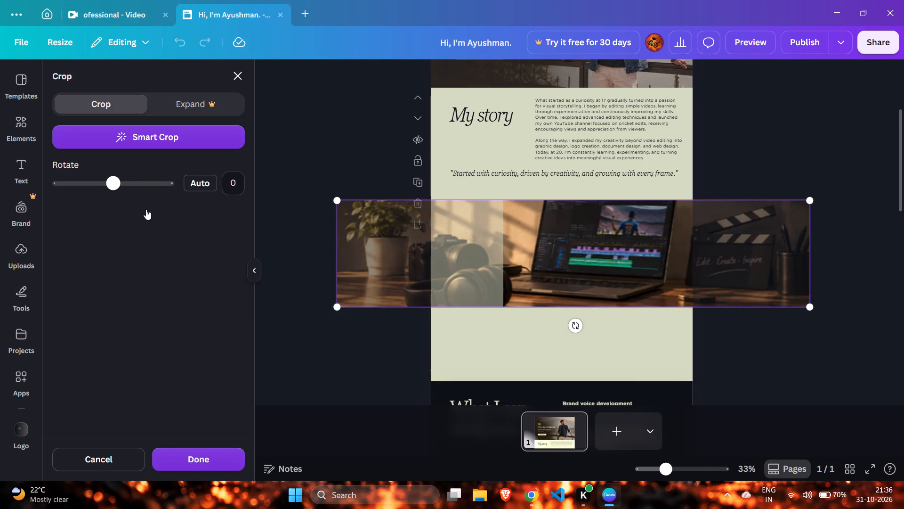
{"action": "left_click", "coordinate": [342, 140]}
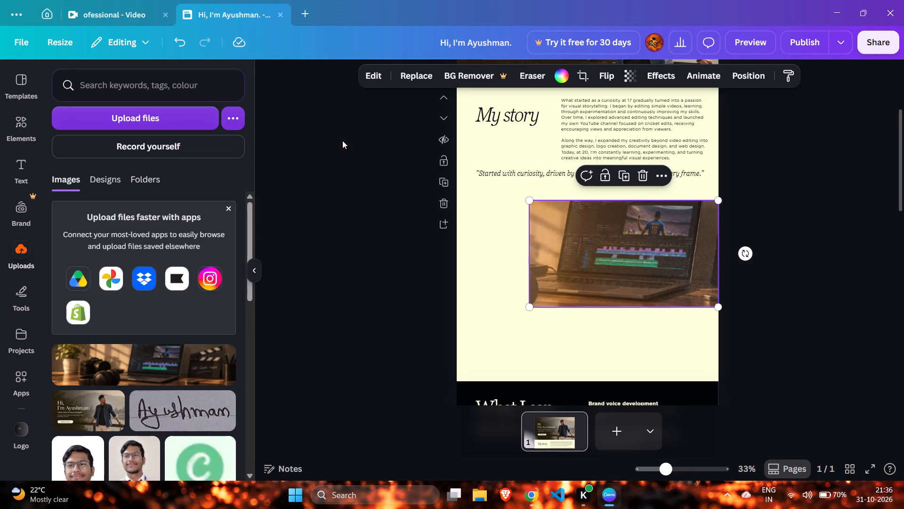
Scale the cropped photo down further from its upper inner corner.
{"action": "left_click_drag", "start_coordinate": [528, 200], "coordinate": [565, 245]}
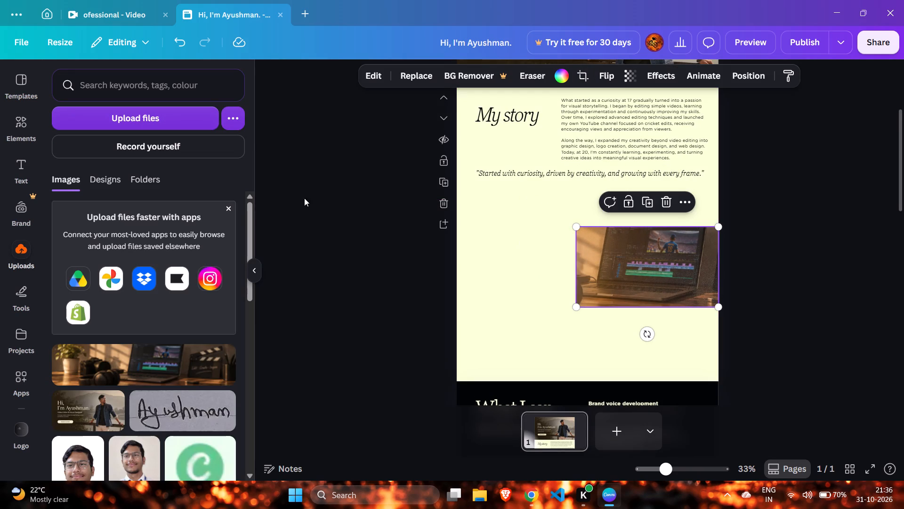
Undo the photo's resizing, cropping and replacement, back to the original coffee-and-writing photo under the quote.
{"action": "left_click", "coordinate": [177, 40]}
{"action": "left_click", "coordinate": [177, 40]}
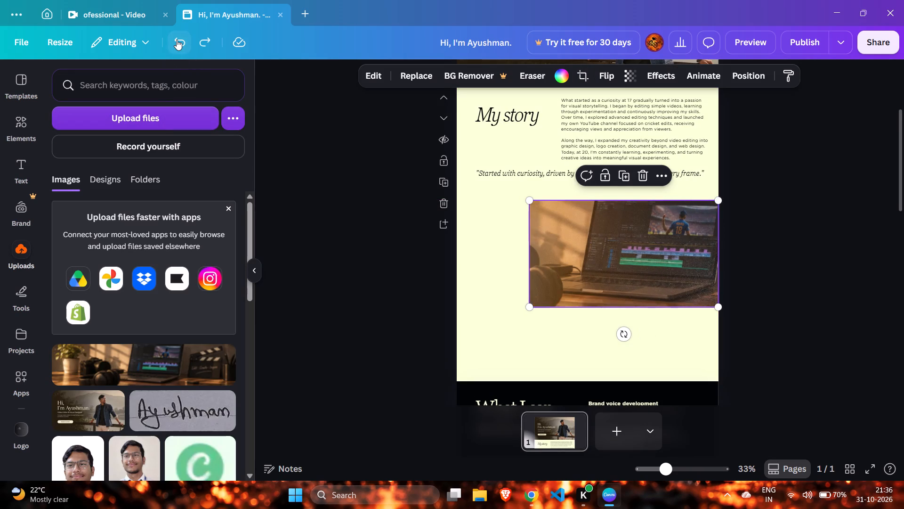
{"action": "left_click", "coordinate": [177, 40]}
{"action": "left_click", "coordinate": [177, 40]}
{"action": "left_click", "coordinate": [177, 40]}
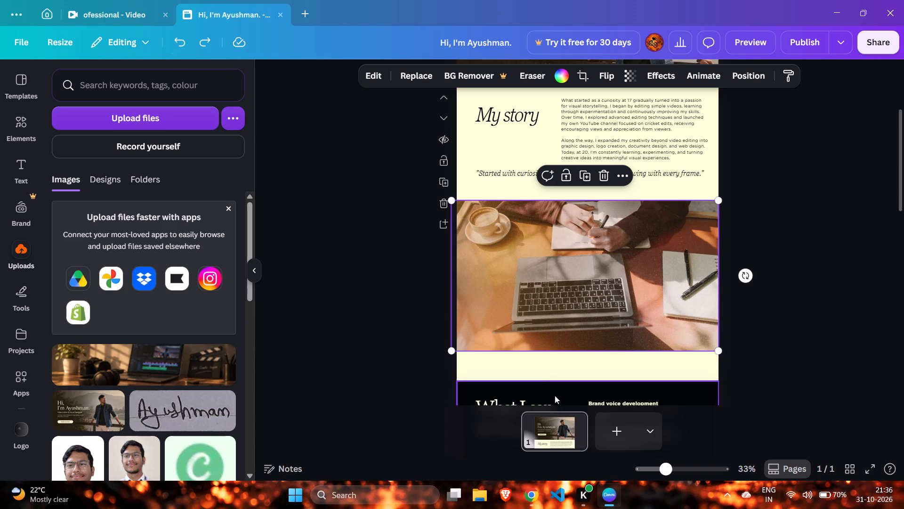
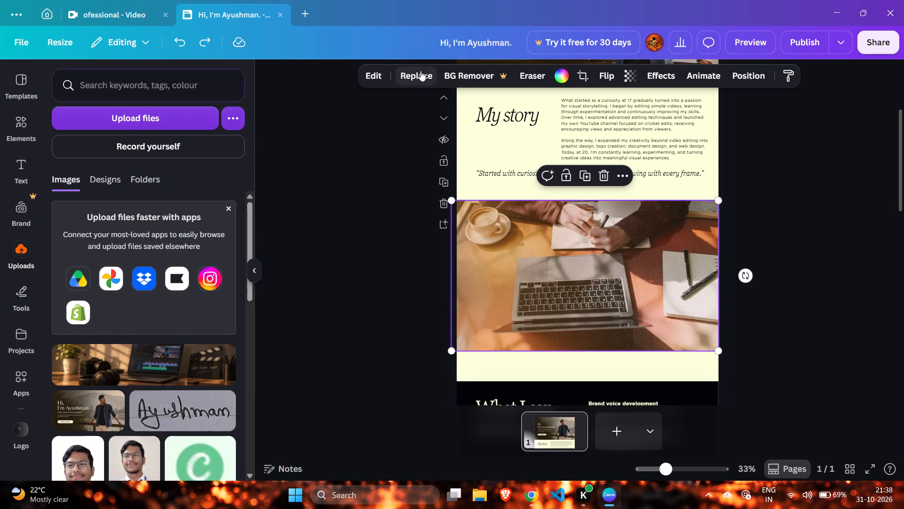
{"action": "left_click", "coordinate": [420, 71]}
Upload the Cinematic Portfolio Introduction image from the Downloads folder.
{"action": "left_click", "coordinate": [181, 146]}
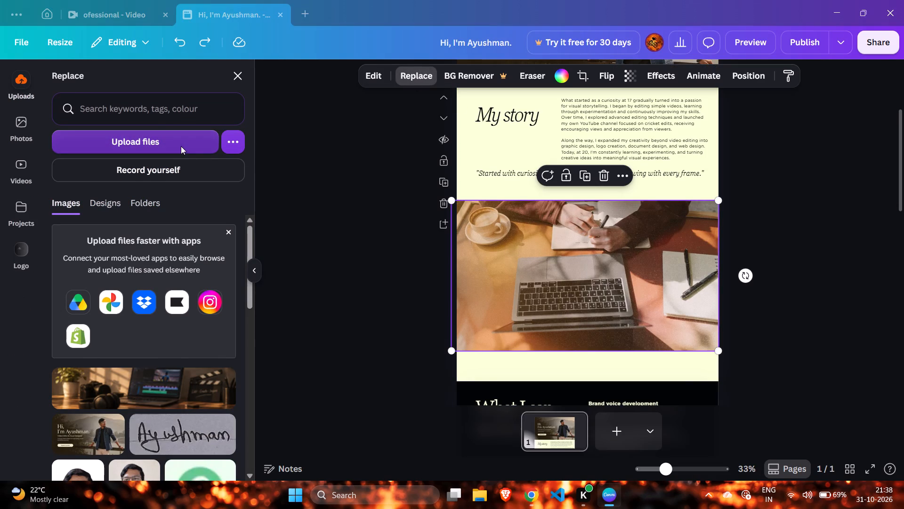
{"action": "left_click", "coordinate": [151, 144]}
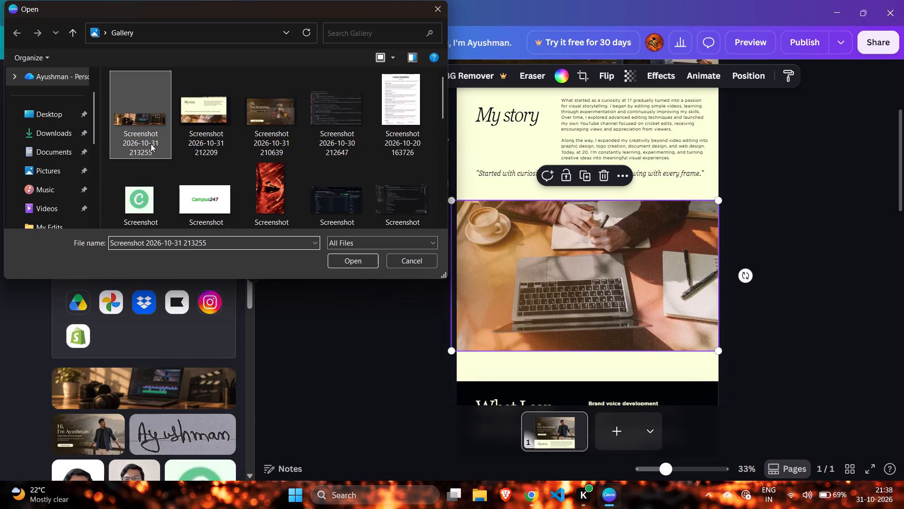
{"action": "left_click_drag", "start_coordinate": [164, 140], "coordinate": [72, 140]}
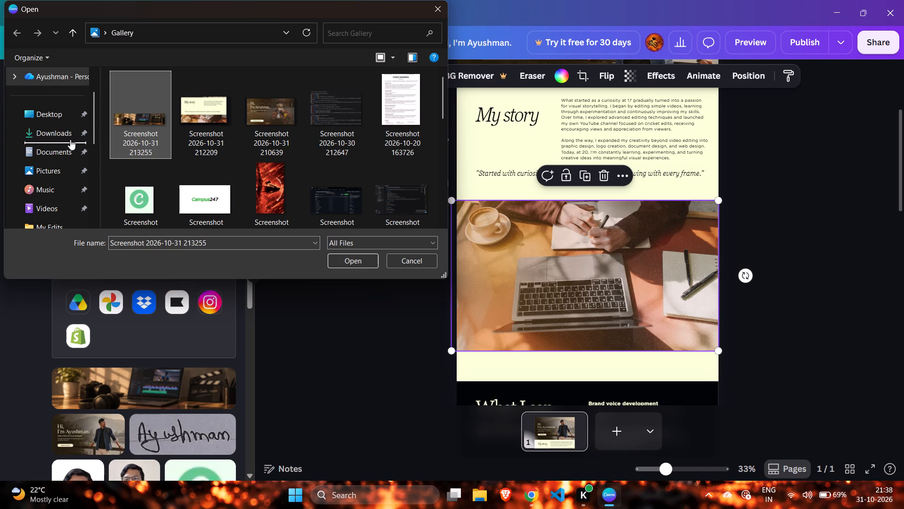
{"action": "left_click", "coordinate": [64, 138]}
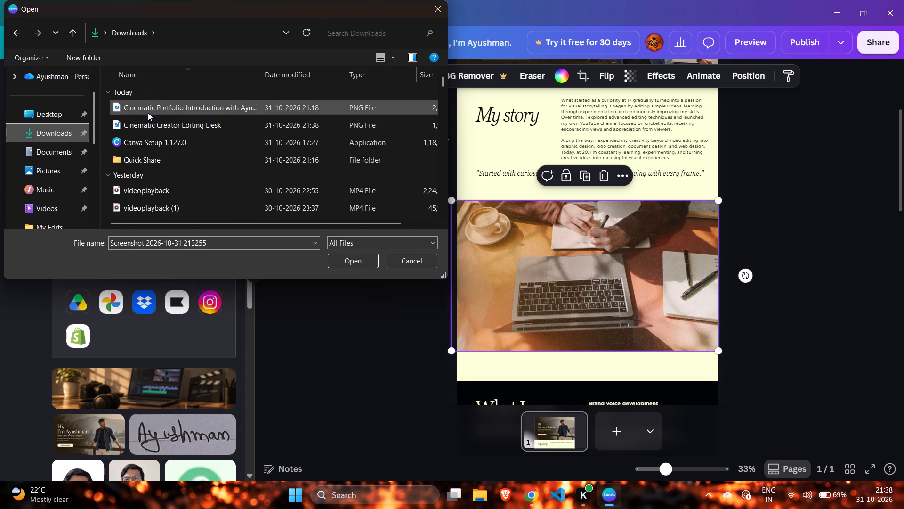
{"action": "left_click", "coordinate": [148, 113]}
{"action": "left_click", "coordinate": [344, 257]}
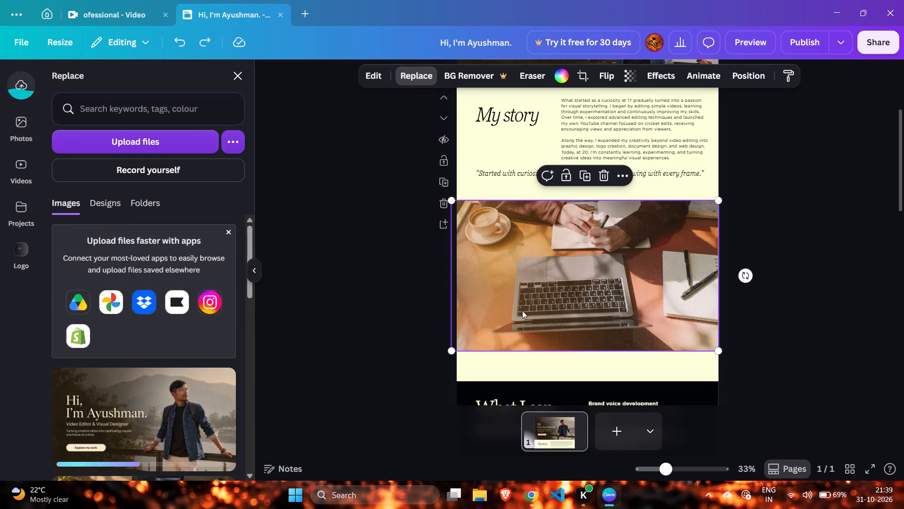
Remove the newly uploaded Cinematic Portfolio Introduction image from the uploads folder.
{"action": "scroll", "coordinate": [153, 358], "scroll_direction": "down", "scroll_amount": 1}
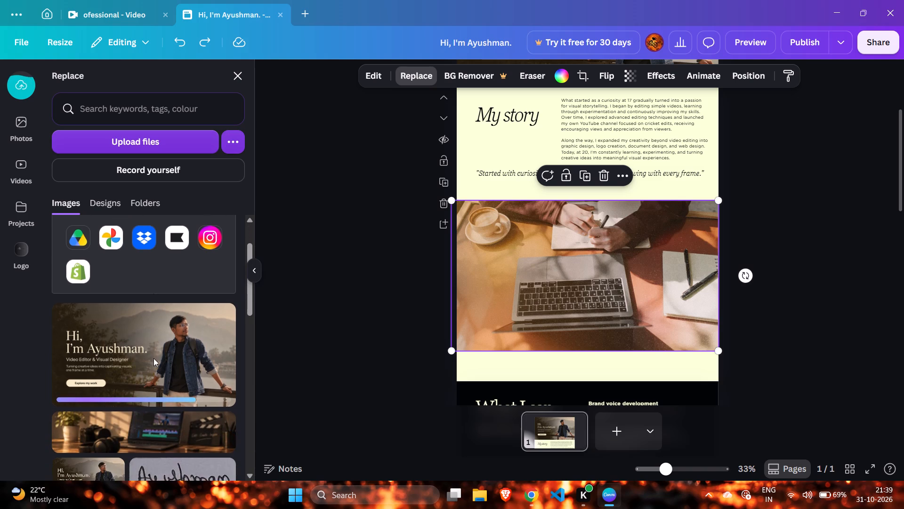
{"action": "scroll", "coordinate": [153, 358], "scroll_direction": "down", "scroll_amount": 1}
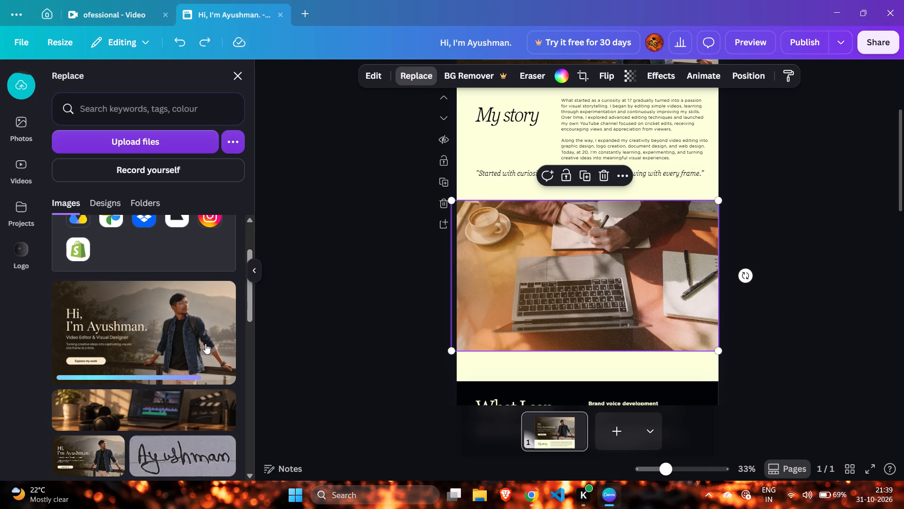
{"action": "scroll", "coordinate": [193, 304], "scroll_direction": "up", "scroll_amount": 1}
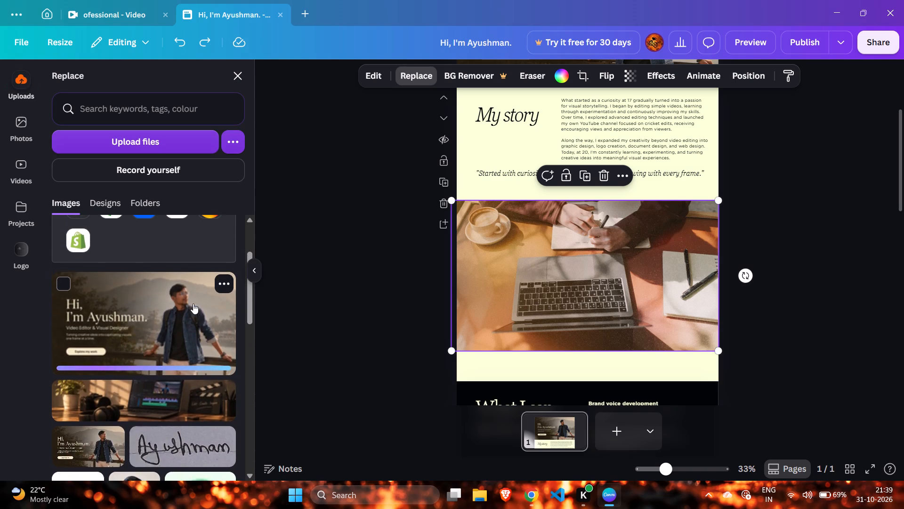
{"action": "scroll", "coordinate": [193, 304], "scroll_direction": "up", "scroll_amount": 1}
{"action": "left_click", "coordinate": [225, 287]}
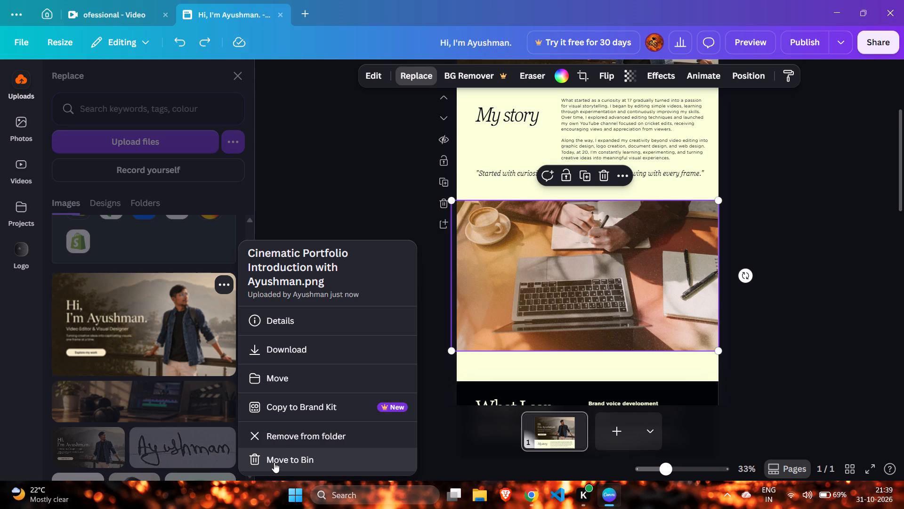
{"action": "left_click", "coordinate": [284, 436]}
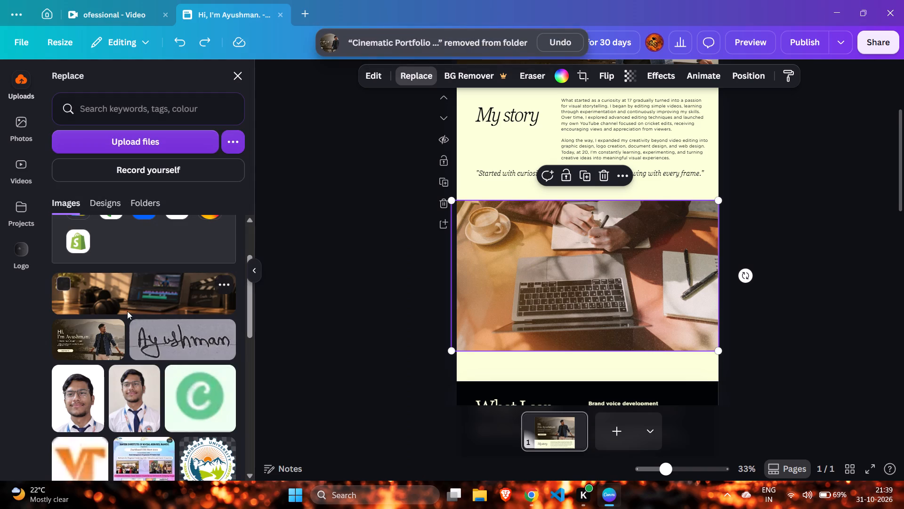
Upload Cinematic Creator Editing Desk from Downloads and replace the coffee-and-writing photo with it.
{"action": "left_click", "coordinate": [112, 149]}
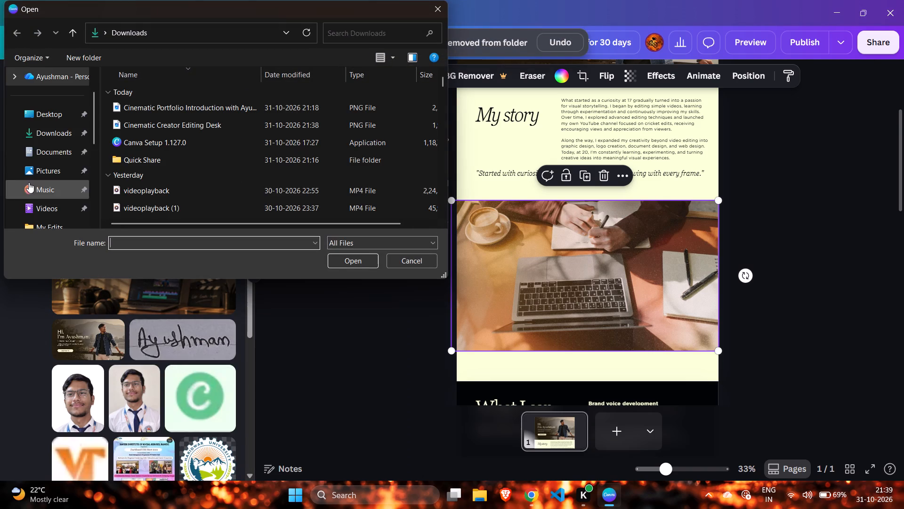
{"action": "left_click", "coordinate": [39, 136]}
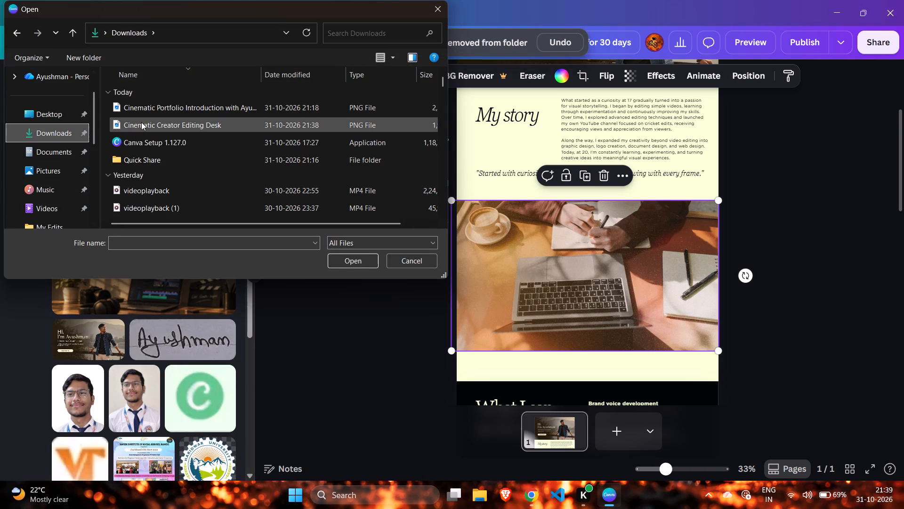
{"action": "left_click", "coordinate": [141, 122]}
{"action": "scroll", "coordinate": [234, 169], "scroll_direction": "right", "scroll_amount": 1}
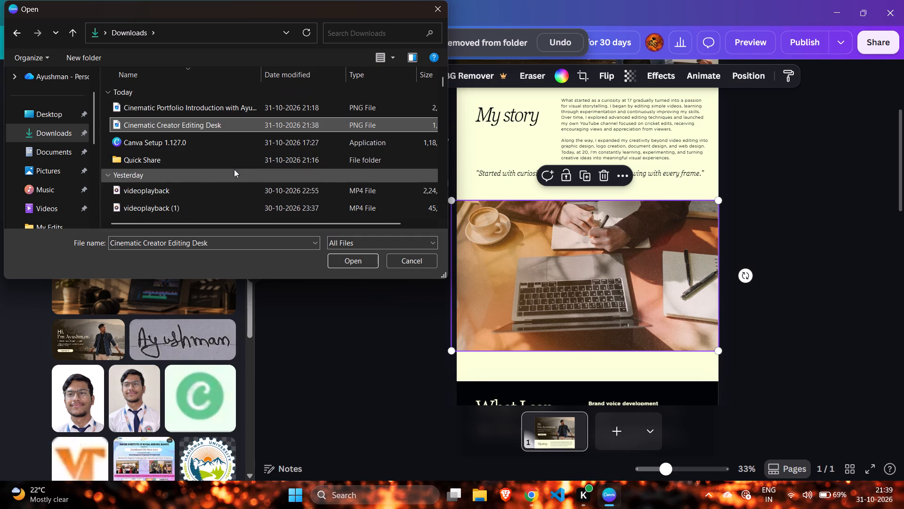
{"action": "left_click", "coordinate": [348, 261]}
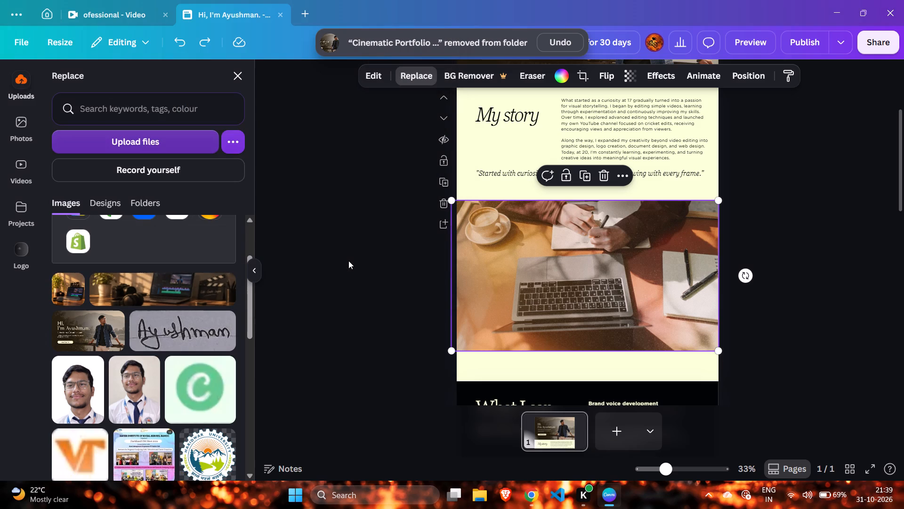
{"action": "left_click", "coordinate": [60, 298]}
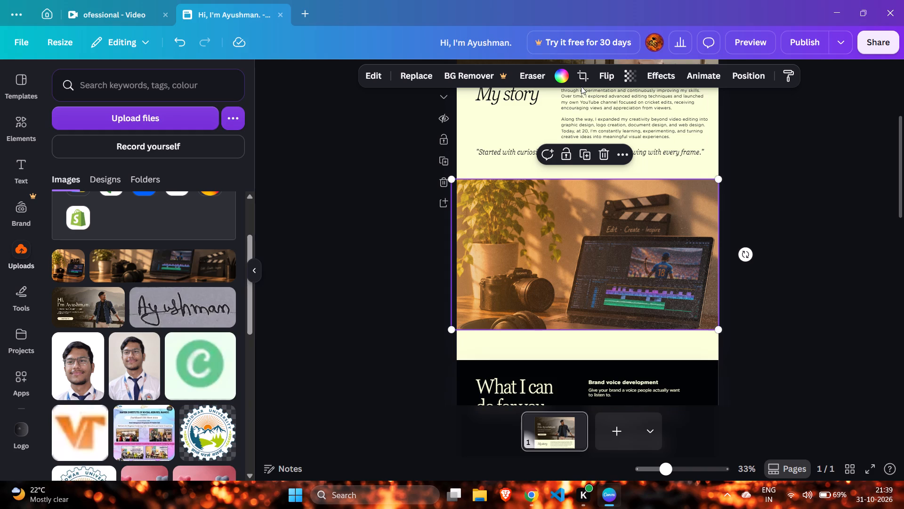
Shift the image upward within its crop frame so the headphones and laptop base fall inside the visible area.
{"action": "left_click", "coordinate": [582, 71]}
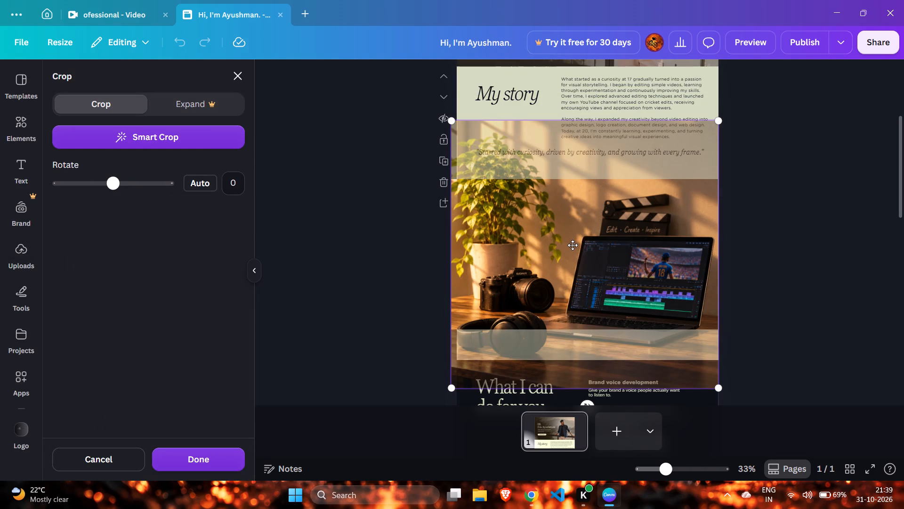
{"action": "left_click_drag", "start_coordinate": [573, 245], "coordinate": [573, 210]}
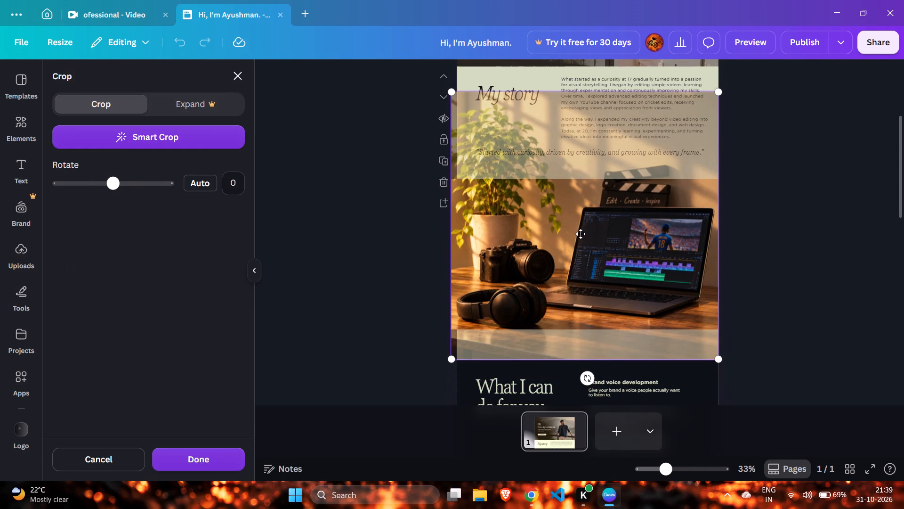
{"action": "left_click", "coordinate": [792, 275]}
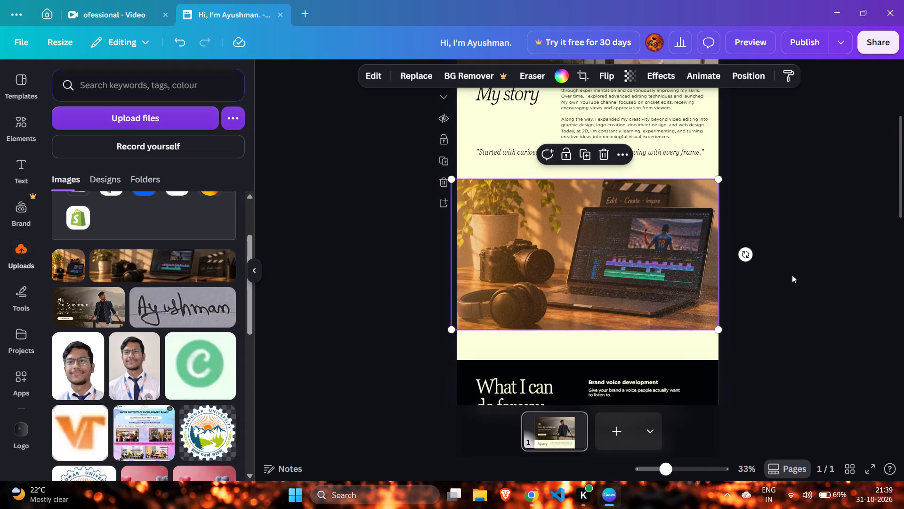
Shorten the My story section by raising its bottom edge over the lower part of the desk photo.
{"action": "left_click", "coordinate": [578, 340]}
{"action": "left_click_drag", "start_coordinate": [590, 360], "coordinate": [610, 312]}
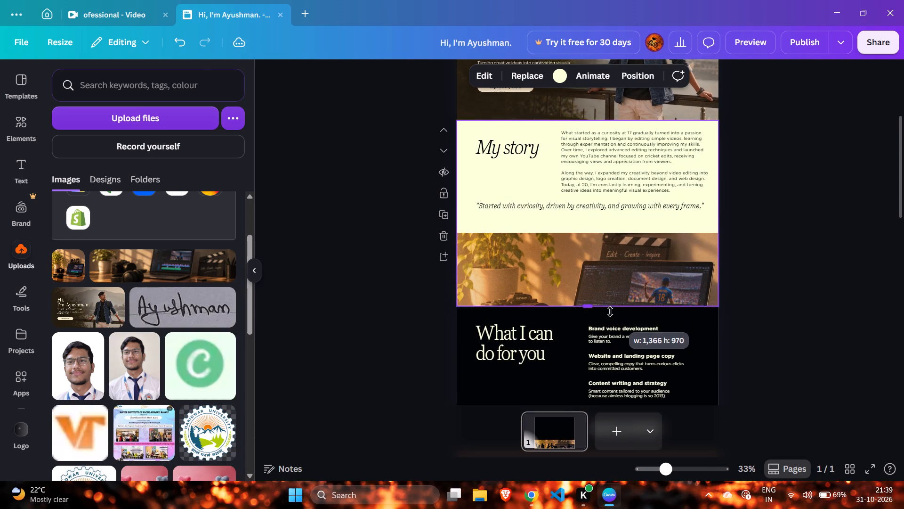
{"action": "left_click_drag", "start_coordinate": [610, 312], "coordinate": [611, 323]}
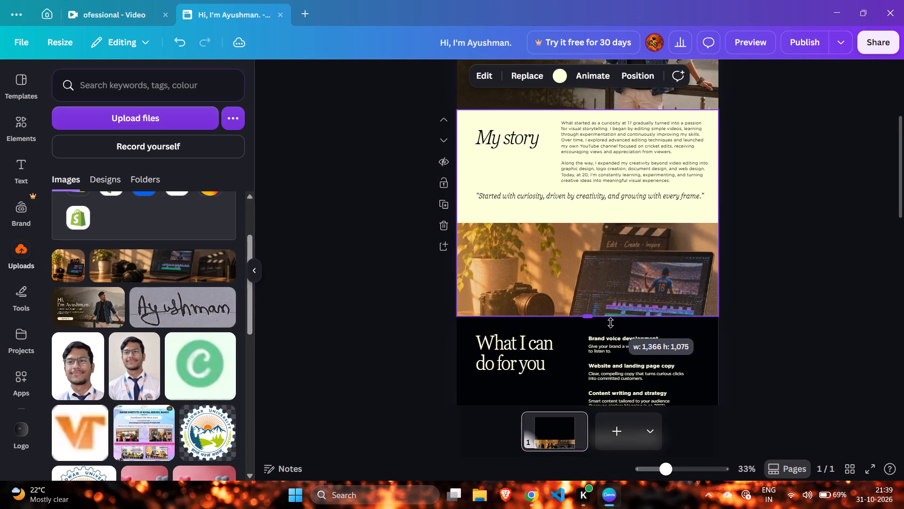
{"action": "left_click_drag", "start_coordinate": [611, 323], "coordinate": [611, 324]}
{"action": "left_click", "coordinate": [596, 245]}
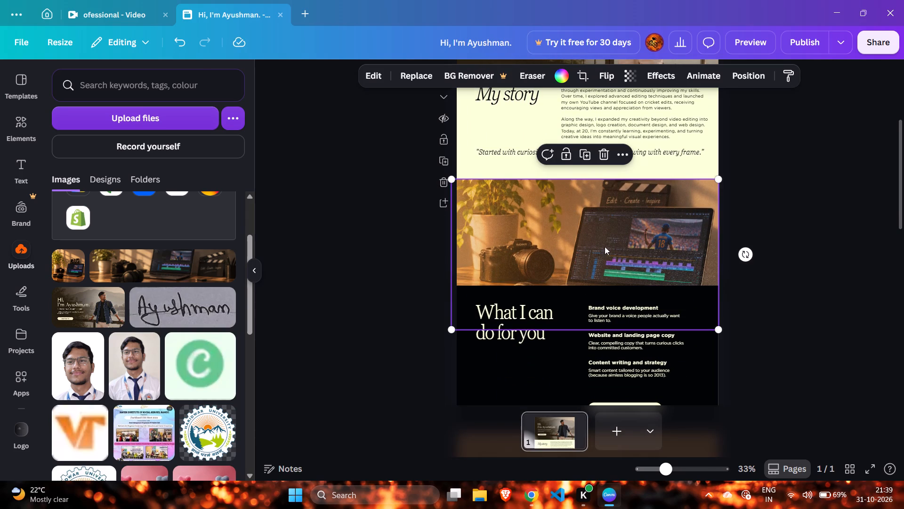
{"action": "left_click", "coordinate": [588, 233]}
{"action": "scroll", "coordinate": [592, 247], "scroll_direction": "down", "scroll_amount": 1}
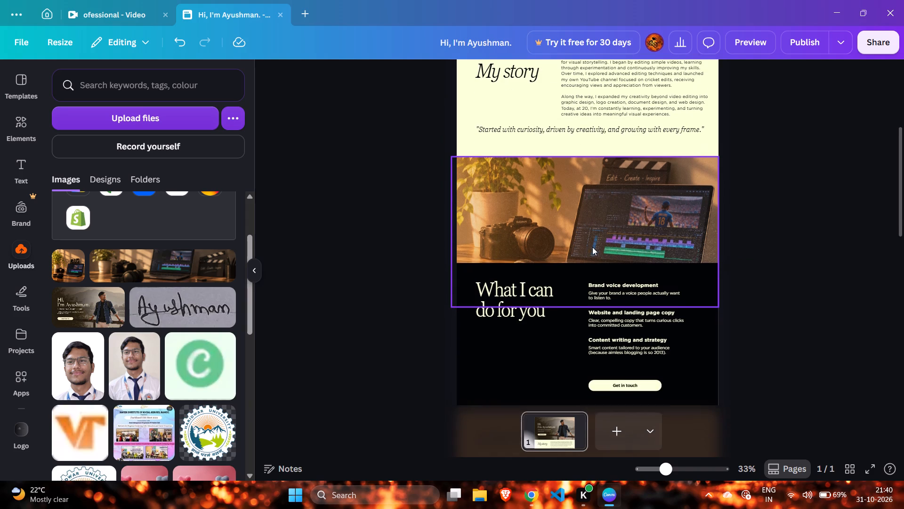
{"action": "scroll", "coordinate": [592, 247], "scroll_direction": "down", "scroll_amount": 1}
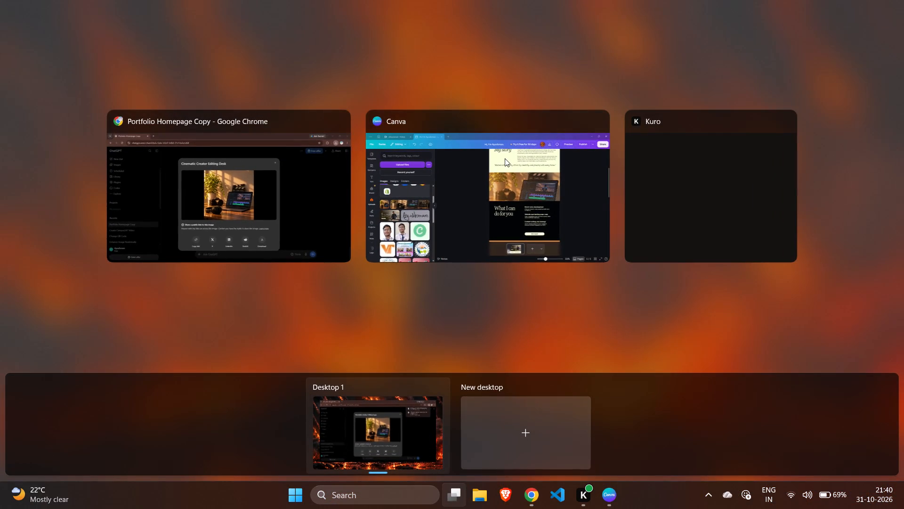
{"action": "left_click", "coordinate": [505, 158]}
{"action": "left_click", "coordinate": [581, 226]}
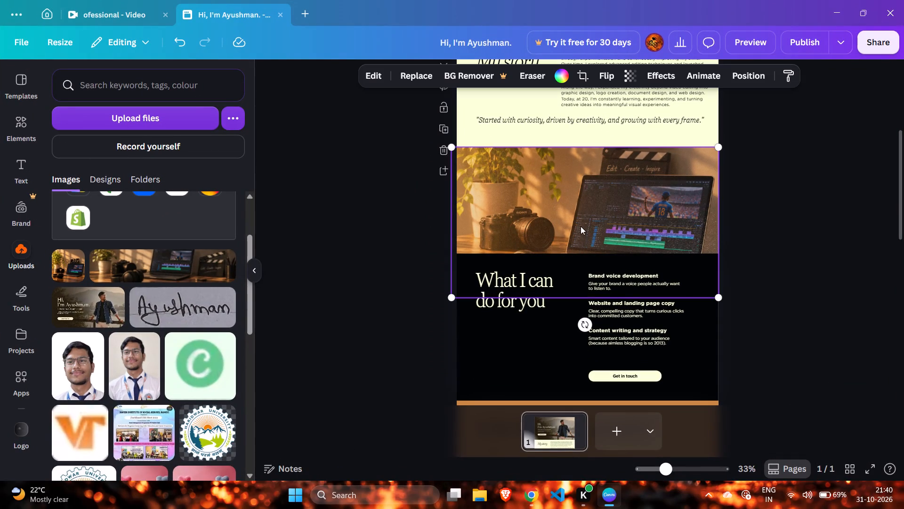
Extend the My story section's bottom edge downward past the desk photo, leaving a narrow pale yellow strip below it.
{"action": "left_click", "coordinate": [635, 135]}
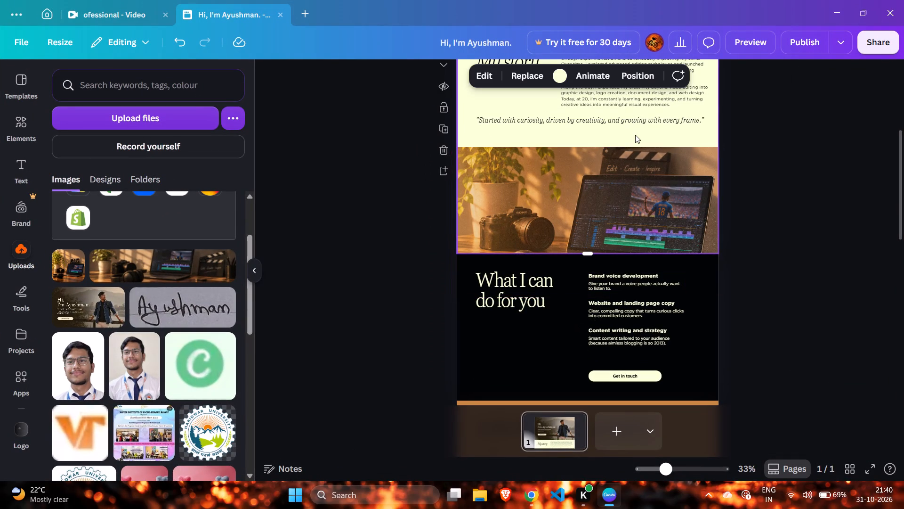
{"action": "left_click_drag", "start_coordinate": [590, 252], "coordinate": [591, 319]}
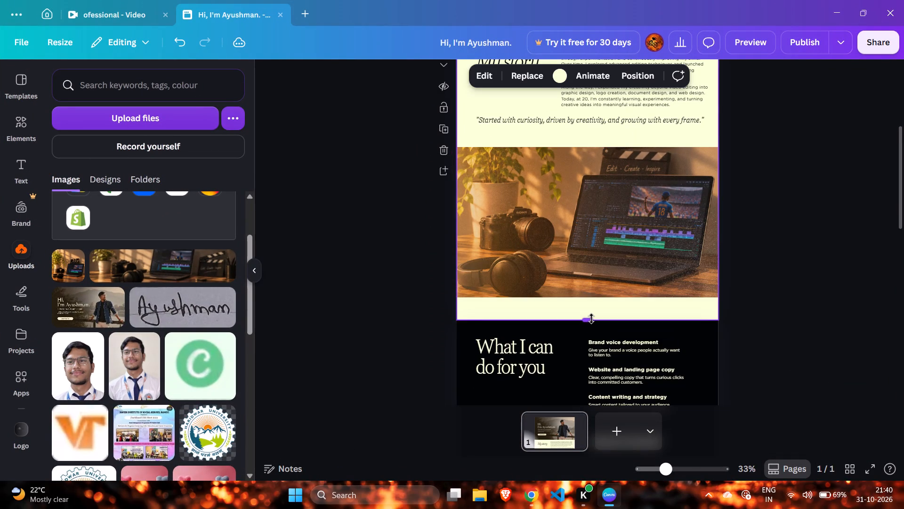
Move the desk photo up so it sits just beneath the quote in the My story section.
{"action": "left_click", "coordinate": [585, 253]}
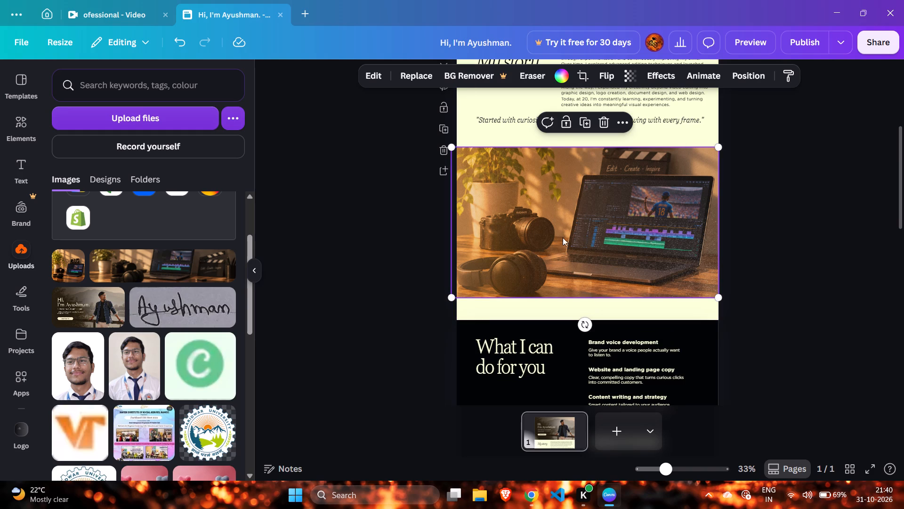
{"action": "left_click", "coordinate": [556, 230]}
{"action": "left_click_drag", "start_coordinate": [556, 230], "coordinate": [556, 211]}
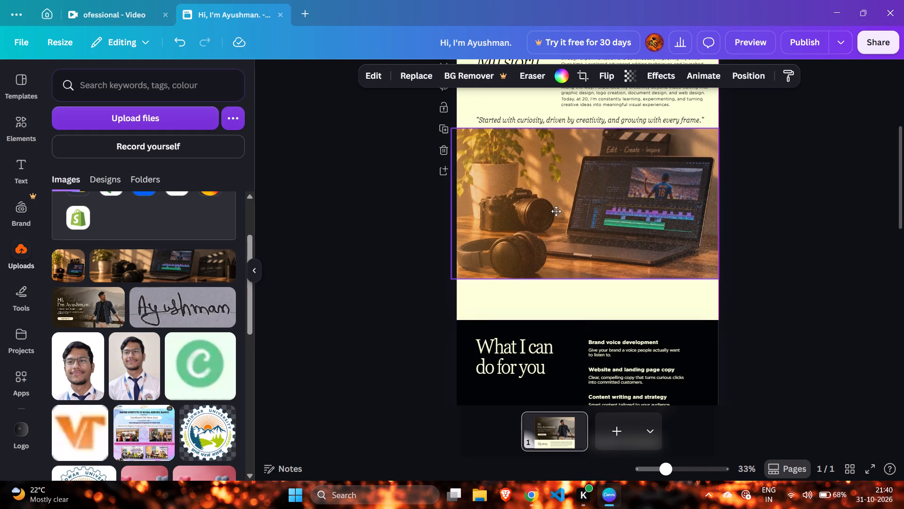
{"action": "left_click_drag", "start_coordinate": [556, 211], "coordinate": [556, 213]}
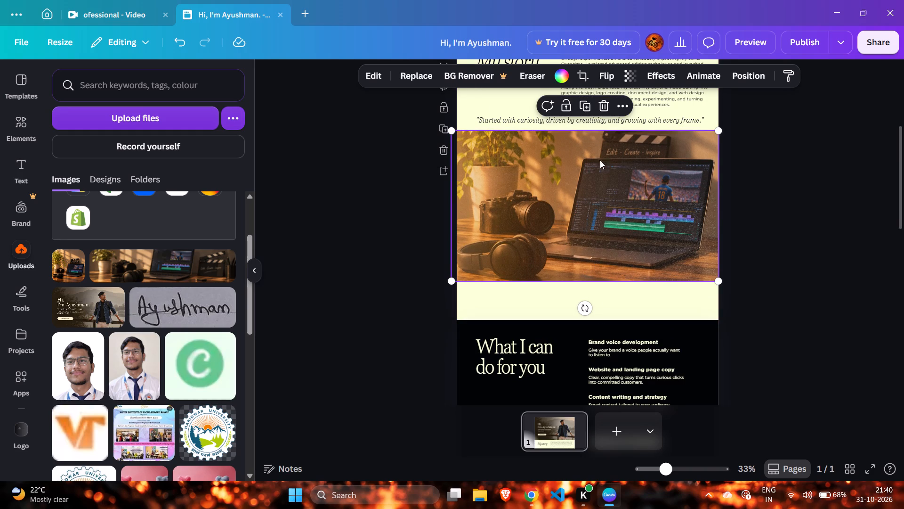
Shift the desk photo upward within its crop frame in the My story section, cutting off most of the clapperboard.
{"action": "left_click", "coordinate": [583, 76]}
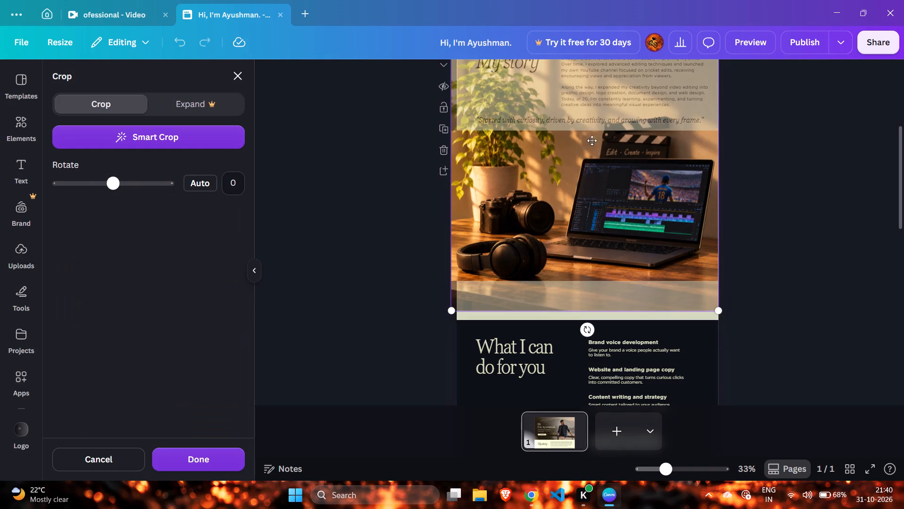
{"action": "left_click_drag", "start_coordinate": [584, 152], "coordinate": [583, 131]}
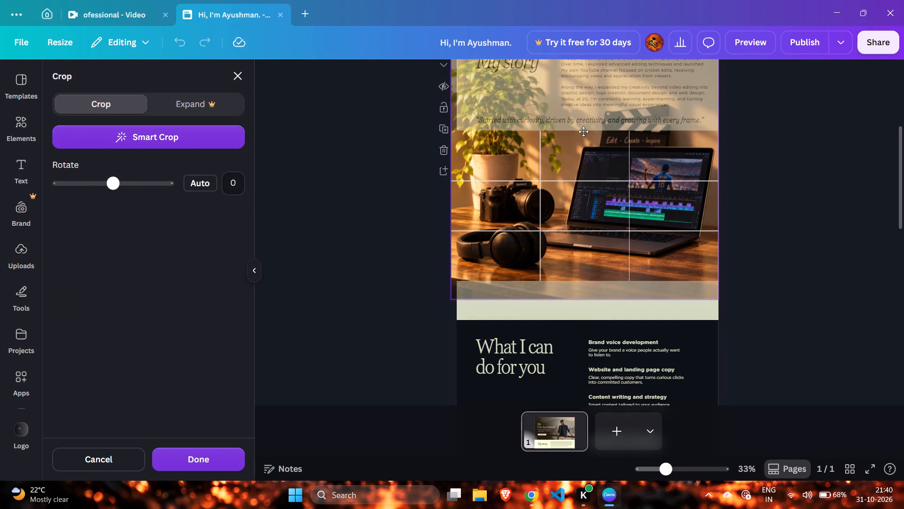
{"action": "left_click_drag", "start_coordinate": [583, 131], "coordinate": [583, 128]}
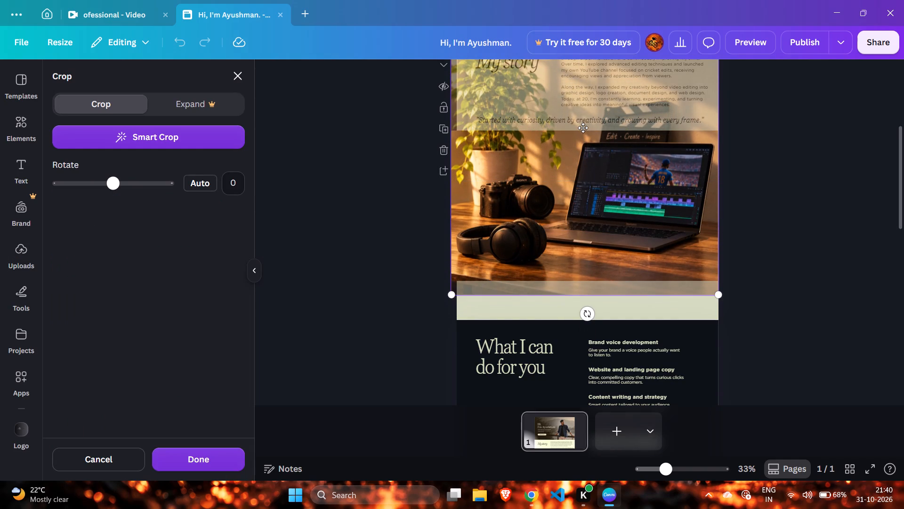
{"action": "left_click", "coordinate": [613, 317]}
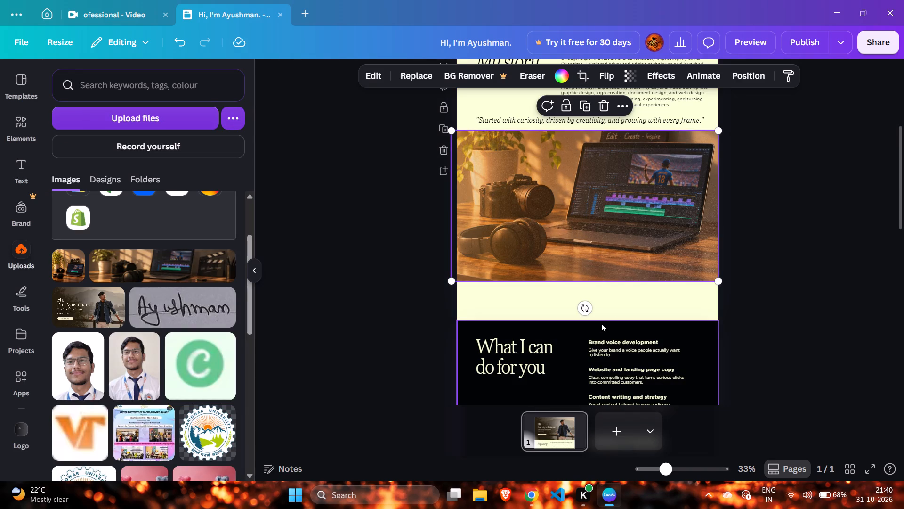
Shorten the My story section by raising its bottom edge over the desk photo to just below the camera, hiding the headphones.
{"action": "left_click", "coordinate": [550, 311]}
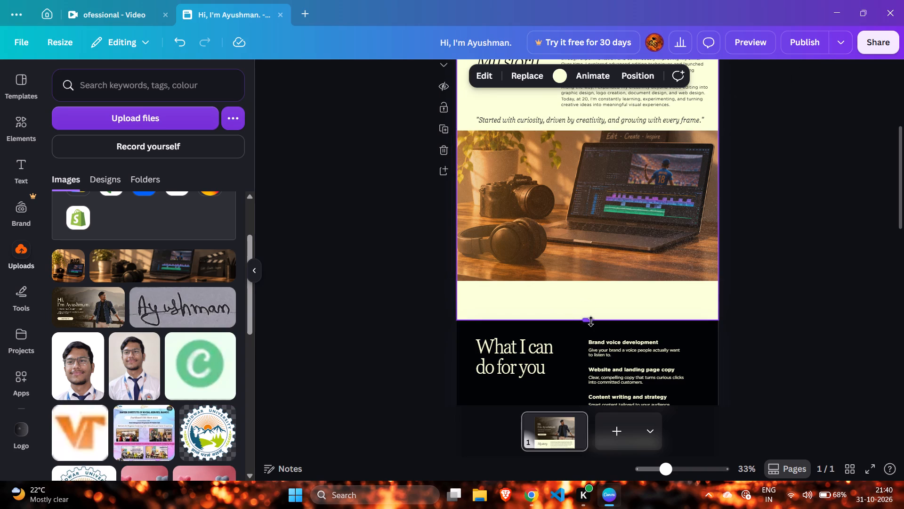
{"action": "left_click_drag", "start_coordinate": [587, 290], "coordinate": [585, 296]}
{"action": "left_click", "coordinate": [585, 314]}
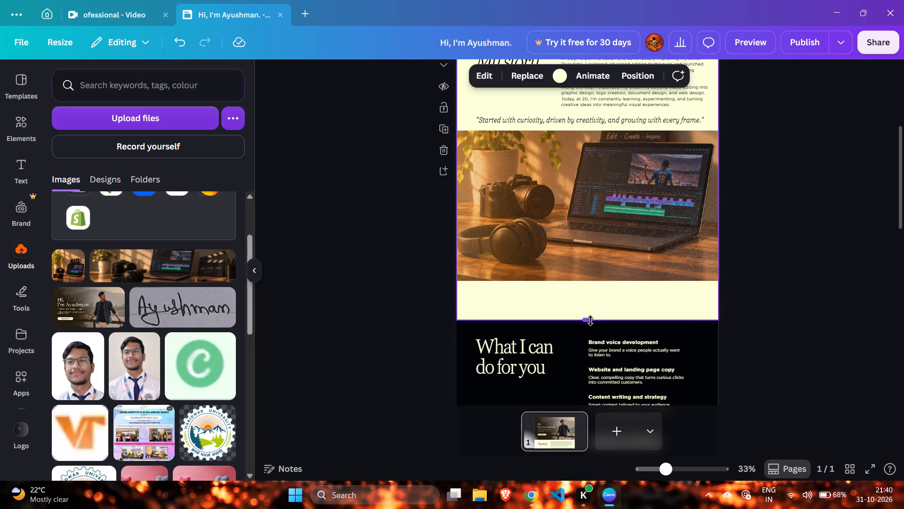
{"action": "left_click_drag", "start_coordinate": [590, 320], "coordinate": [604, 274]}
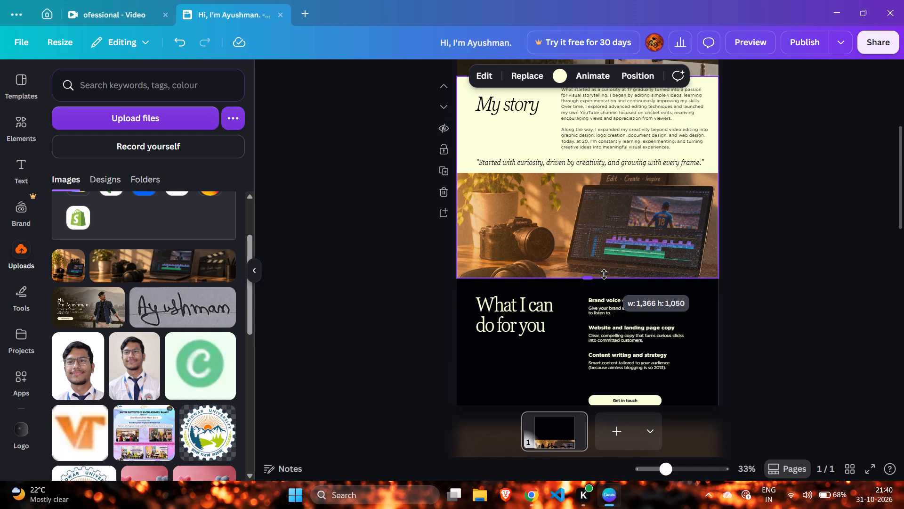
{"action": "left_click_drag", "start_coordinate": [604, 274], "coordinate": [605, 271]}
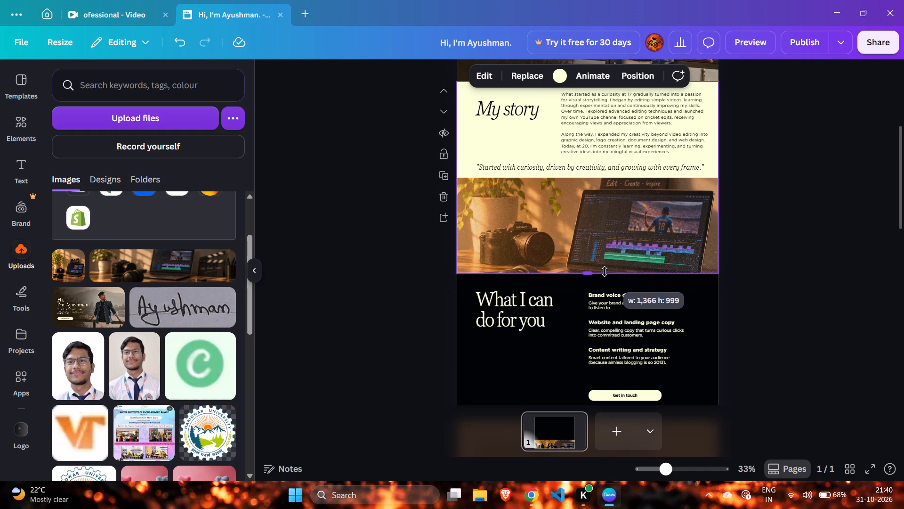
{"action": "left_click_drag", "start_coordinate": [605, 271], "coordinate": [605, 269]}
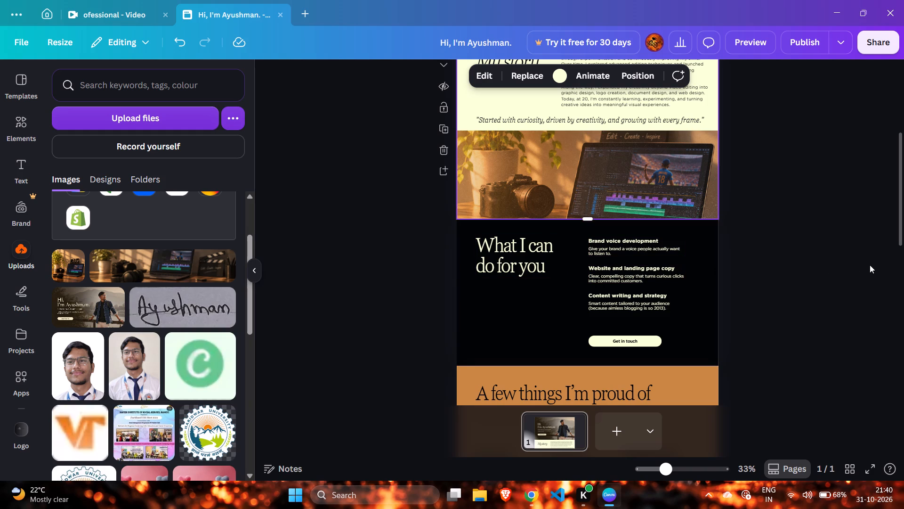
{"action": "scroll", "coordinate": [547, 275], "scroll_direction": "up", "scroll_amount": 7}
{"action": "scroll", "coordinate": [547, 275], "scroll_direction": "down", "scroll_amount": 3}
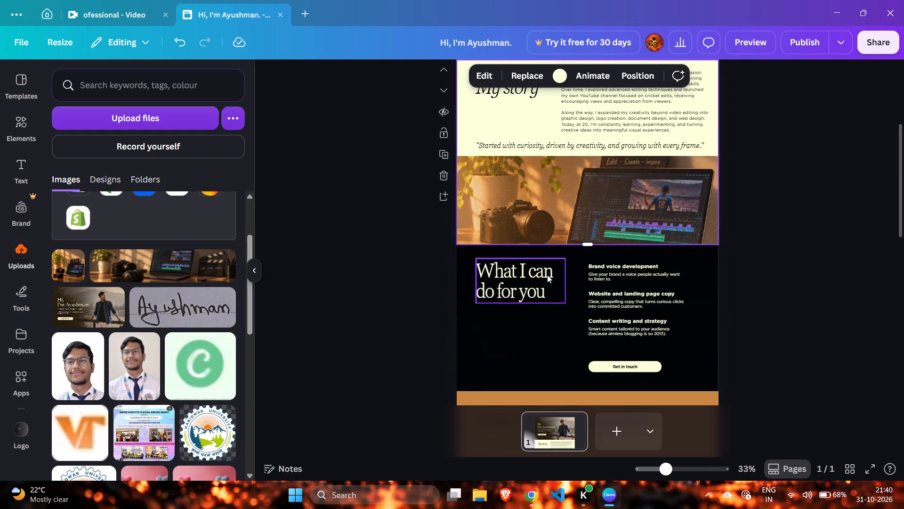
{"action": "scroll", "coordinate": [547, 275], "scroll_direction": "down", "scroll_amount": 3}
{"action": "scroll", "coordinate": [547, 275], "scroll_direction": "up", "scroll_amount": 4}
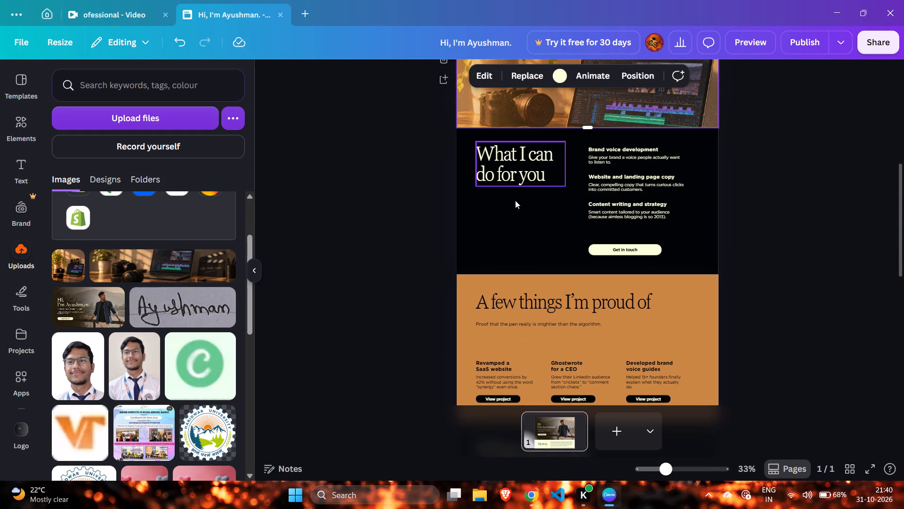
{"action": "left_click", "coordinate": [790, 236]}
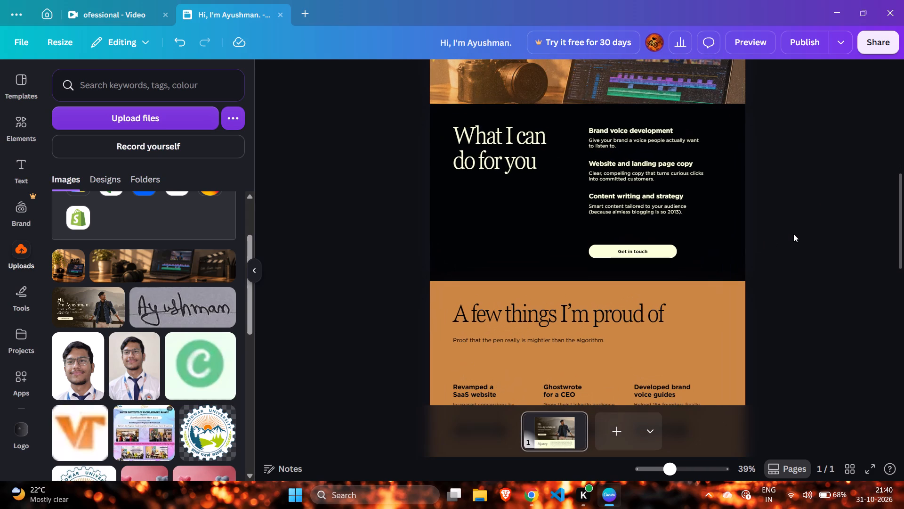
{"action": "scroll", "coordinate": [793, 234], "scroll_direction": "up", "scroll_amount": 1}
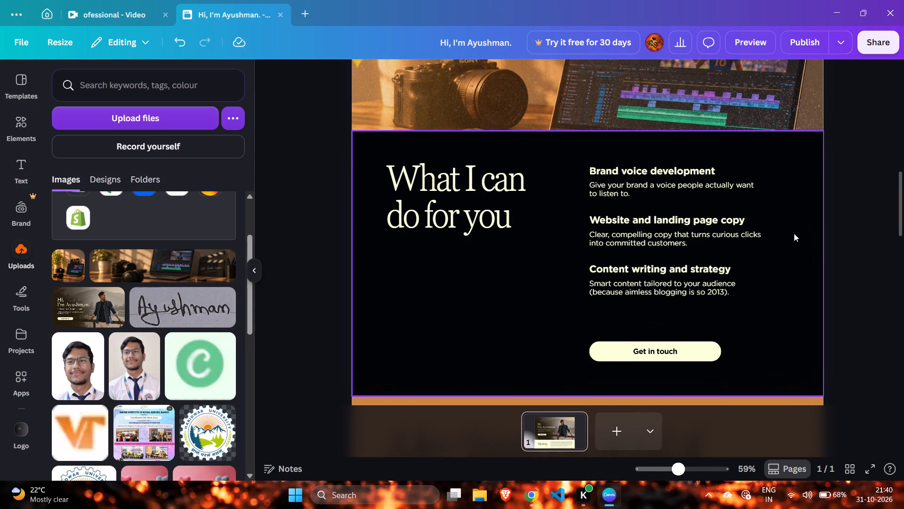
{"action": "scroll", "coordinate": [794, 233], "scroll_direction": "down", "scroll_amount": 1}
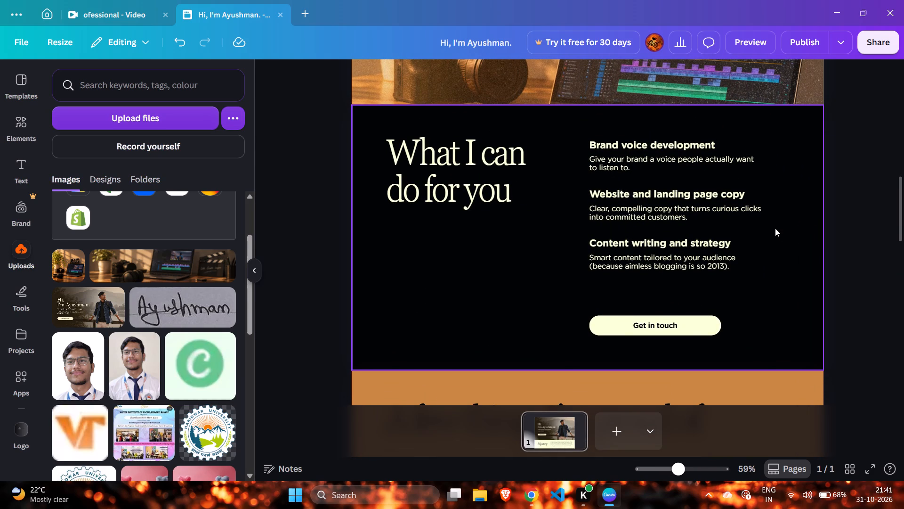
{"action": "key", "text": "Print"}
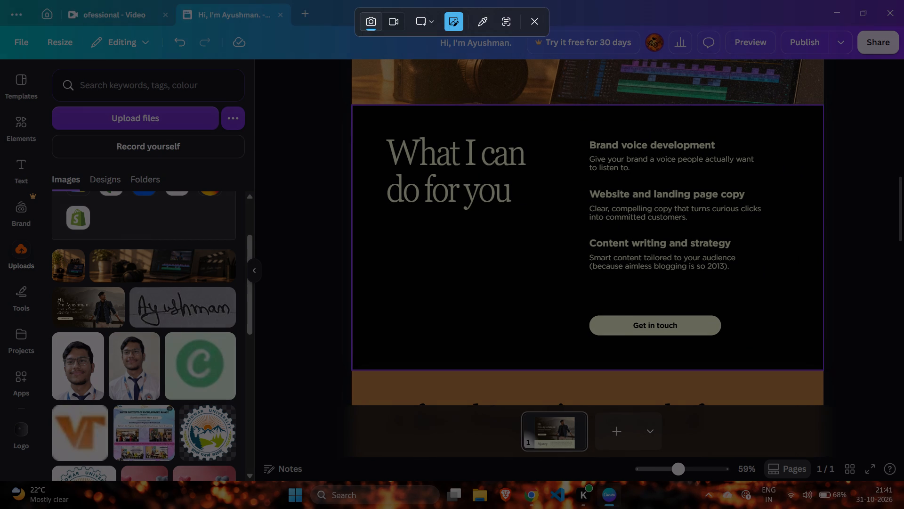
{"action": "left_click_drag", "start_coordinate": [341, 102], "coordinate": [767, 327]}
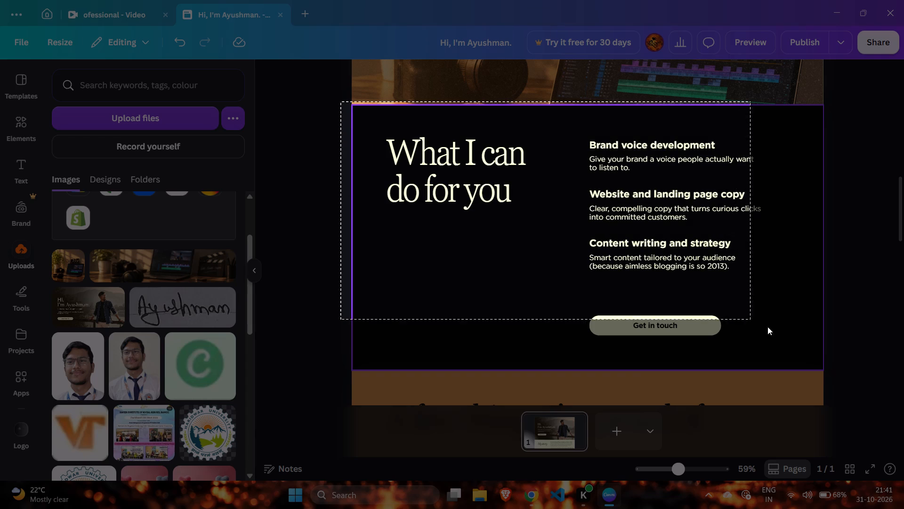
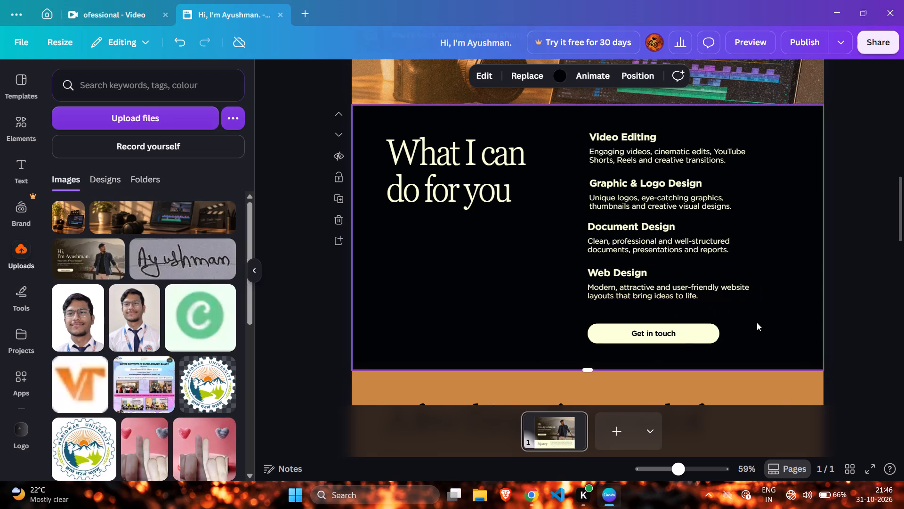
Review the completed services section together with the My story section and the camera-and-laptop banner above it.
{"action": "scroll", "coordinate": [520, 303], "scroll_direction": "up", "scroll_amount": 2}
{"action": "scroll", "coordinate": [520, 303], "scroll_direction": "down", "scroll_amount": 3}
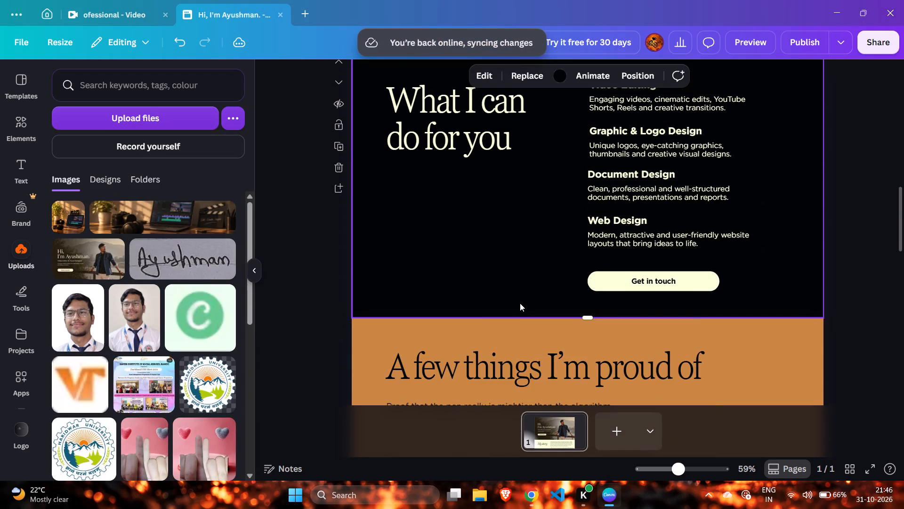
{"action": "scroll", "coordinate": [516, 304], "scroll_direction": "up", "scroll_amount": 2}
{"action": "left_click", "coordinate": [300, 324]}
{"action": "scroll", "coordinate": [454, 320], "scroll_direction": "down", "scroll_amount": 2}
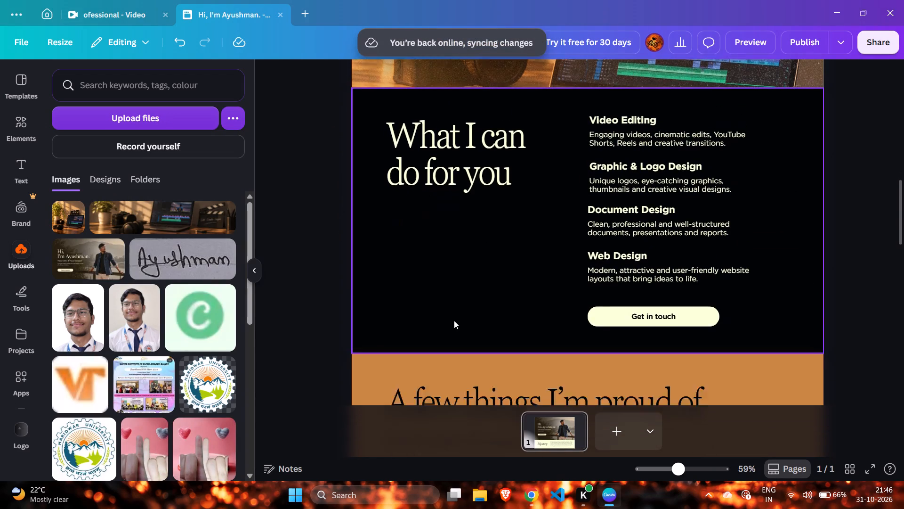
{"action": "scroll", "coordinate": [454, 320], "scroll_direction": "up", "scroll_amount": 4}
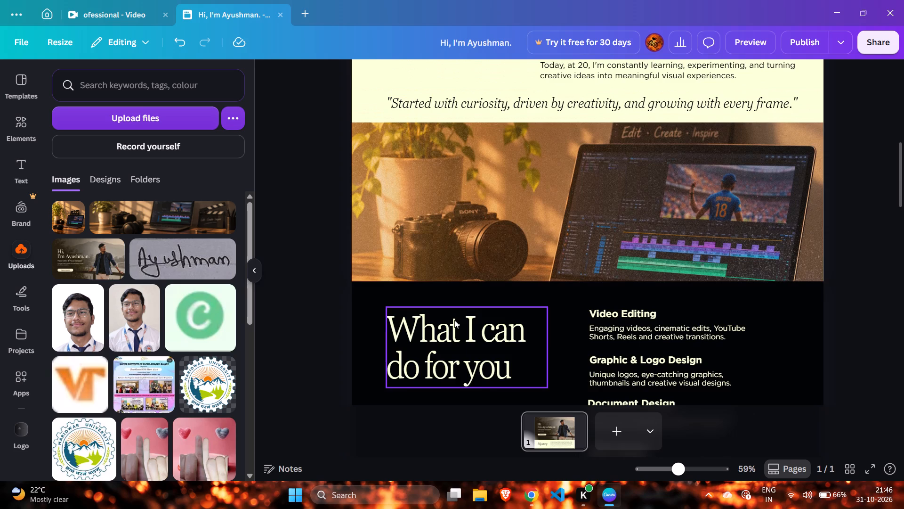
{"action": "scroll", "coordinate": [454, 320], "scroll_direction": "up", "scroll_amount": 2}
{"action": "scroll", "coordinate": [454, 320], "scroll_direction": "down", "scroll_amount": 2}
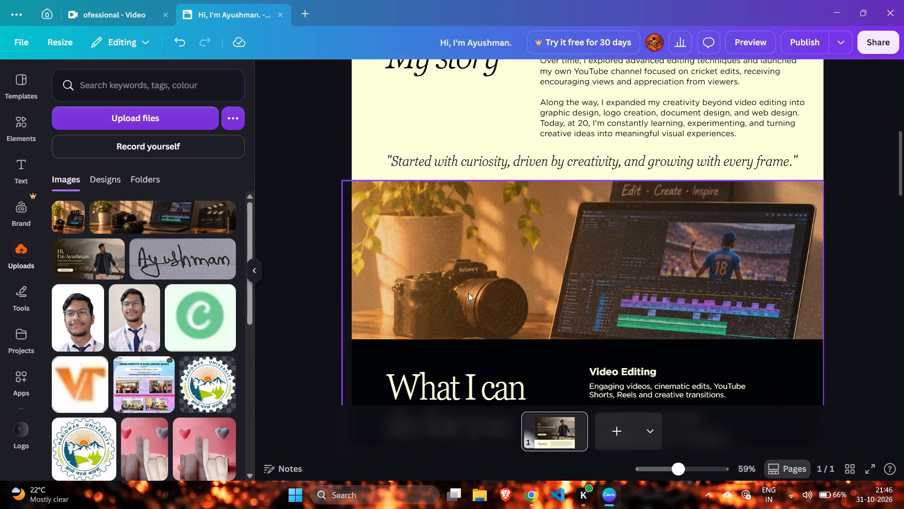
{"action": "scroll", "coordinate": [468, 293], "scroll_direction": "down", "scroll_amount": 2}
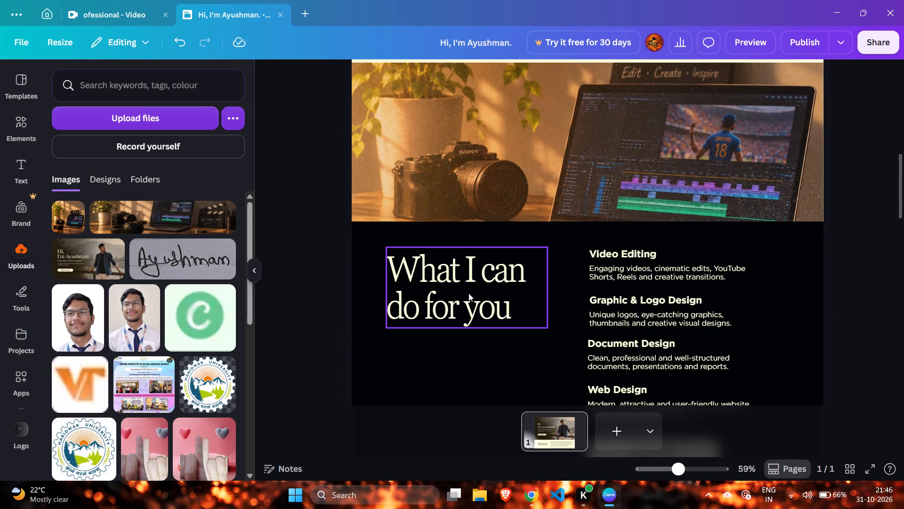
Examine the remaining template sections: "A few things I'm proud of", "What clients say", and the contact form with its footer.
{"action": "left_click", "coordinate": [433, 352]}
{"action": "scroll", "coordinate": [433, 344], "scroll_direction": "down", "scroll_amount": 5}
{"action": "scroll", "coordinate": [412, 305], "scroll_direction": "down", "scroll_amount": 2}
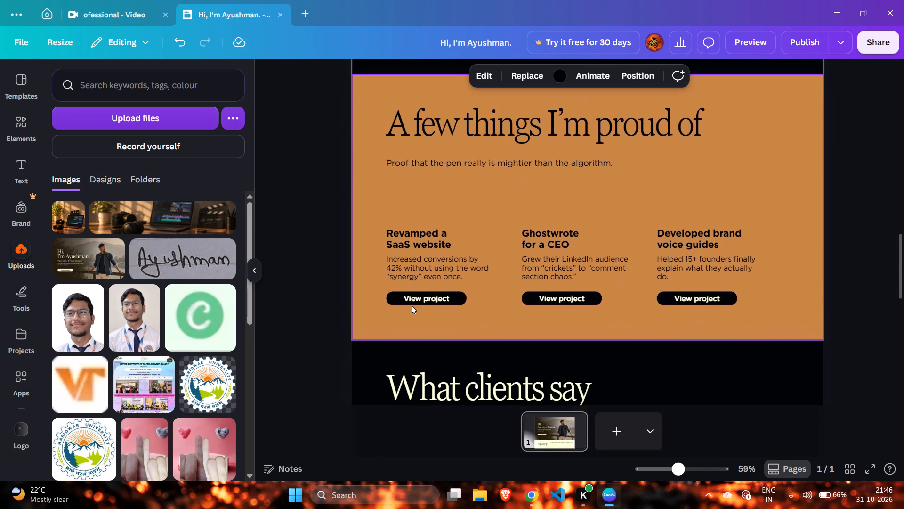
{"action": "scroll", "coordinate": [412, 305], "scroll_direction": "down", "scroll_amount": 2}
{"action": "scroll", "coordinate": [436, 281], "scroll_direction": "up", "scroll_amount": 2}
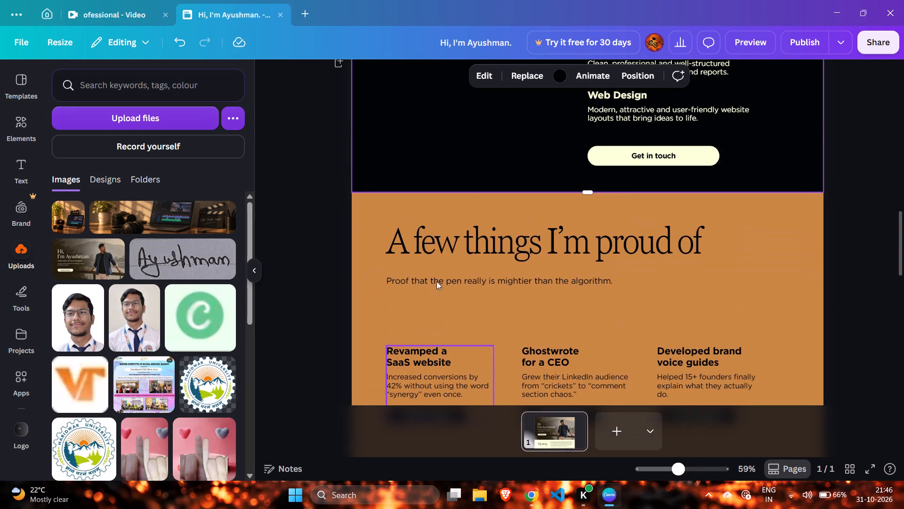
{"action": "left_click", "coordinate": [865, 274]}
{"action": "scroll", "coordinate": [564, 278], "scroll_direction": "down", "scroll_amount": 1}
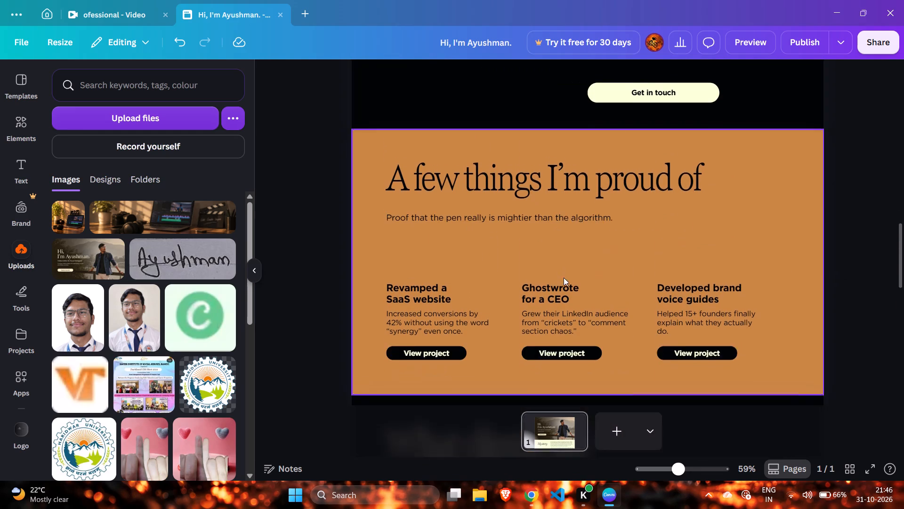
{"action": "scroll", "coordinate": [564, 278], "scroll_direction": "down", "scroll_amount": 2}
{"action": "scroll", "coordinate": [564, 278], "scroll_direction": "up", "scroll_amount": 2}
{"action": "scroll", "coordinate": [564, 278], "scroll_direction": "down", "scroll_amount": 3}
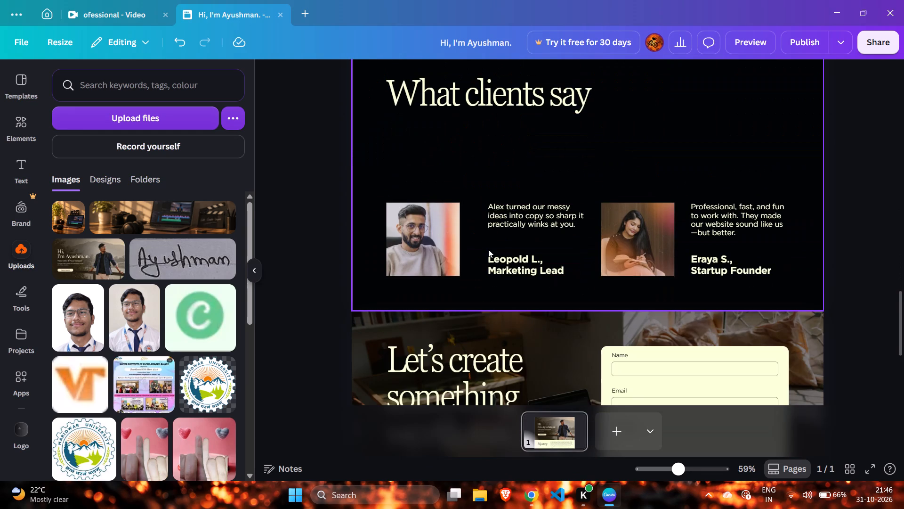
{"action": "scroll", "coordinate": [510, 219], "scroll_direction": "down", "scroll_amount": 2}
{"action": "scroll", "coordinate": [510, 219], "scroll_direction": "up", "scroll_amount": 2}
{"action": "scroll", "coordinate": [510, 219], "scroll_direction": "down", "scroll_amount": 3}
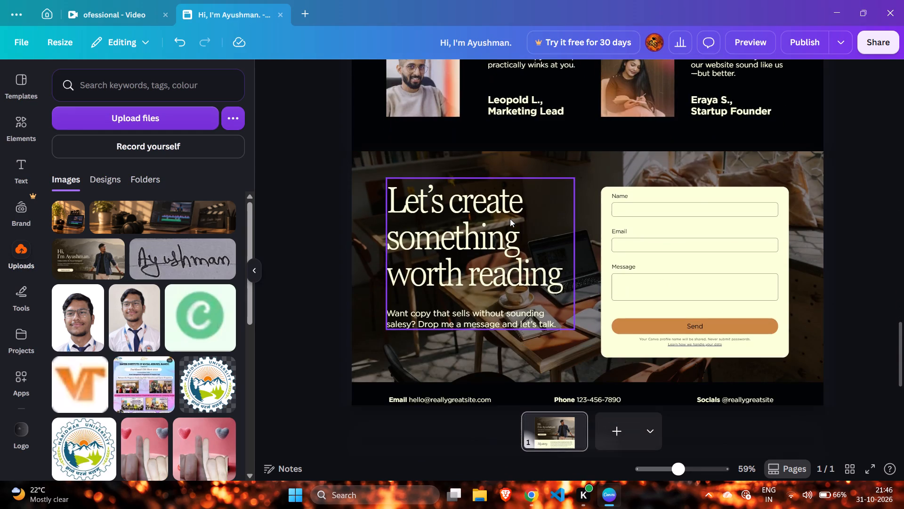
{"action": "scroll", "coordinate": [510, 219], "scroll_direction": "up", "scroll_amount": 3}
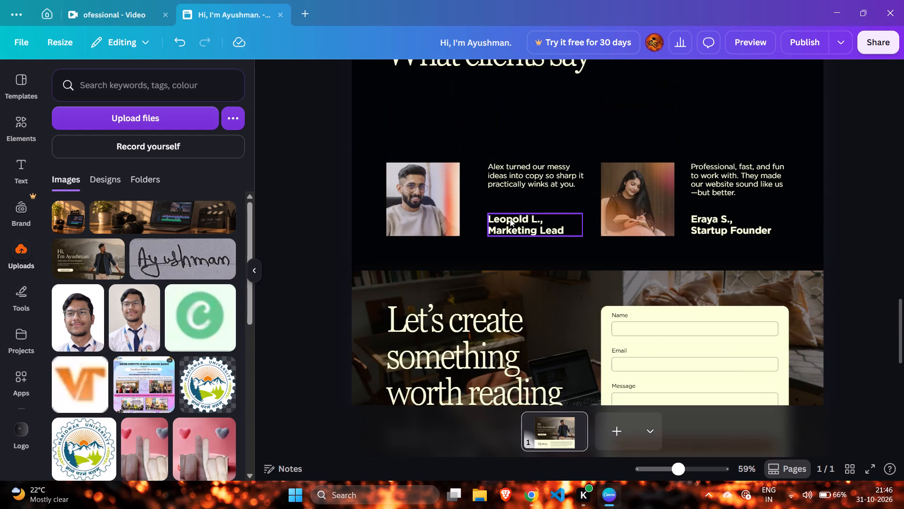
{"action": "scroll", "coordinate": [494, 225], "scroll_direction": "up", "scroll_amount": 3}
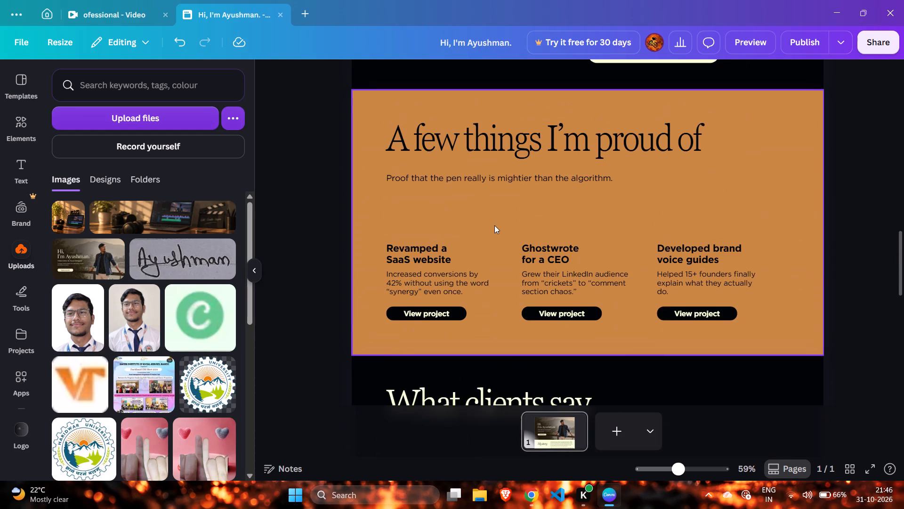
{"action": "scroll", "coordinate": [494, 225], "scroll_direction": "up", "scroll_amount": 1}
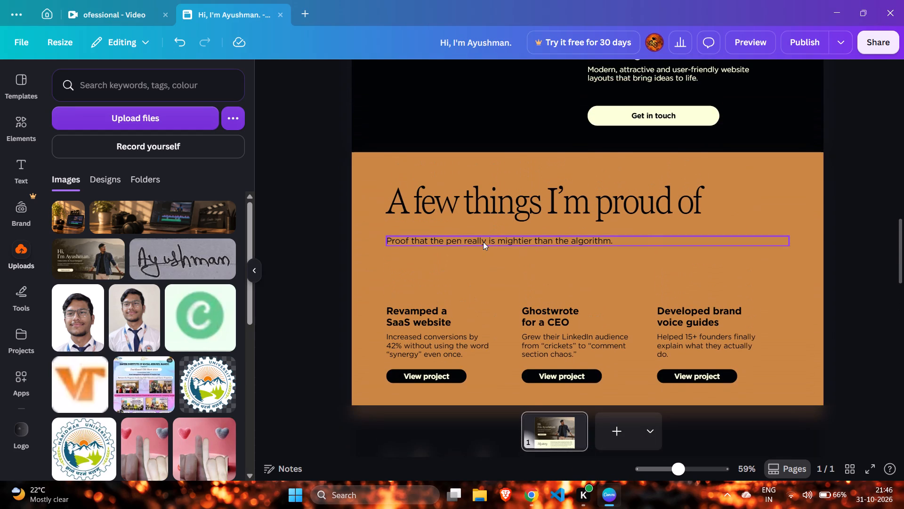
{"action": "scroll", "coordinate": [483, 242], "scroll_direction": "down", "scroll_amount": 1}
{"action": "scroll", "coordinate": [583, 179], "scroll_direction": "up", "scroll_amount": 1}
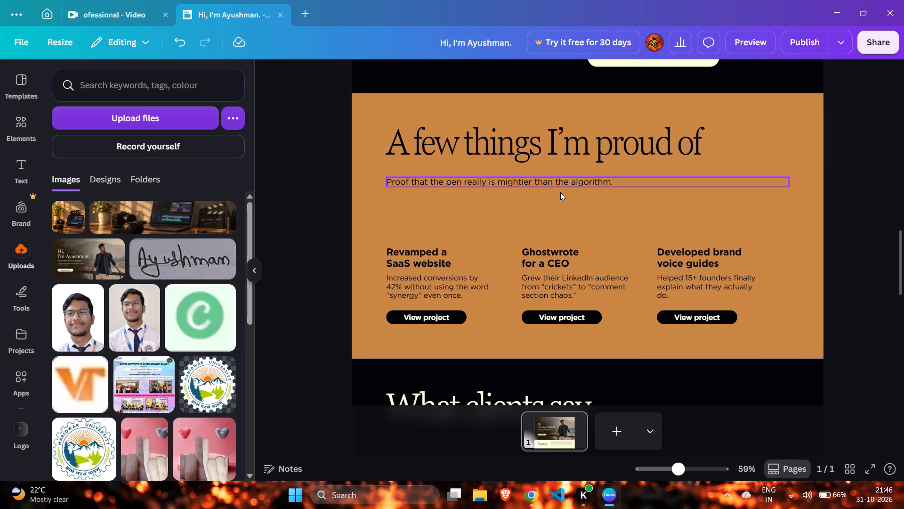
{"action": "scroll", "coordinate": [597, 196], "scroll_direction": "down", "scroll_amount": 4}
{"action": "scroll", "coordinate": [555, 256], "scroll_direction": "down", "scroll_amount": 4}
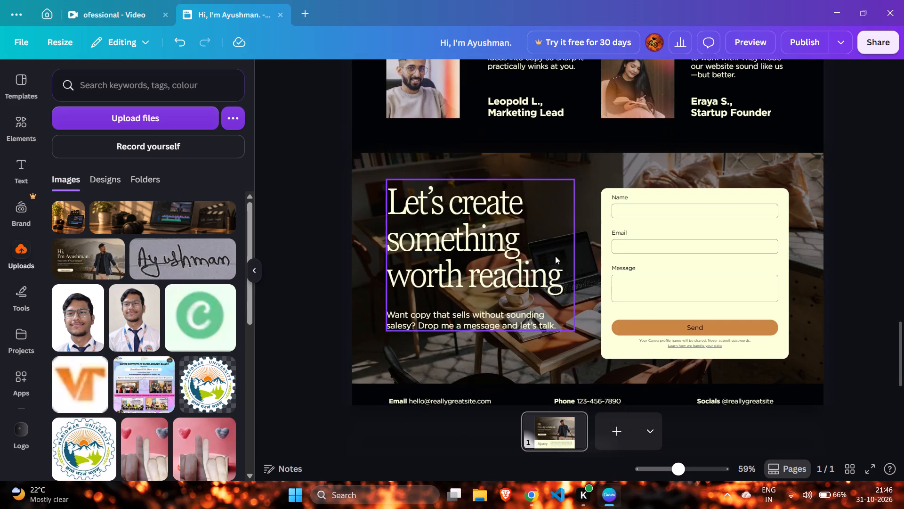
{"action": "scroll", "coordinate": [555, 256], "scroll_direction": "down", "scroll_amount": 3}
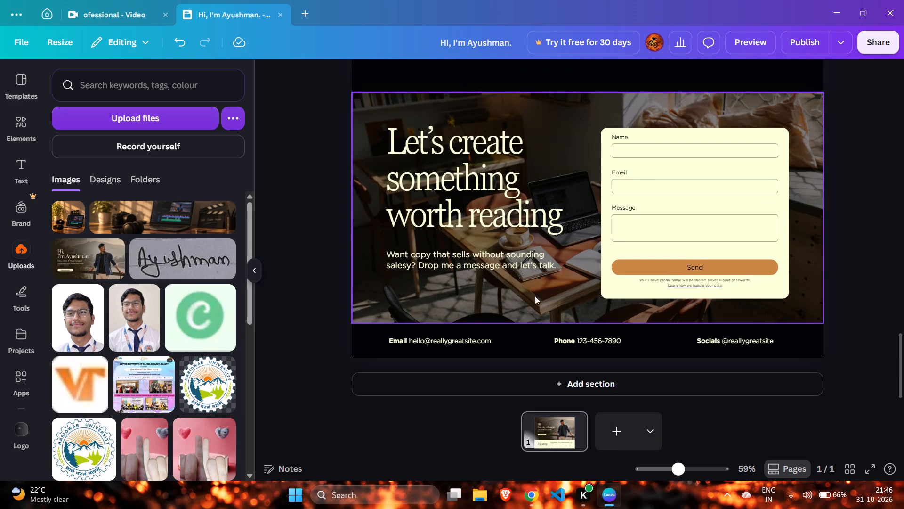
{"action": "scroll", "coordinate": [537, 290], "scroll_direction": "up", "scroll_amount": 5}
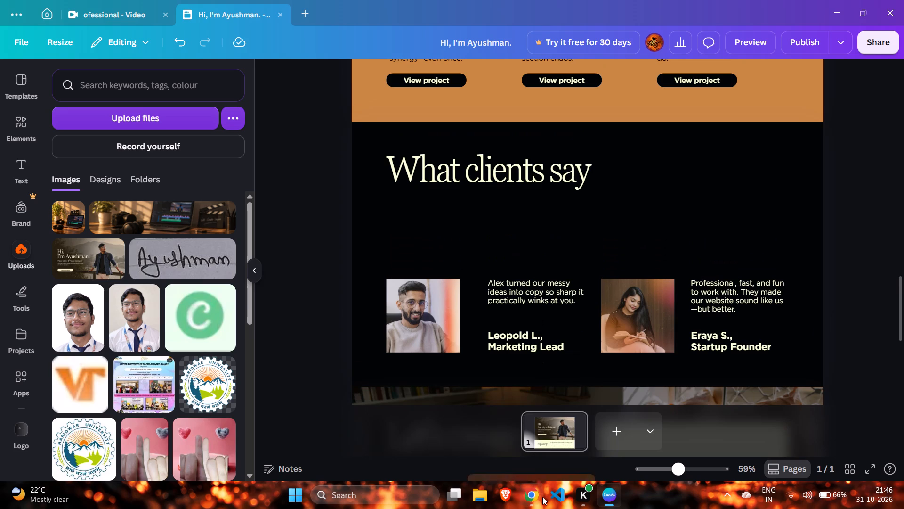
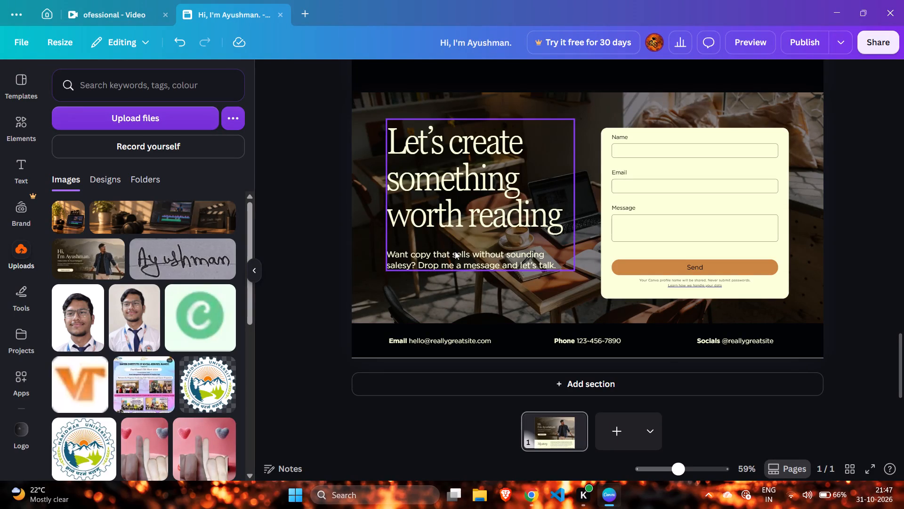
{"action": "scroll", "coordinate": [483, 272], "scroll_direction": "up", "scroll_amount": 2}
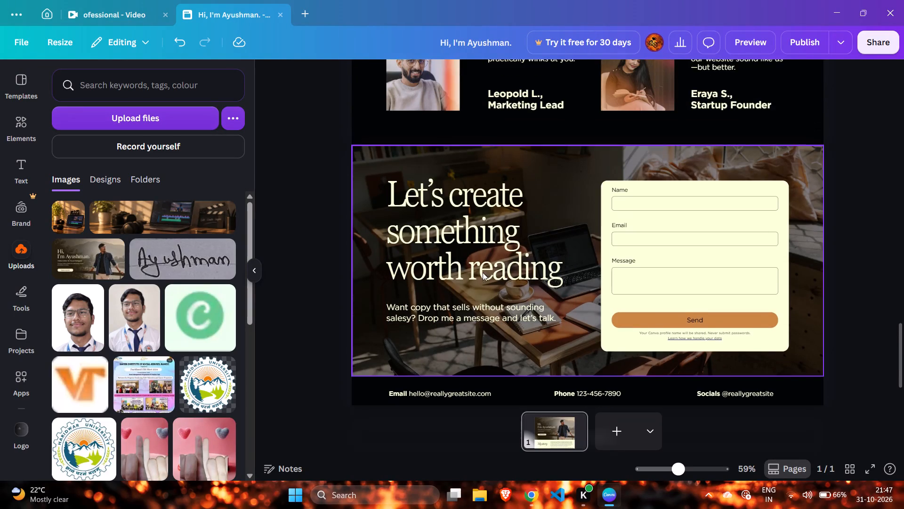
{"action": "scroll", "coordinate": [483, 272], "scroll_direction": "up", "scroll_amount": 8}
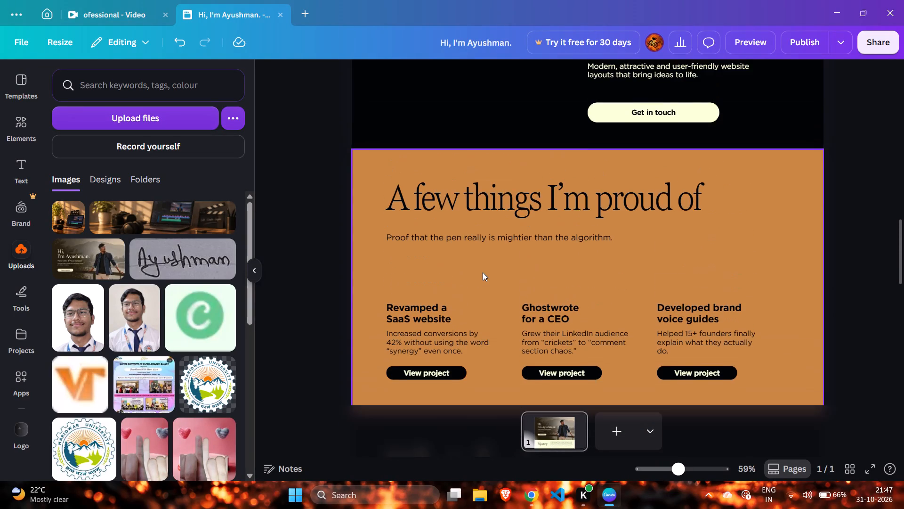
{"action": "scroll", "coordinate": [483, 272], "scroll_direction": "up", "scroll_amount": 1}
{"action": "scroll", "coordinate": [483, 272], "scroll_direction": "down", "scroll_amount": 2}
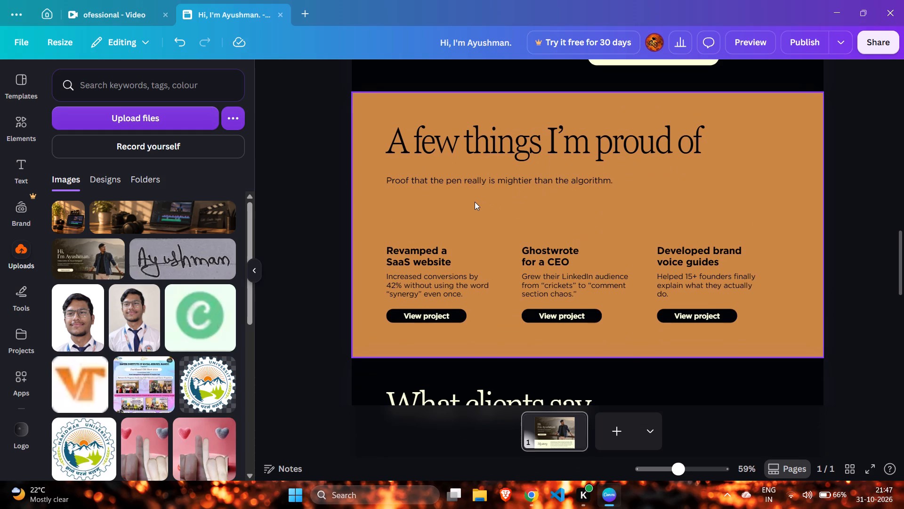
{"action": "key", "text": "Print"}
{"action": "left_click_drag", "start_coordinate": [351, 93], "coordinate": [490, 279]}
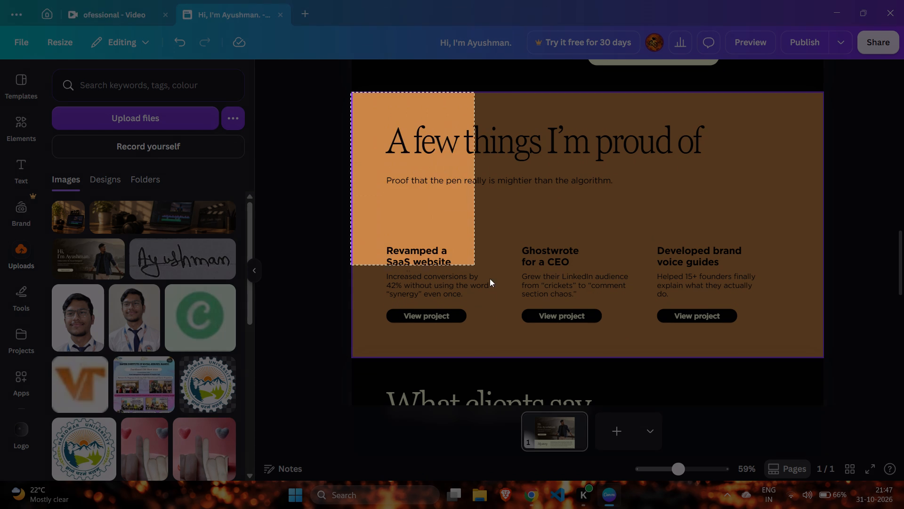
{"action": "left_click_drag", "start_coordinate": [490, 279], "coordinate": [826, 361]}
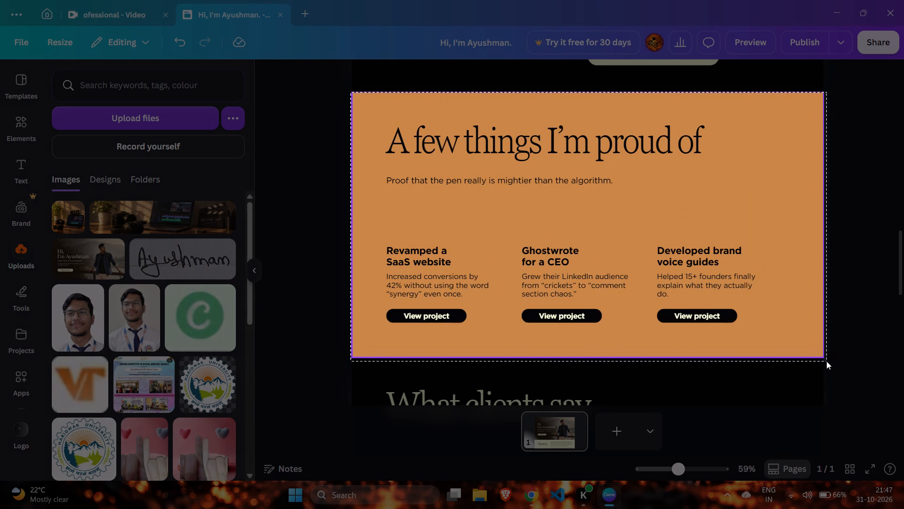
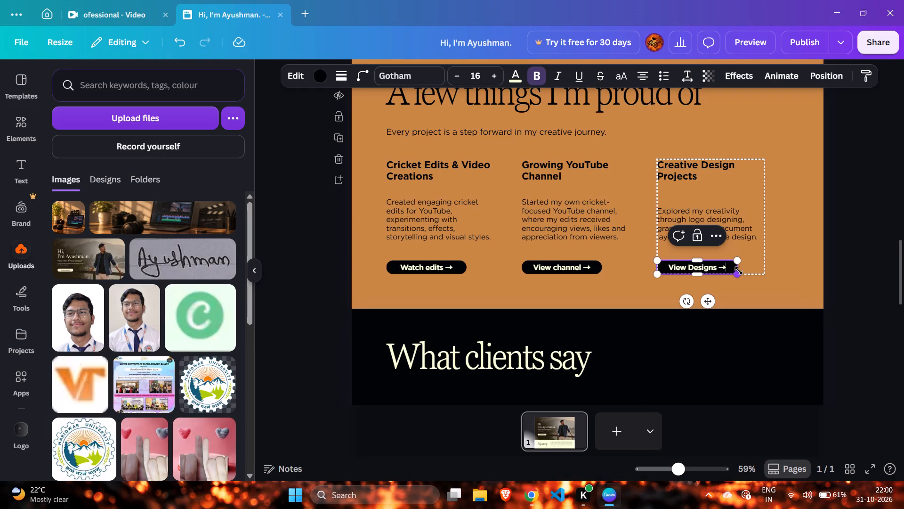
{"action": "left_click", "coordinate": [591, 295]}
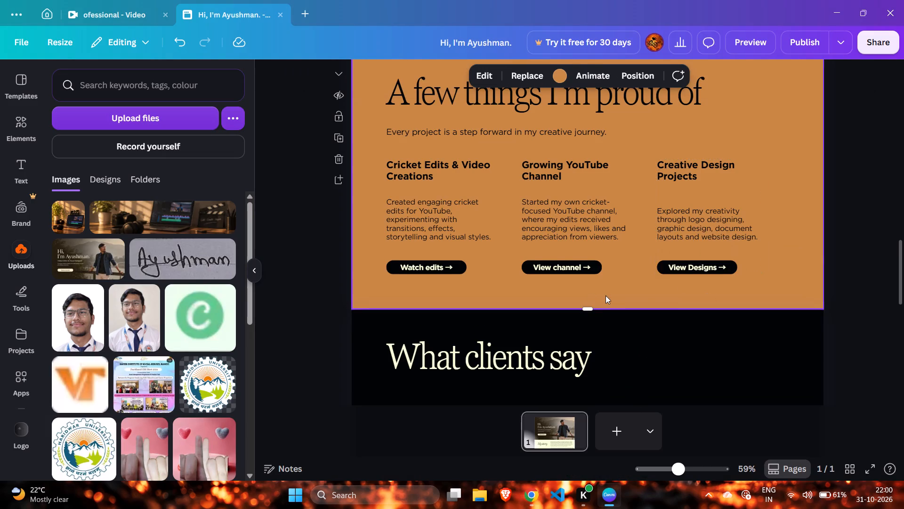
Examine the "What clients say" section's heading, photos and testimonials along with the sections around it.
{"action": "scroll", "coordinate": [605, 295], "scroll_direction": "down", "scroll_amount": 1}
{"action": "scroll", "coordinate": [606, 295], "scroll_direction": "up", "scroll_amount": 1}
{"action": "scroll", "coordinate": [631, 287], "scroll_direction": "down", "scroll_amount": 3}
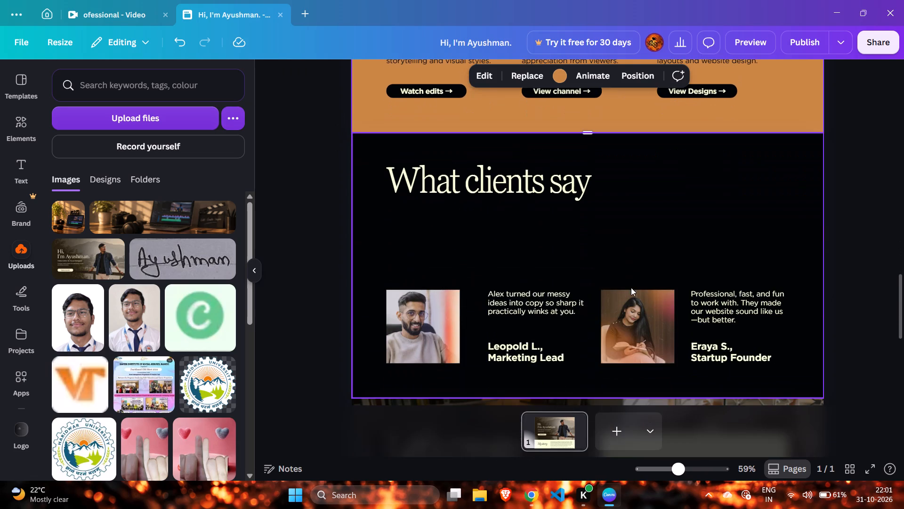
{"action": "scroll", "coordinate": [631, 287], "scroll_direction": "down", "scroll_amount": 2}
{"action": "scroll", "coordinate": [631, 287], "scroll_direction": "up", "scroll_amount": 2}
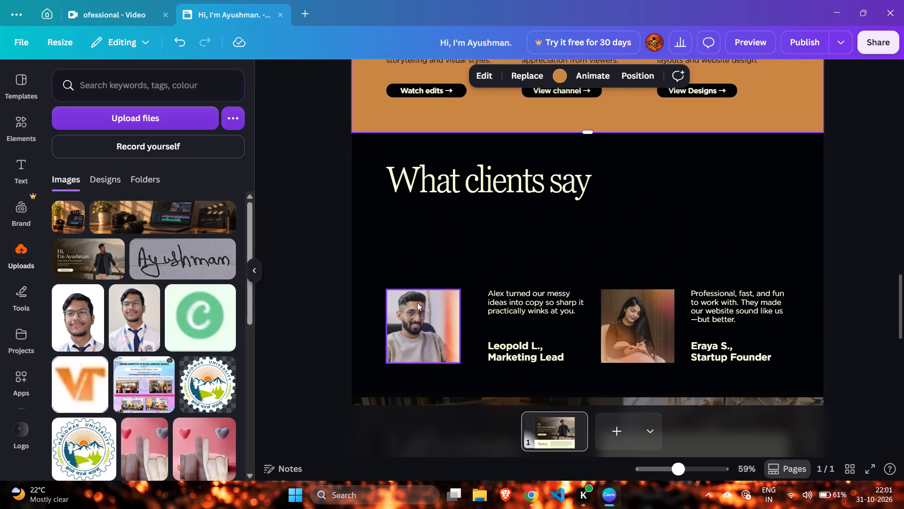
{"action": "left_click", "coordinate": [417, 303]}
{"action": "left_click", "coordinate": [514, 236]}
{"action": "scroll", "coordinate": [513, 237], "scroll_direction": "down", "scroll_amount": 2}
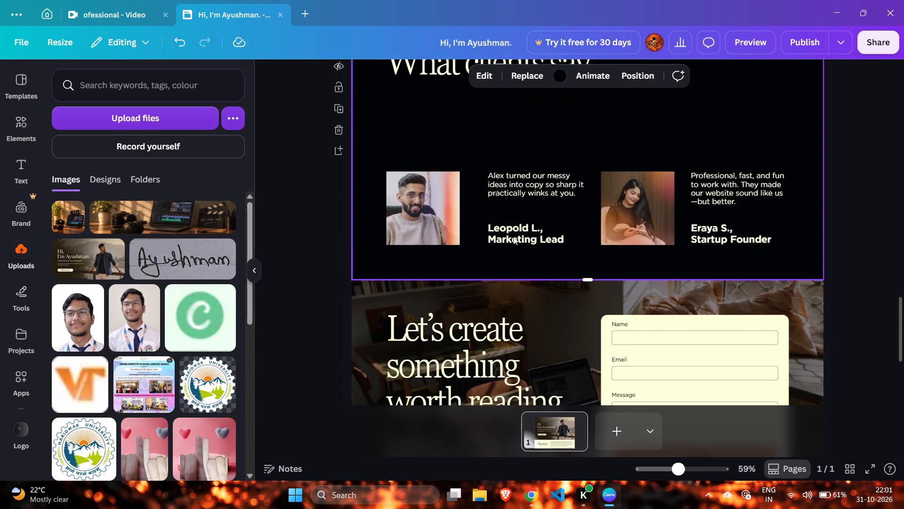
{"action": "scroll", "coordinate": [513, 236], "scroll_direction": "down", "scroll_amount": 2}
{"action": "scroll", "coordinate": [513, 236], "scroll_direction": "up", "scroll_amount": 5}
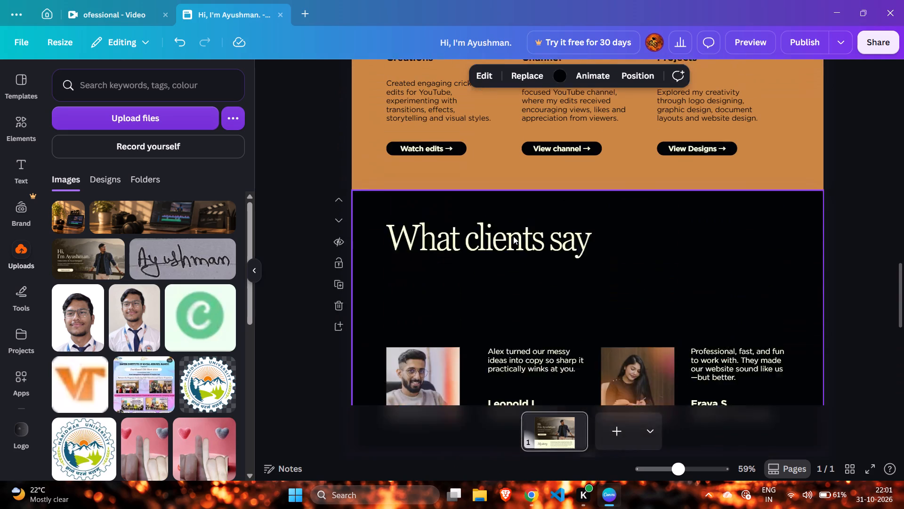
{"action": "scroll", "coordinate": [513, 236], "scroll_direction": "up", "scroll_amount": 3}
{"action": "scroll", "coordinate": [513, 236], "scroll_direction": "down", "scroll_amount": 3}
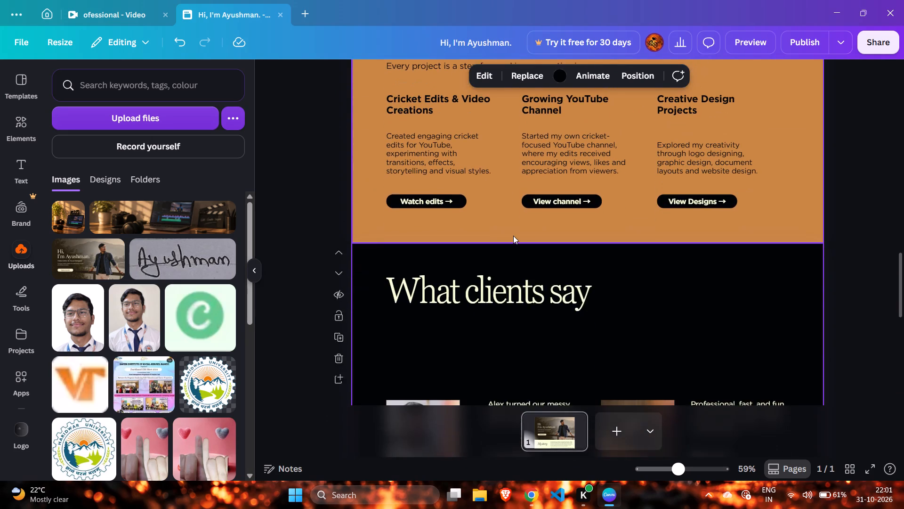
{"action": "scroll", "coordinate": [513, 236], "scroll_direction": "down", "scroll_amount": 1}
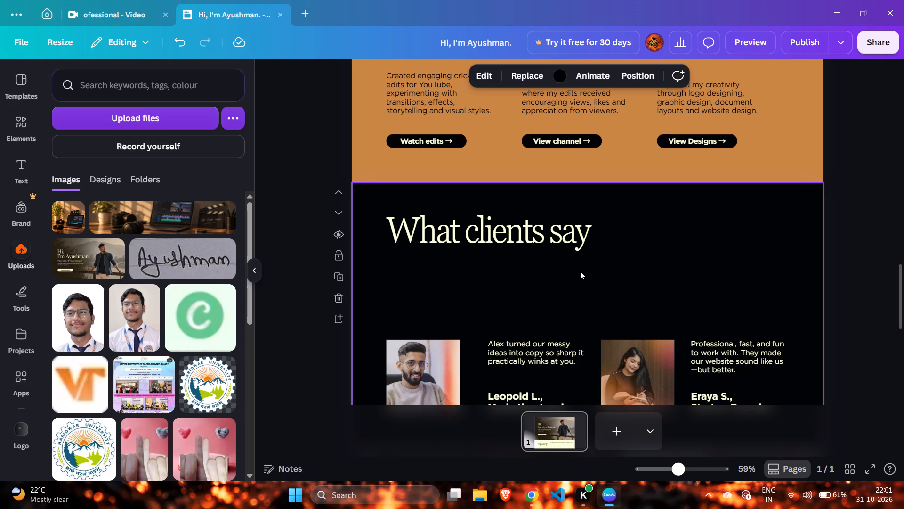
{"action": "scroll", "coordinate": [579, 268], "scroll_direction": "left", "scroll_amount": 1}
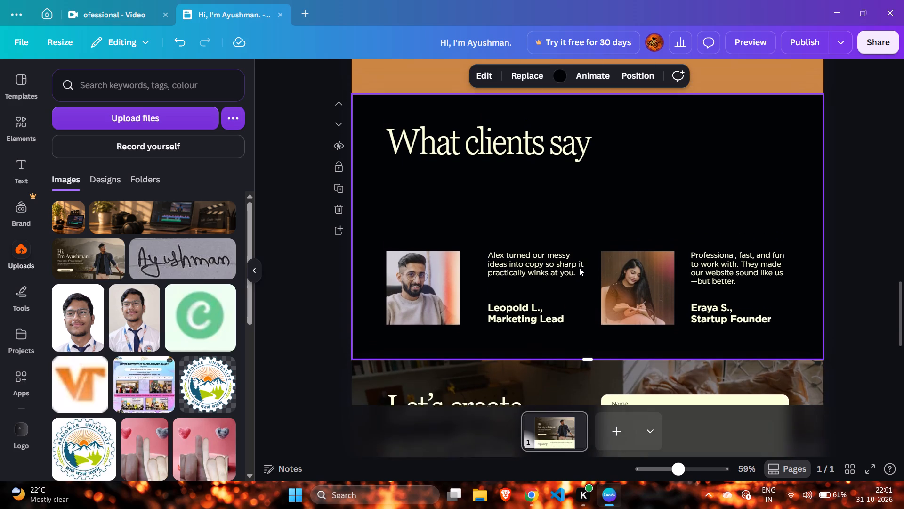
{"action": "scroll", "coordinate": [579, 268], "scroll_direction": "left", "scroll_amount": 1}
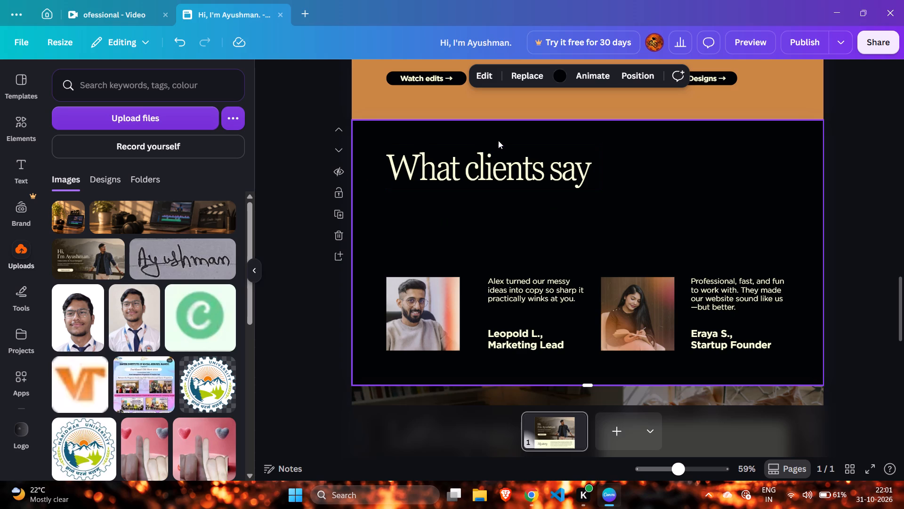
Open the "What clients say" heading text for editing.
{"action": "double_click", "coordinate": [567, 177]}
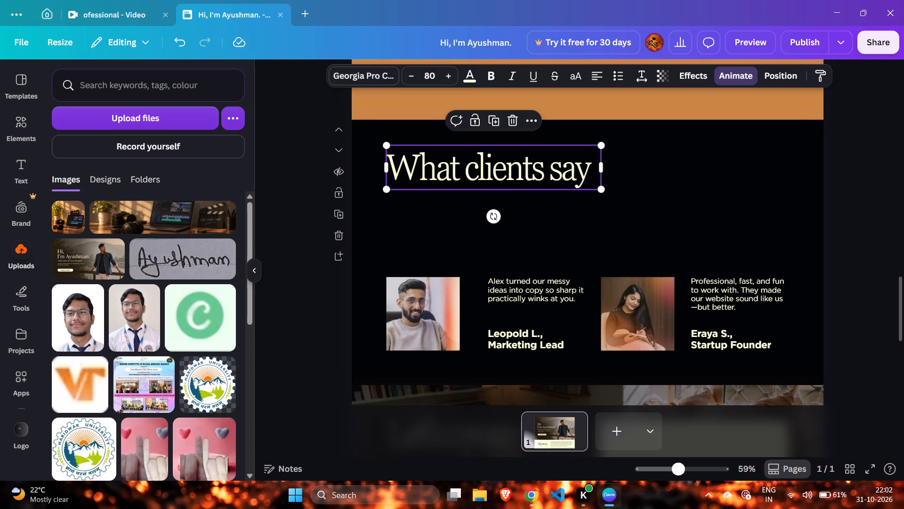
{"action": "left_click", "coordinate": [555, 164]}
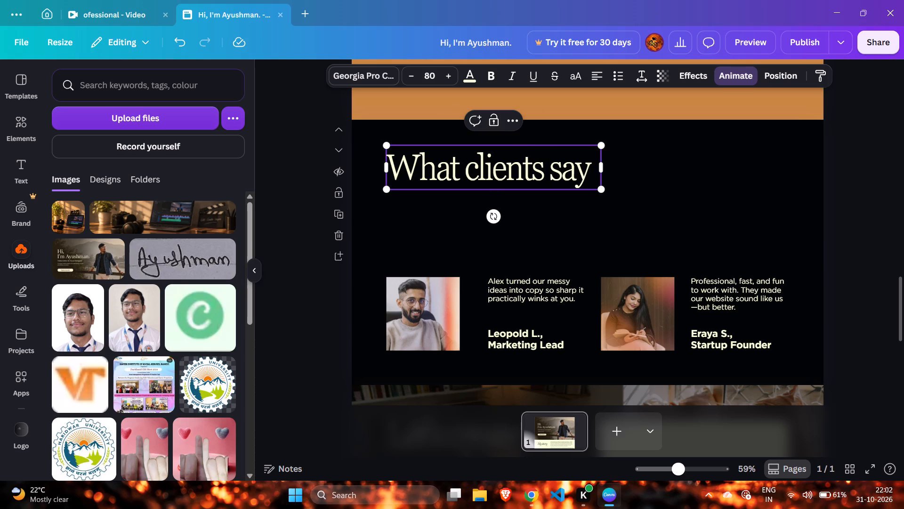
{"action": "left_click", "coordinate": [585, 170]}
{"action": "left_click", "coordinate": [529, 493]}
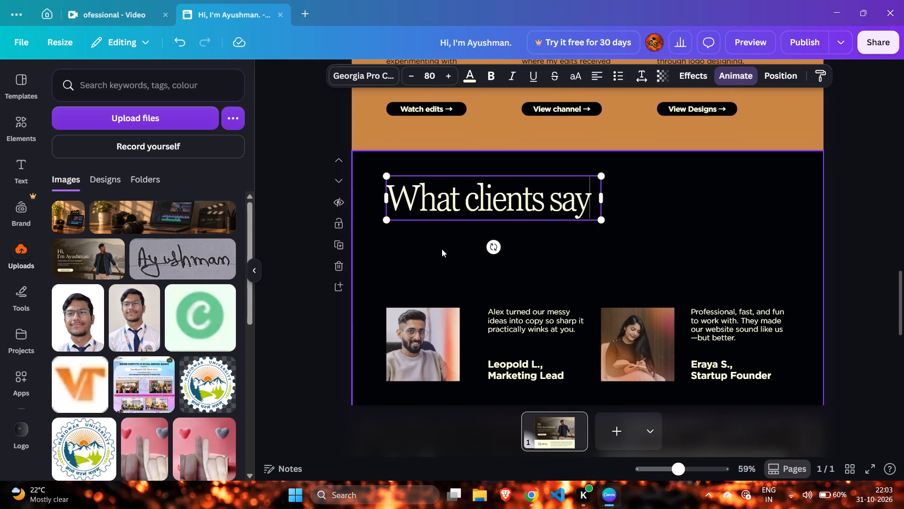
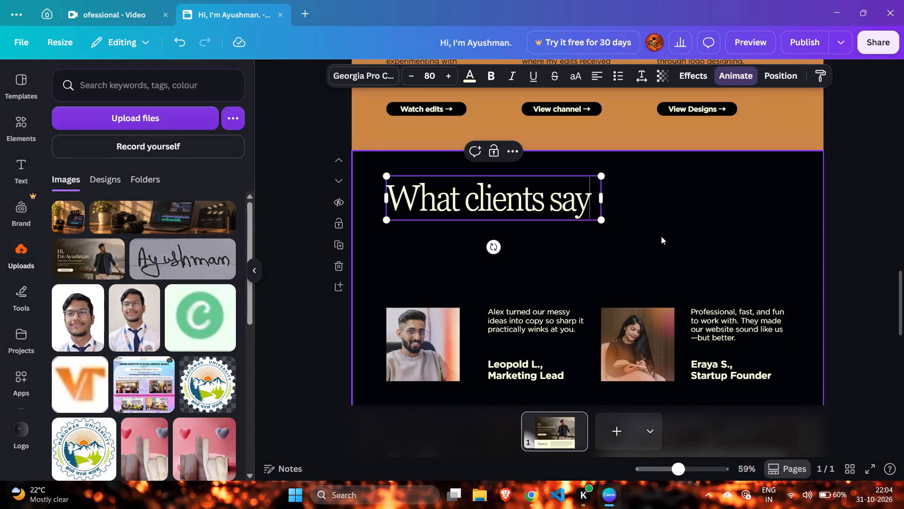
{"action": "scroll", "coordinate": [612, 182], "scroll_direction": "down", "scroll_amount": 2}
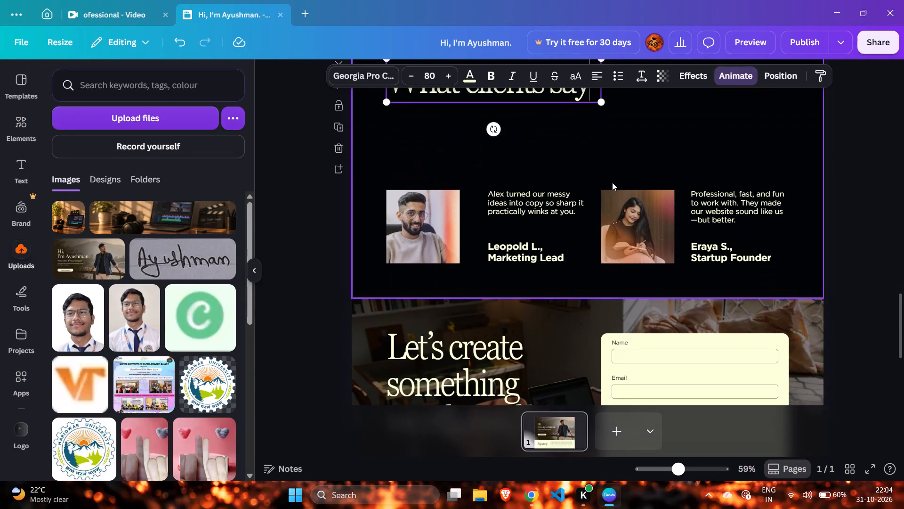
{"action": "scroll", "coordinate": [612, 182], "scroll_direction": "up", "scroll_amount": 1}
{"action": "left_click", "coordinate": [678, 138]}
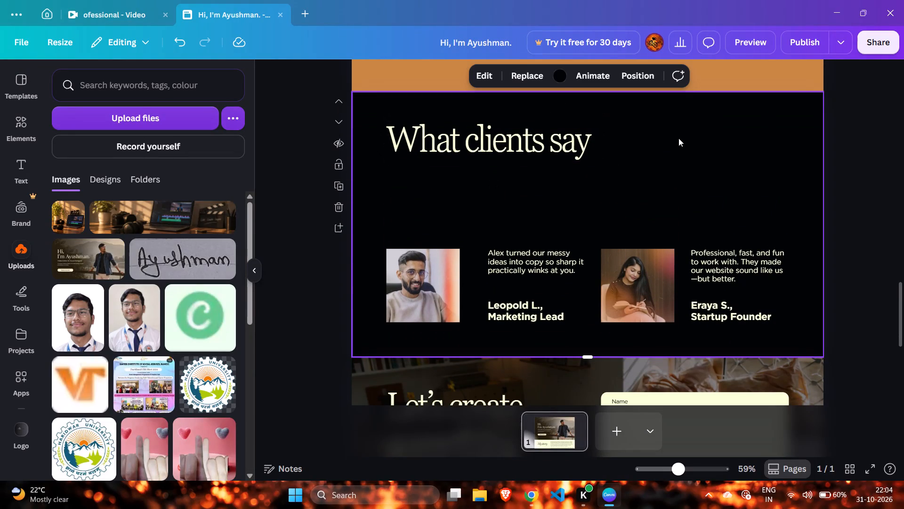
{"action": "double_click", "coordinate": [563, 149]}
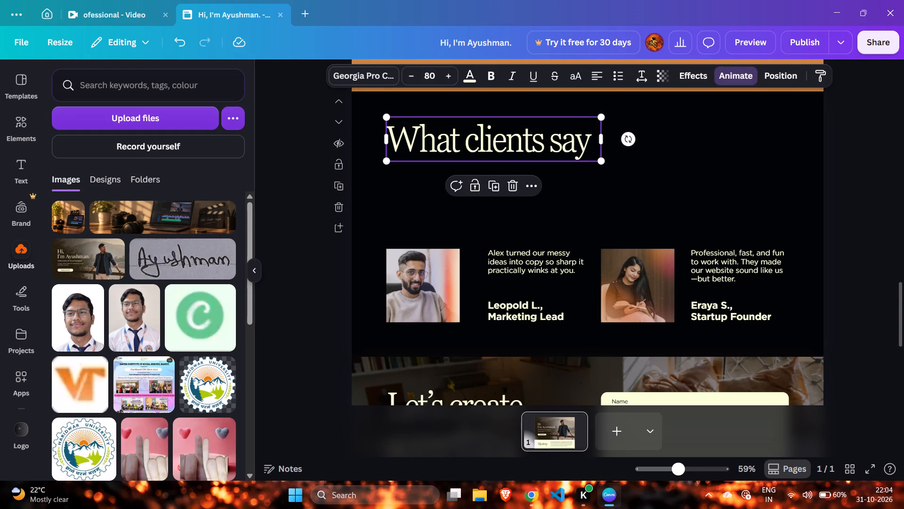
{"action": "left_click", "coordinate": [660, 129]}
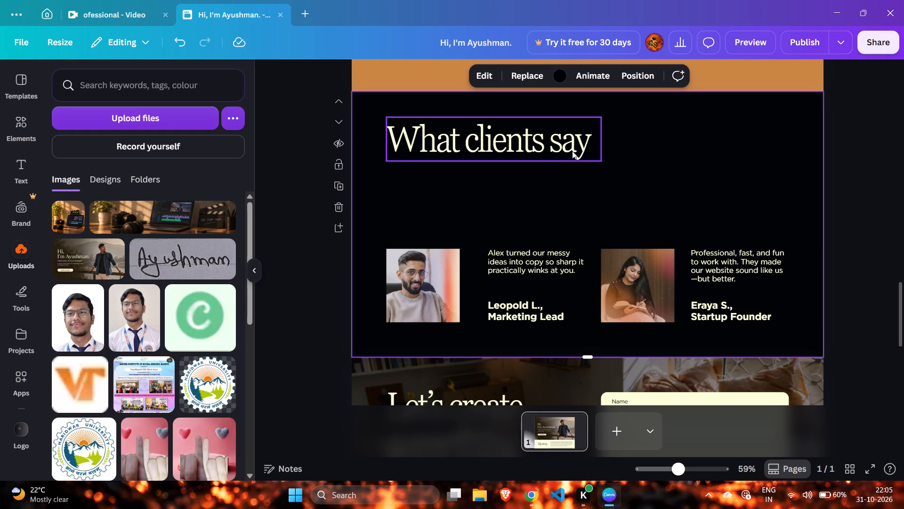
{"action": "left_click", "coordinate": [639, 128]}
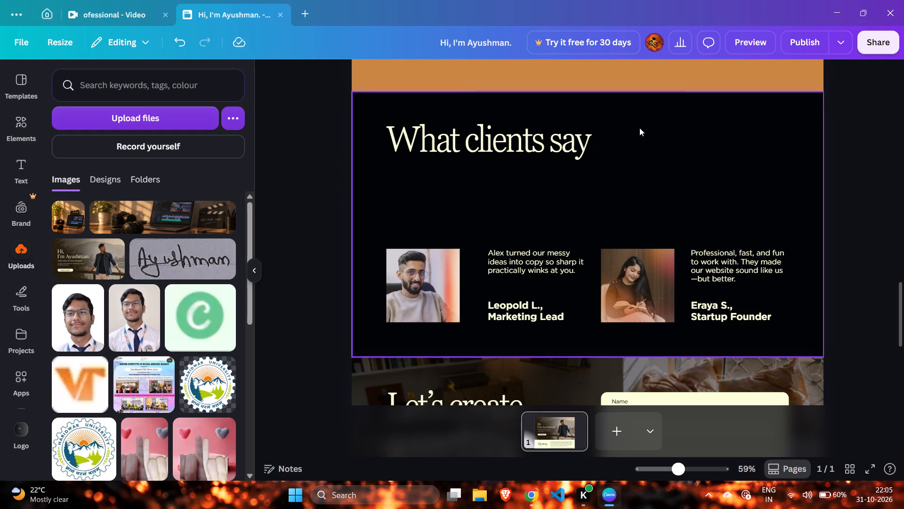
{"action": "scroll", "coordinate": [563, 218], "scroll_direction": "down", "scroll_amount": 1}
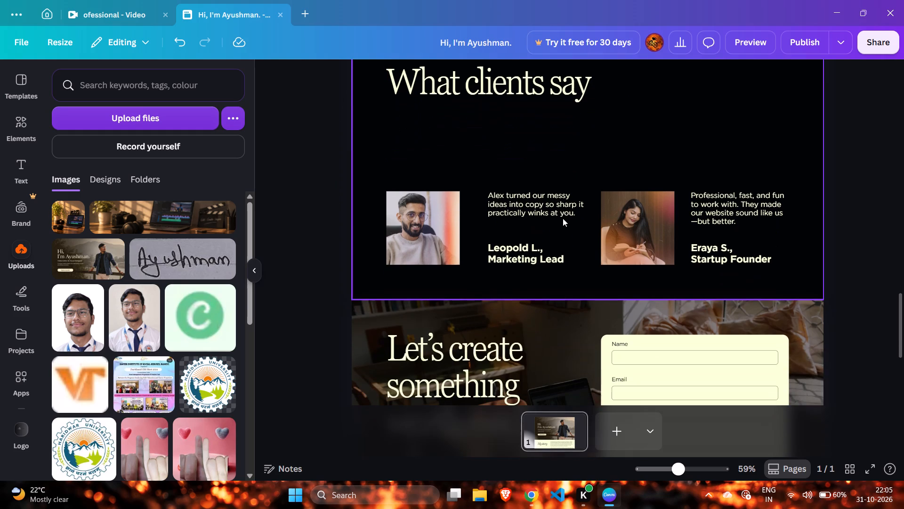
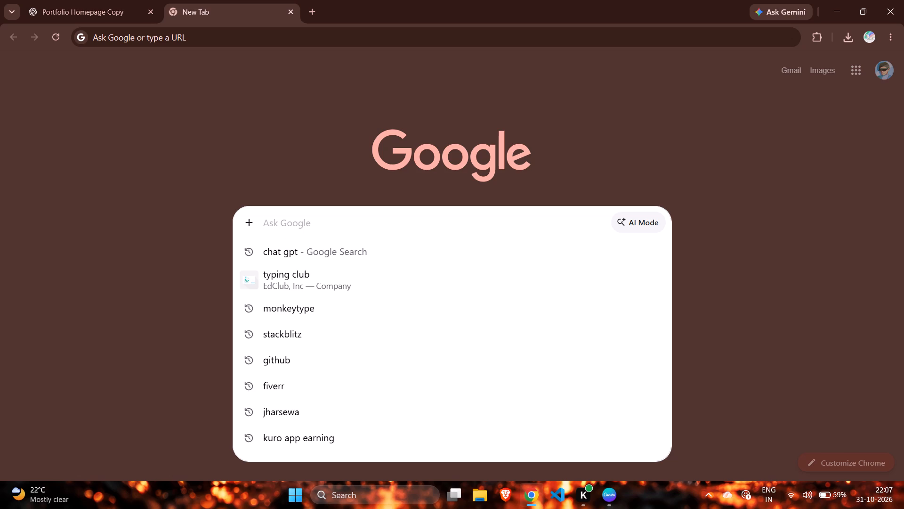
{"action": "type", "text": "irctc"}
{"action": "key", "text": "Return"}
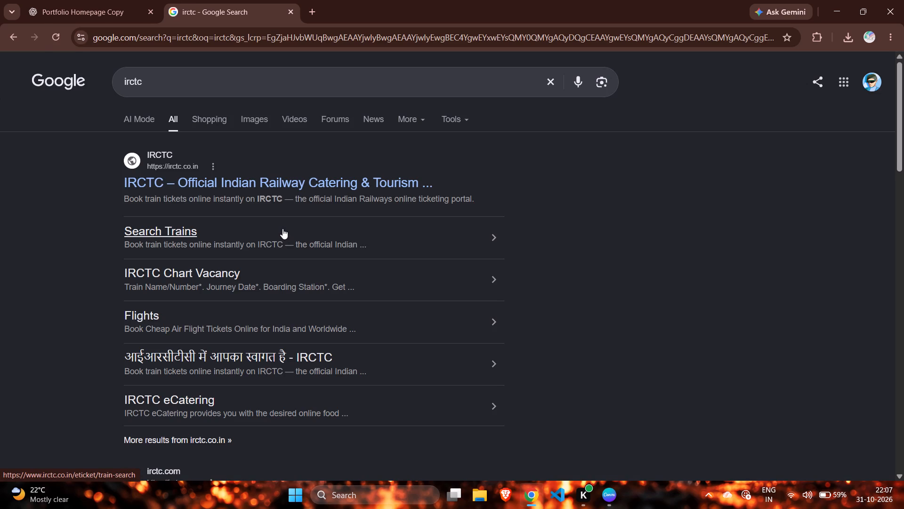
{"action": "left_click", "coordinate": [310, 181]}
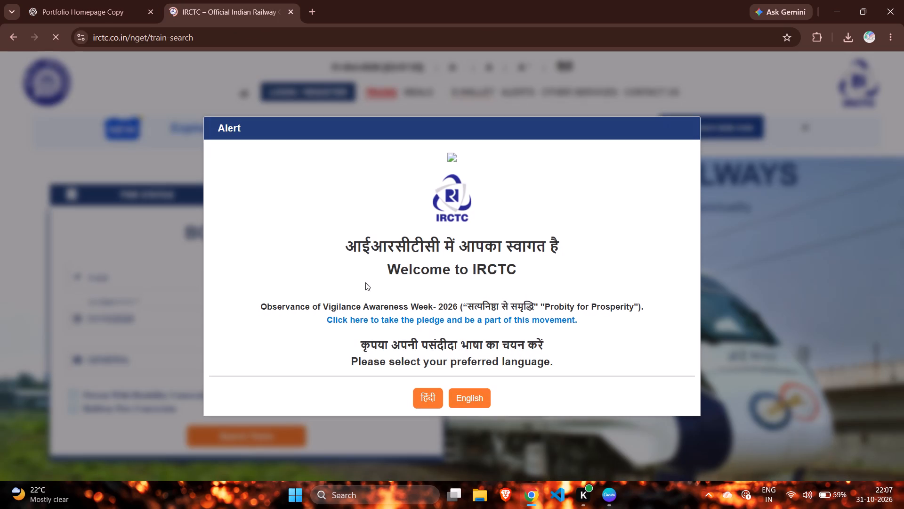
{"action": "left_click", "coordinate": [462, 403]}
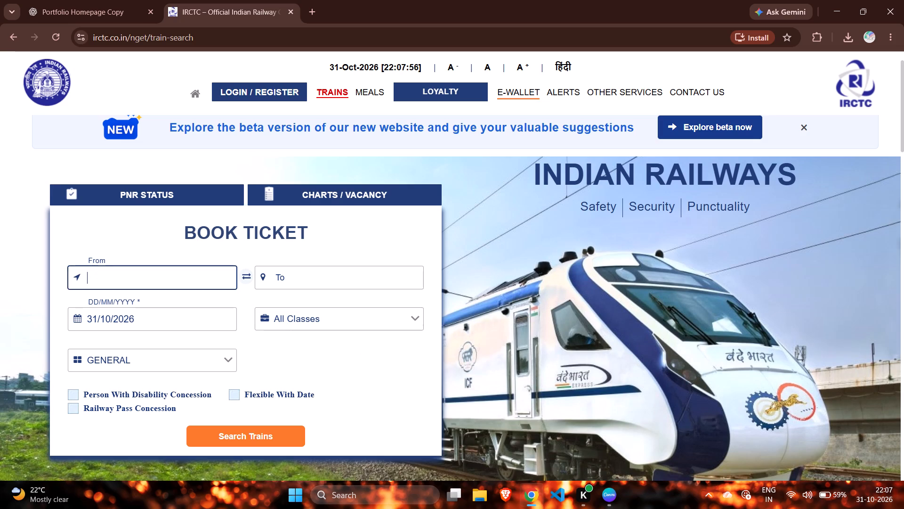
Set the journey from NEW DELHI - NDLS to RANCHI - RNC in the ticket booking form.
{"action": "type", "text": "new"}
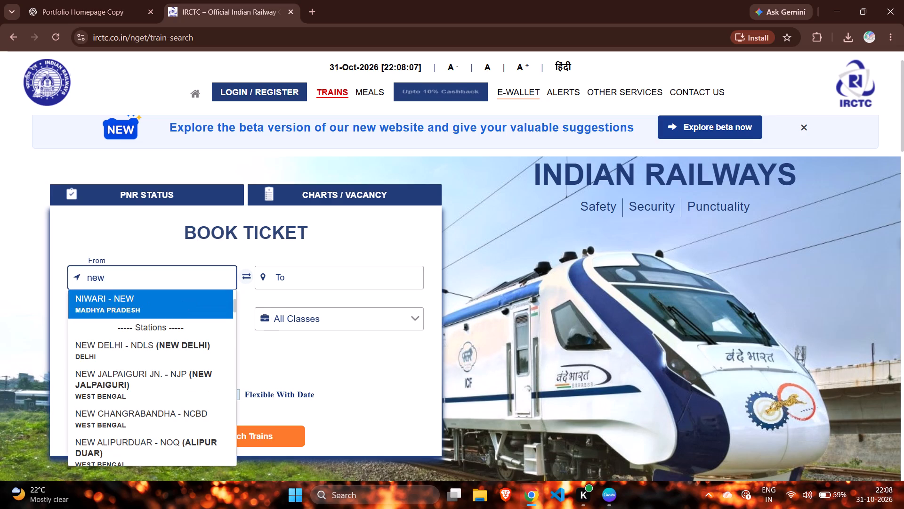
{"action": "left_click", "coordinate": [89, 363]}
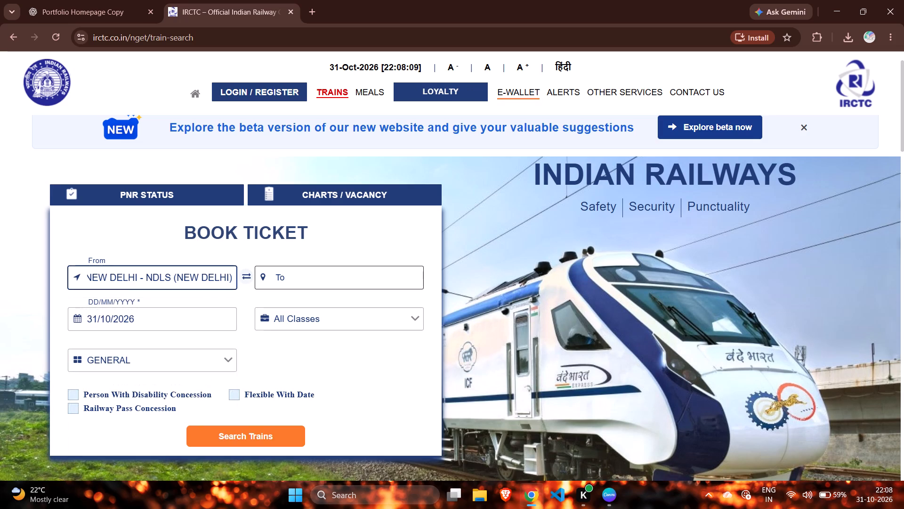
{"action": "left_click", "coordinate": [293, 275]}
{"action": "type", "text": "ranchi"}
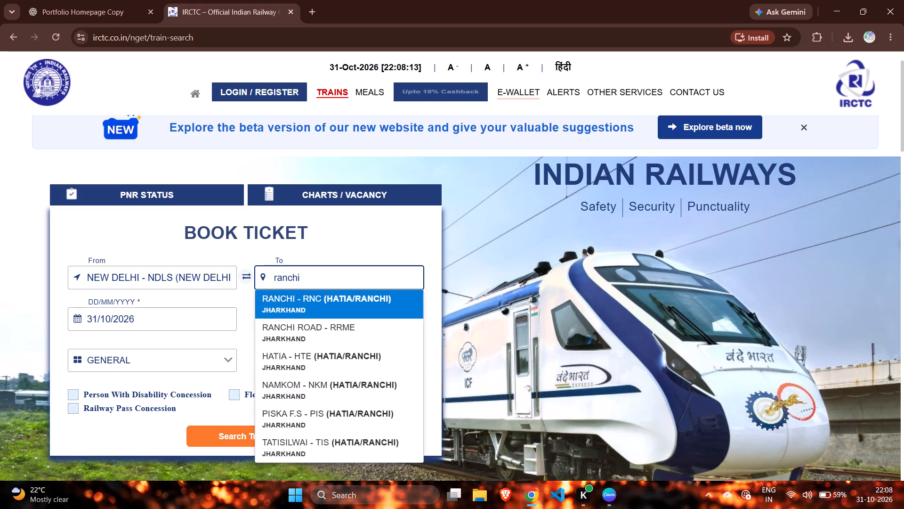
{"action": "left_click", "coordinate": [286, 300]}
Set the journey date to 31/12/2026 and search for trains.
{"action": "left_click", "coordinate": [161, 315]}
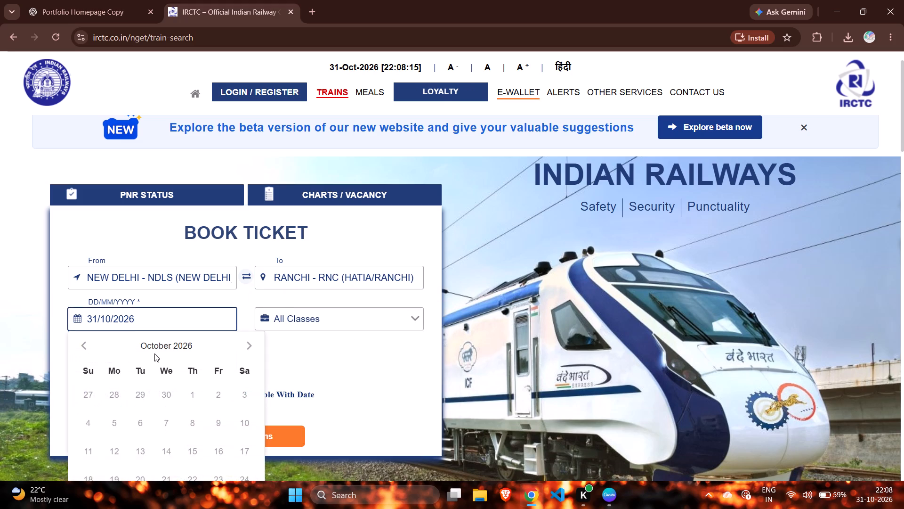
{"action": "scroll", "coordinate": [156, 375], "scroll_direction": "down", "scroll_amount": 2}
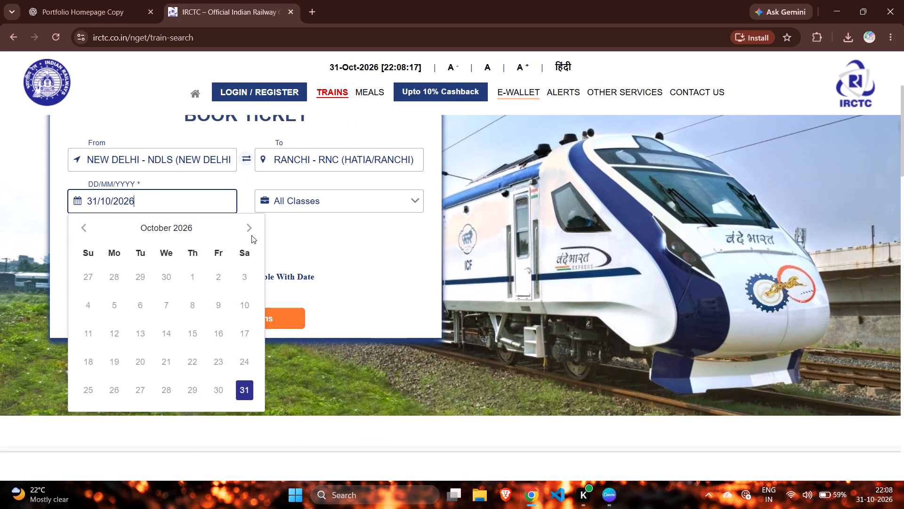
{"action": "left_click", "coordinate": [250, 234]}
{"action": "left_click", "coordinate": [250, 234]}
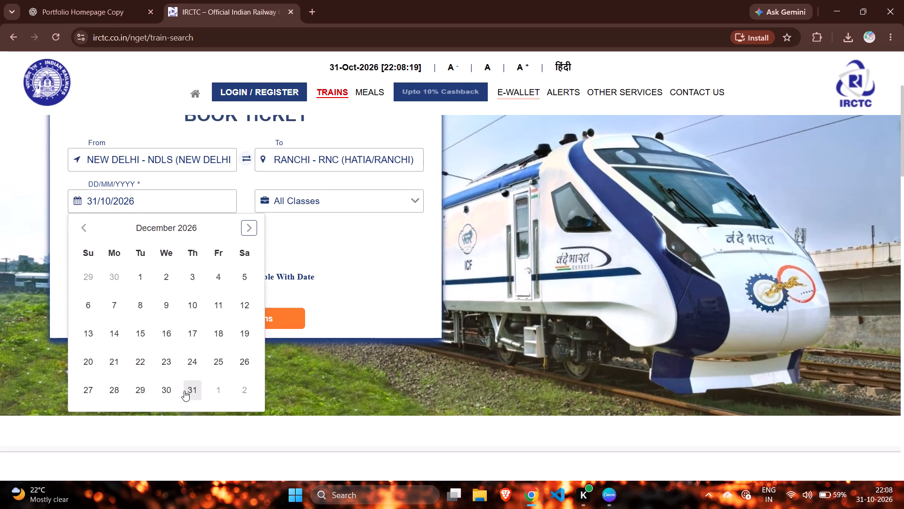
{"action": "left_click", "coordinate": [193, 362]}
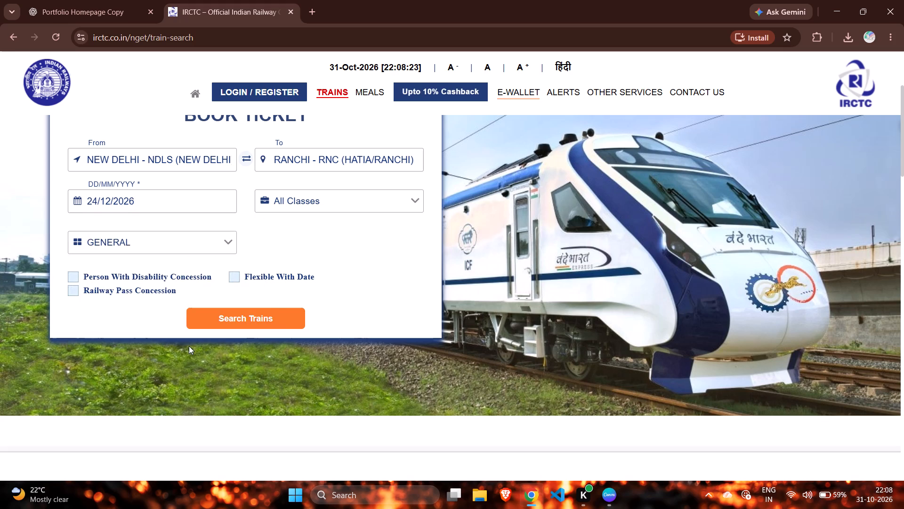
{"action": "left_click", "coordinate": [195, 201]}
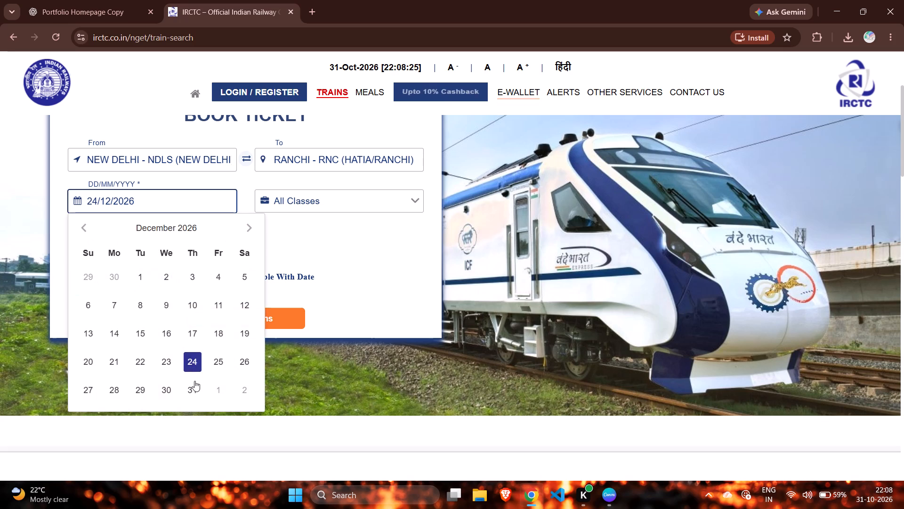
{"action": "left_click", "coordinate": [194, 384]}
{"action": "left_click", "coordinate": [219, 323]}
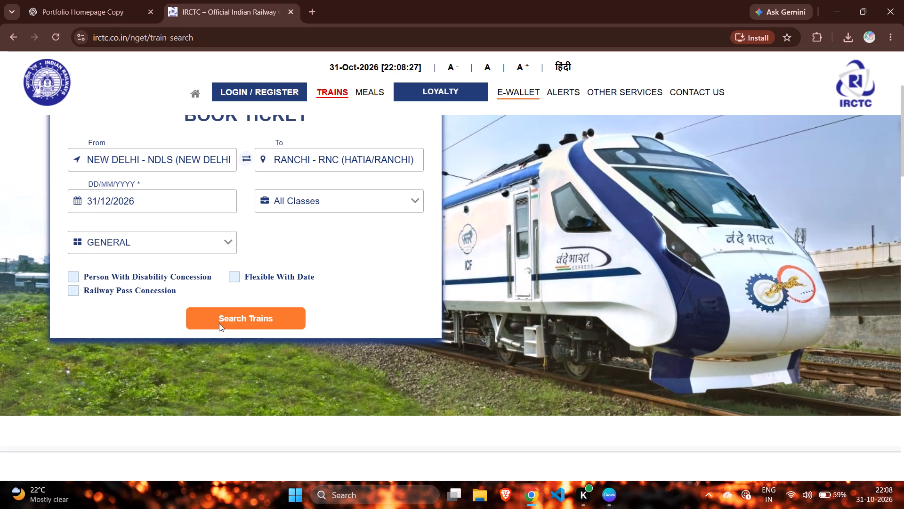
Examine the listed New Delhi to Ranchi trains, comparing their departure and arrival times, durations and travel classes.
{"action": "scroll", "coordinate": [290, 318], "scroll_direction": "down", "scroll_amount": 1}
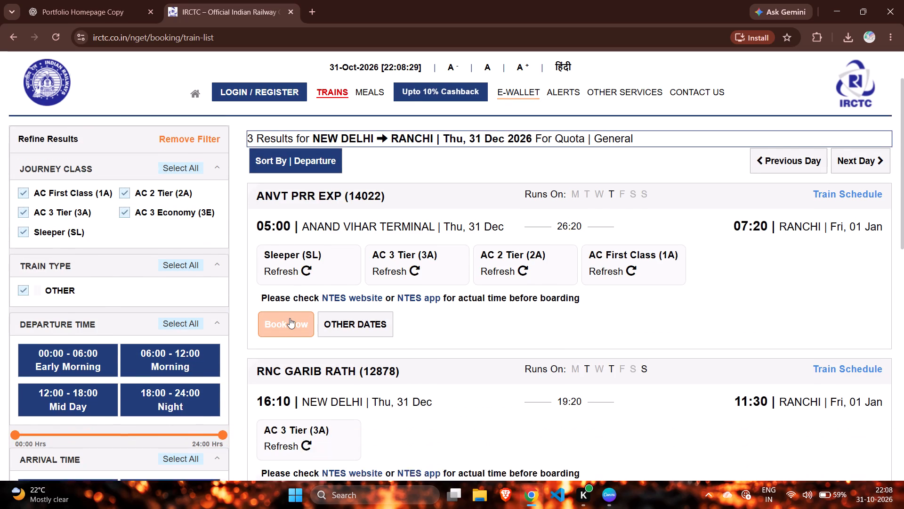
{"action": "scroll", "coordinate": [290, 318], "scroll_direction": "down", "scroll_amount": 7}
{"action": "scroll", "coordinate": [290, 318], "scroll_direction": "up", "scroll_amount": 3}
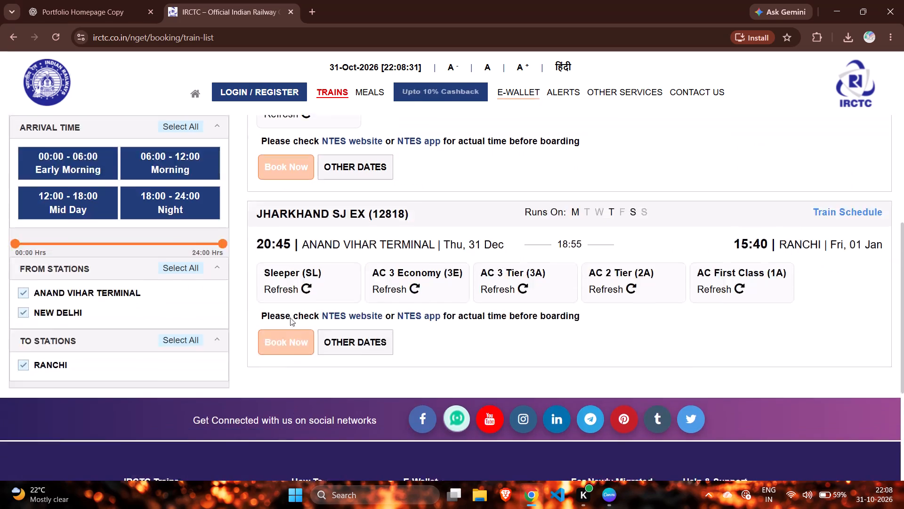
{"action": "scroll", "coordinate": [290, 318], "scroll_direction": "up", "scroll_amount": 4}
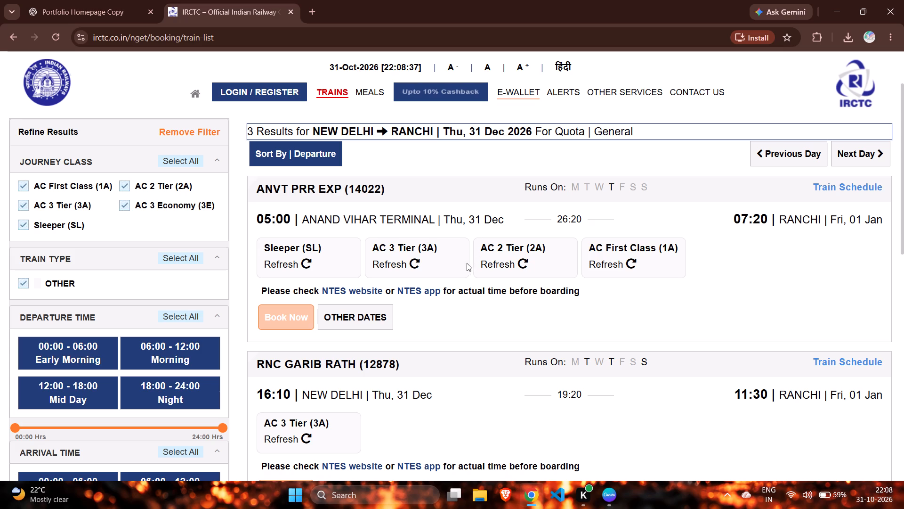
{"action": "scroll", "coordinate": [359, 246], "scroll_direction": "down", "scroll_amount": 1}
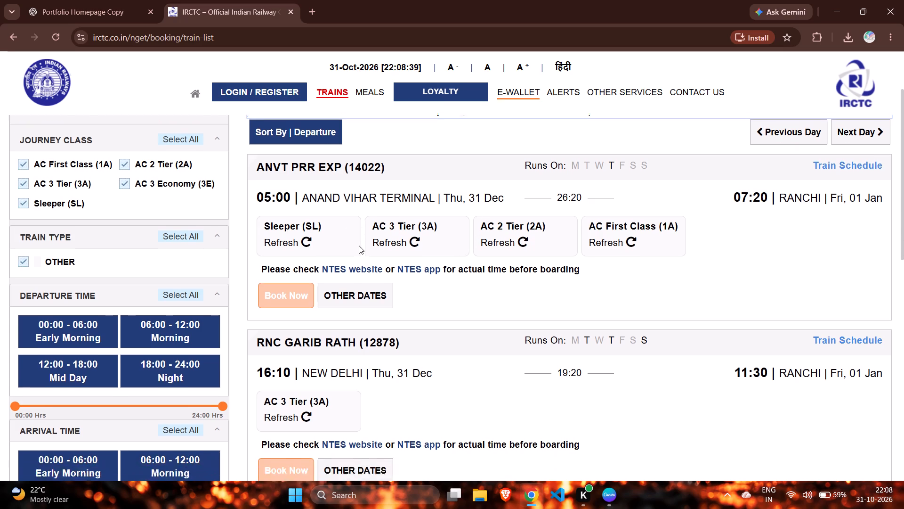
{"action": "scroll", "coordinate": [359, 246], "scroll_direction": "down", "scroll_amount": 1}
{"action": "scroll", "coordinate": [359, 246], "scroll_direction": "up", "scroll_amount": 3}
{"action": "scroll", "coordinate": [358, 246], "scroll_direction": "down", "scroll_amount": 2}
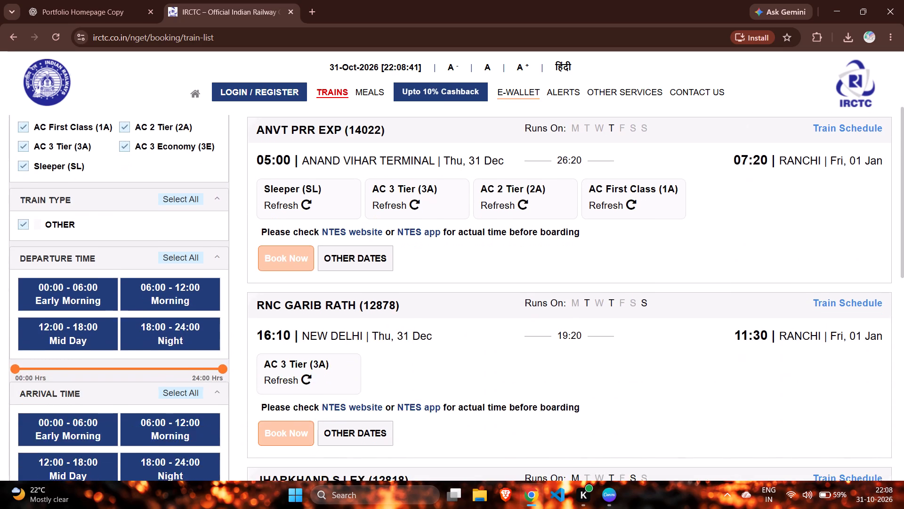
{"action": "scroll", "coordinate": [358, 246], "scroll_direction": "up", "scroll_amount": 2}
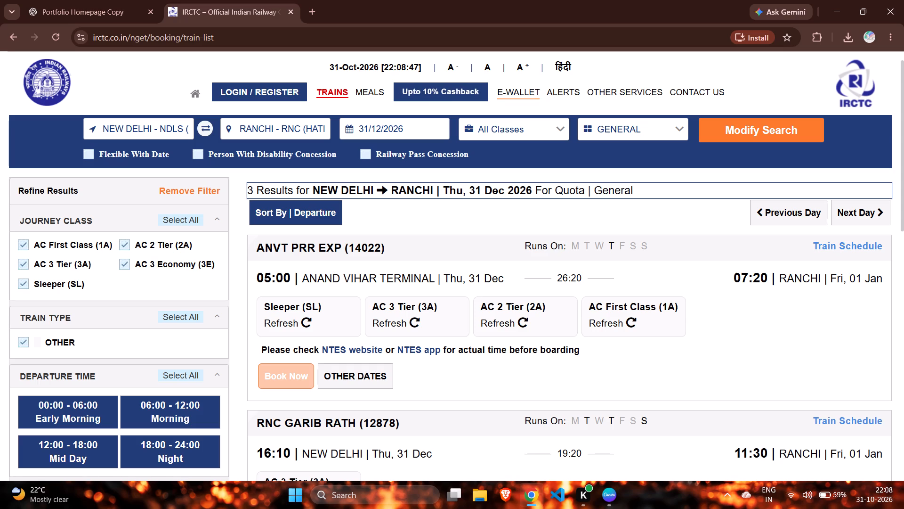
{"action": "scroll", "coordinate": [299, 273], "scroll_direction": "down", "scroll_amount": 4}
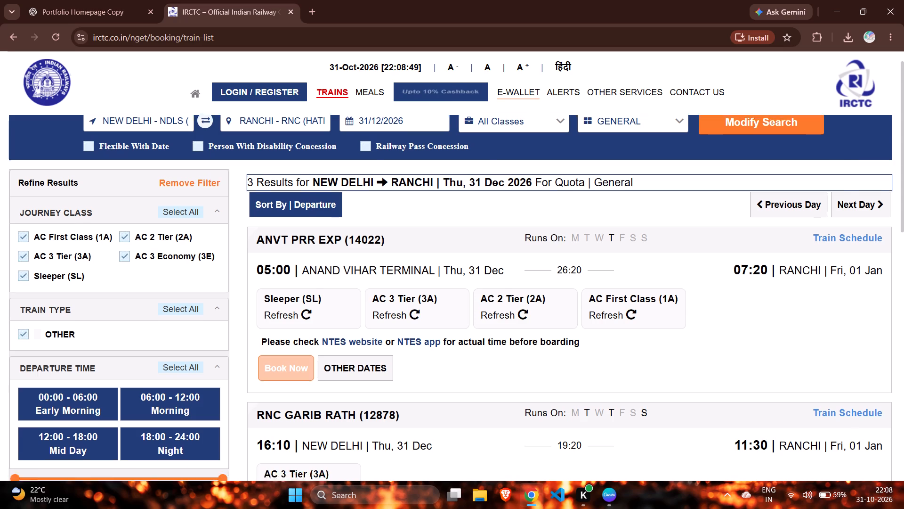
{"action": "scroll", "coordinate": [299, 273], "scroll_direction": "down", "scroll_amount": 3}
{"action": "scroll", "coordinate": [299, 273], "scroll_direction": "up", "scroll_amount": 2}
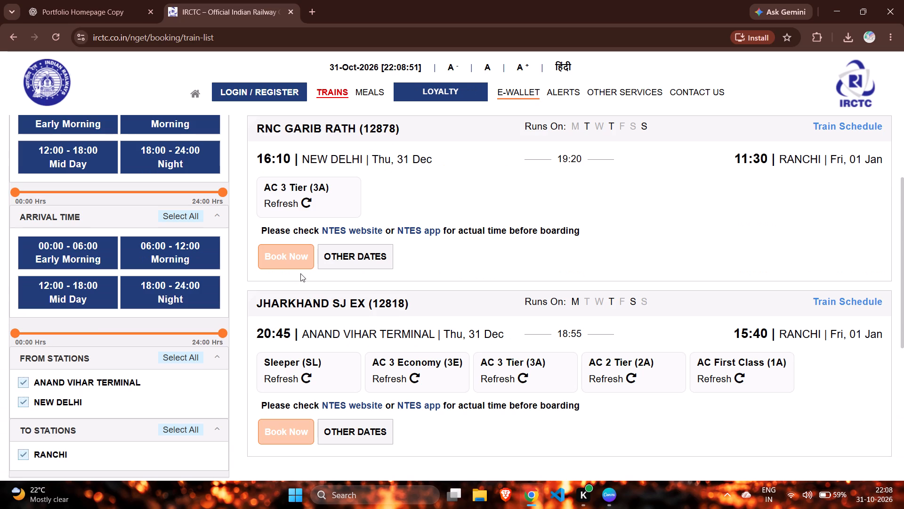
{"action": "scroll", "coordinate": [304, 273], "scroll_direction": "down", "scroll_amount": 1}
{"action": "scroll", "coordinate": [304, 273], "scroll_direction": "up", "scroll_amount": 3}
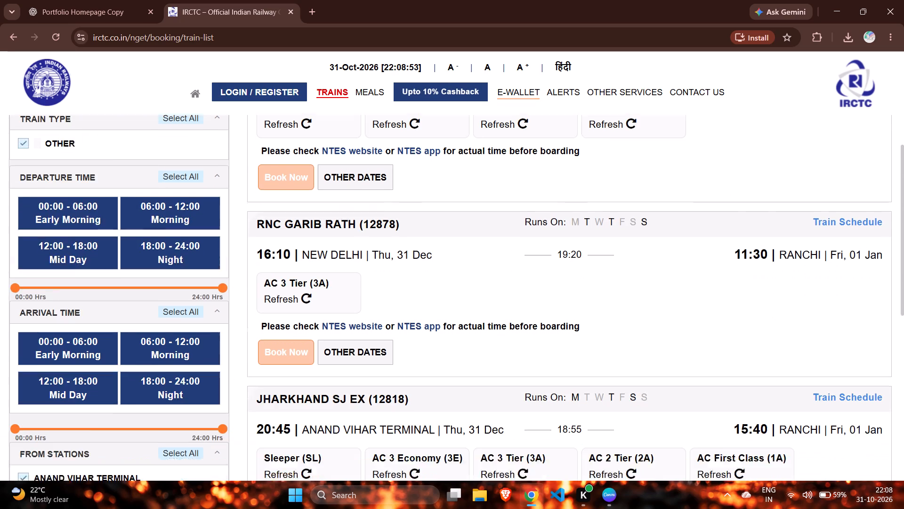
{"action": "scroll", "coordinate": [304, 273], "scroll_direction": "down", "scroll_amount": 3}
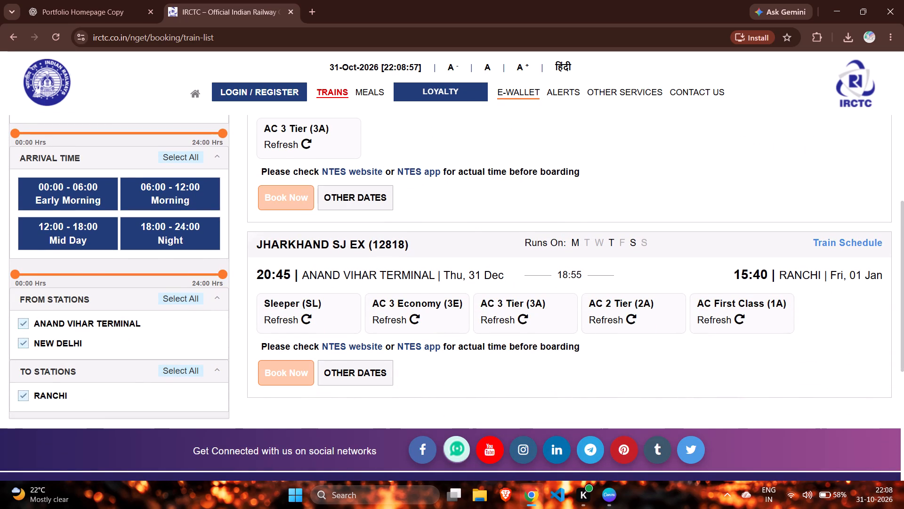
{"action": "scroll", "coordinate": [304, 273], "scroll_direction": "up", "scroll_amount": 1}
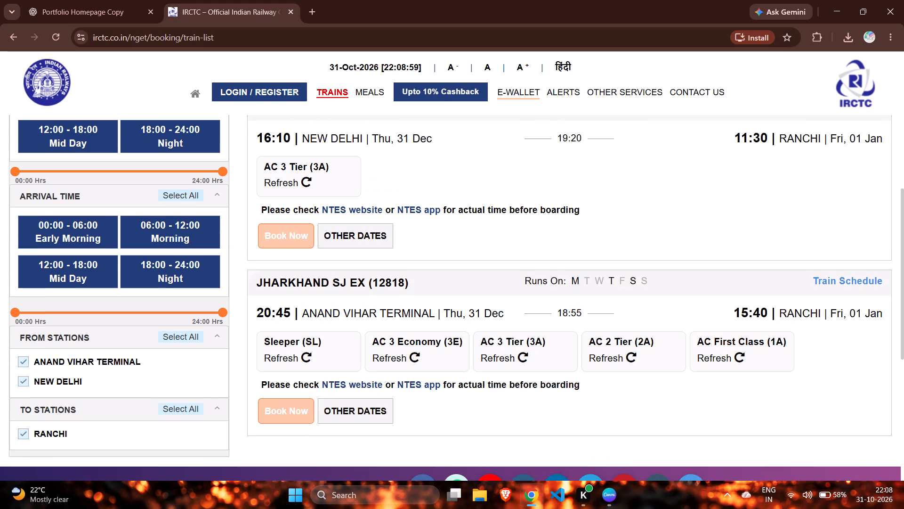
{"action": "scroll", "coordinate": [304, 273], "scroll_direction": "down", "scroll_amount": 1}
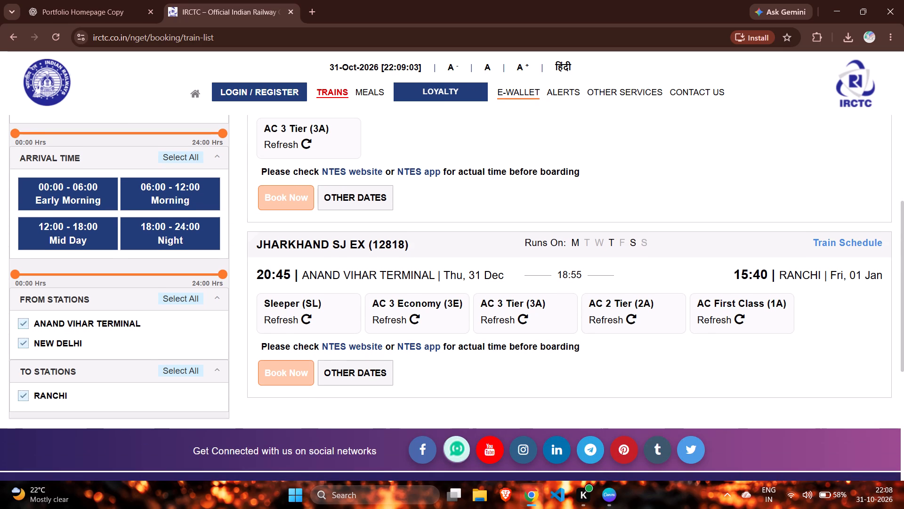
Check Sleeper (SL) availability on the JHARKHAND SJ EX (12818).
{"action": "left_click", "coordinate": [308, 324]}
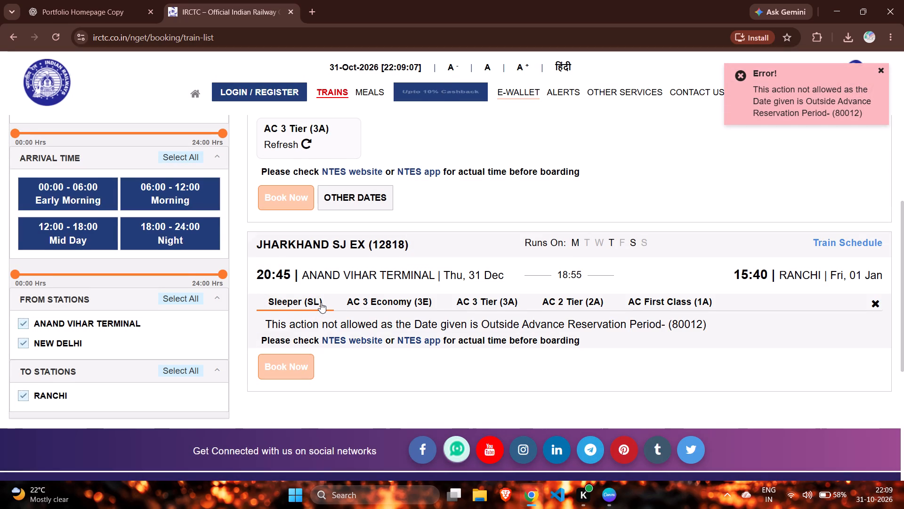
{"action": "scroll", "coordinate": [321, 303], "scroll_direction": "down", "scroll_amount": 1}
{"action": "scroll", "coordinate": [321, 303], "scroll_direction": "up", "scroll_amount": 1}
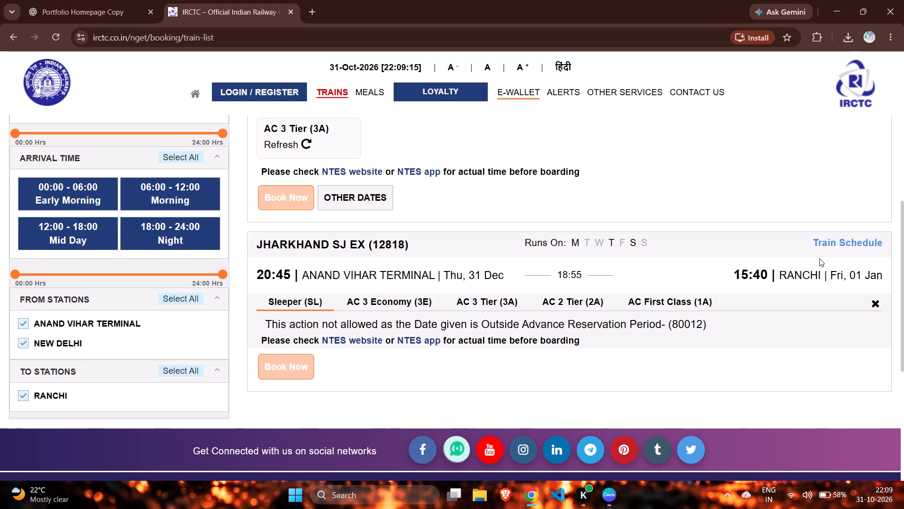
Open the train schedule of the JHARKHAND SJ EX (12818) and review its full list of stops and timings.
{"action": "scroll", "coordinate": [600, 293], "scroll_direction": "up", "scroll_amount": 4}
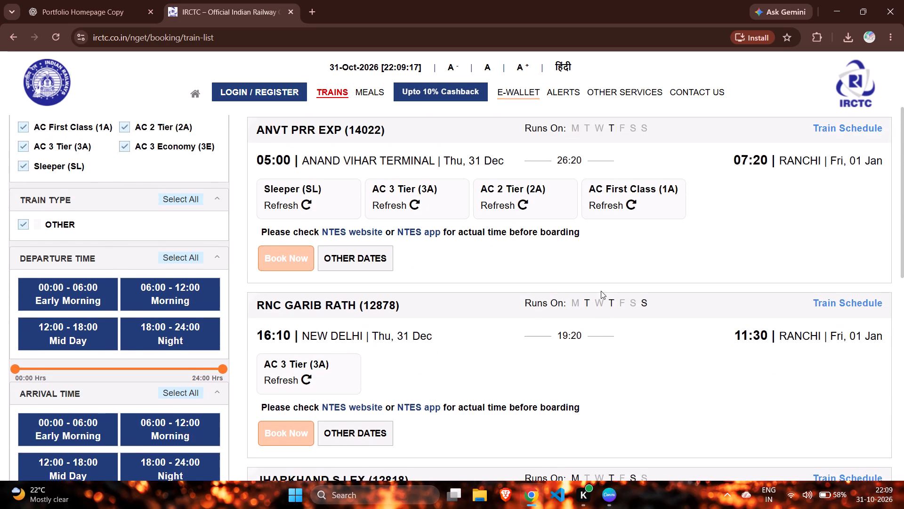
{"action": "scroll", "coordinate": [601, 291], "scroll_direction": "down", "scroll_amount": 3}
{"action": "scroll", "coordinate": [601, 291], "scroll_direction": "up", "scroll_amount": 1}
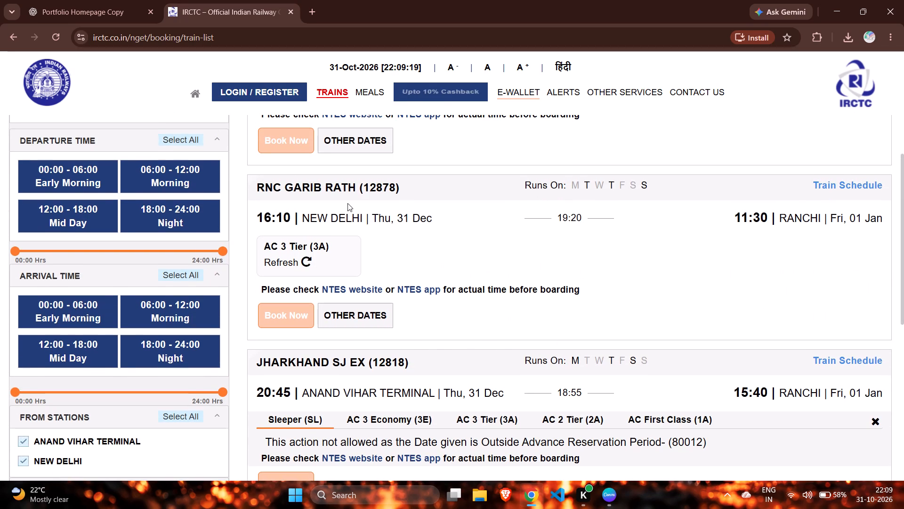
{"action": "scroll", "coordinate": [403, 352], "scroll_direction": "down", "scroll_amount": 1}
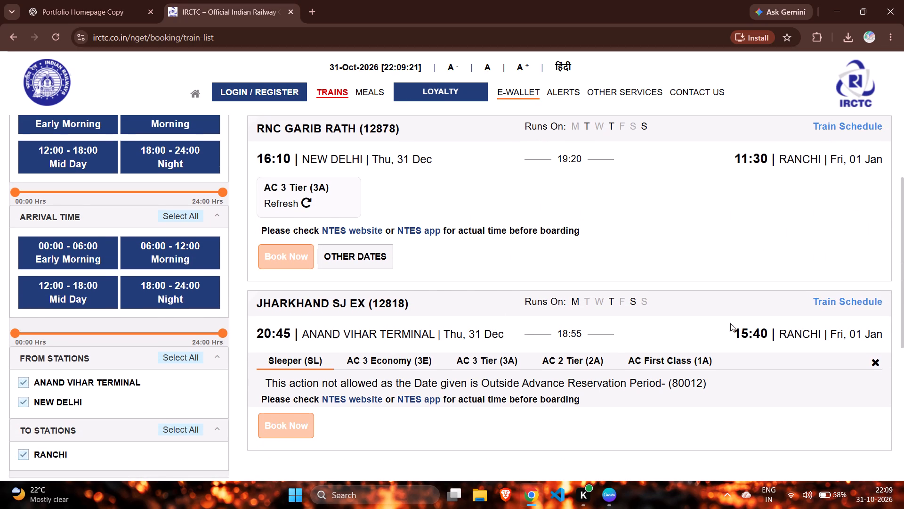
{"action": "left_click", "coordinate": [825, 303]}
{"action": "scroll", "coordinate": [336, 316], "scroll_direction": "down", "scroll_amount": 3}
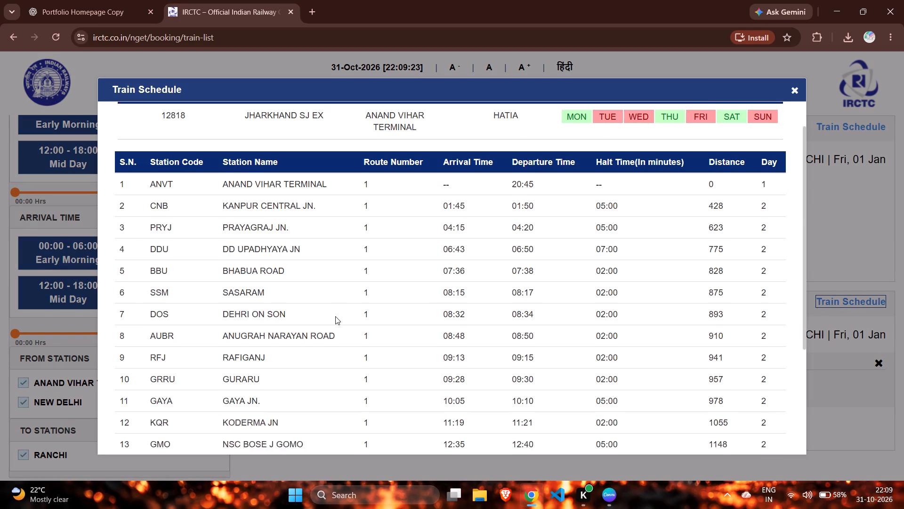
{"action": "scroll", "coordinate": [335, 316], "scroll_direction": "down", "scroll_amount": 3}
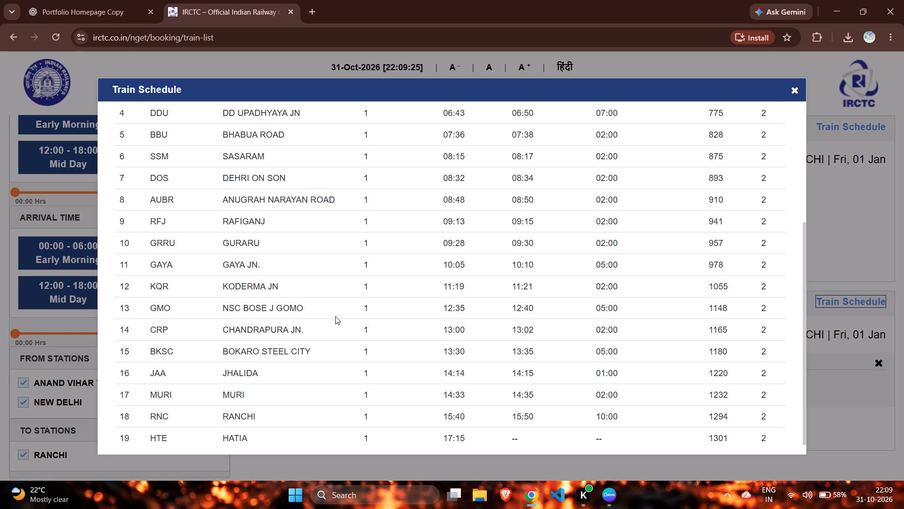
{"action": "scroll", "coordinate": [335, 316], "scroll_direction": "down", "scroll_amount": 2}
Review the stops, arrival and departure times and running days in the JHARKHAND SJ EX (12818) schedule, then close it.
{"action": "scroll", "coordinate": [335, 316], "scroll_direction": "up", "scroll_amount": 2}
{"action": "scroll", "coordinate": [335, 316], "scroll_direction": "down", "scroll_amount": 4}
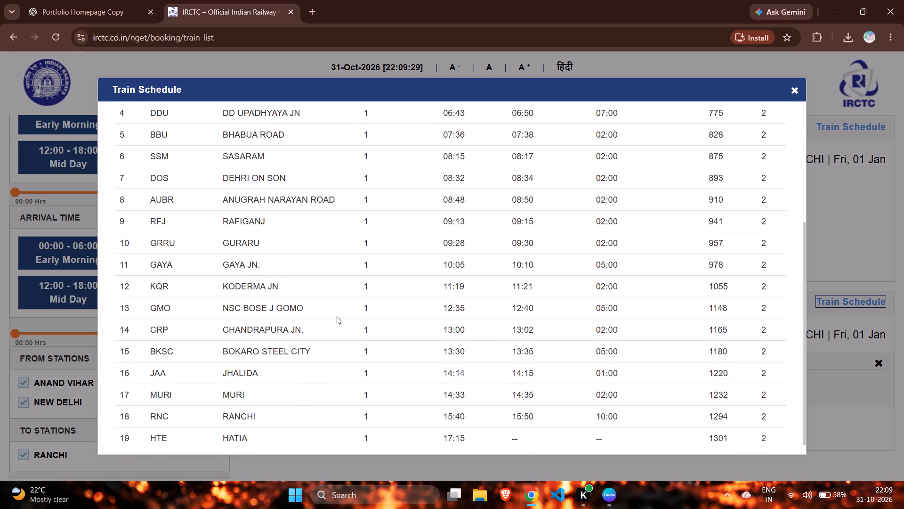
{"action": "scroll", "coordinate": [323, 314], "scroll_direction": "down", "scroll_amount": 3}
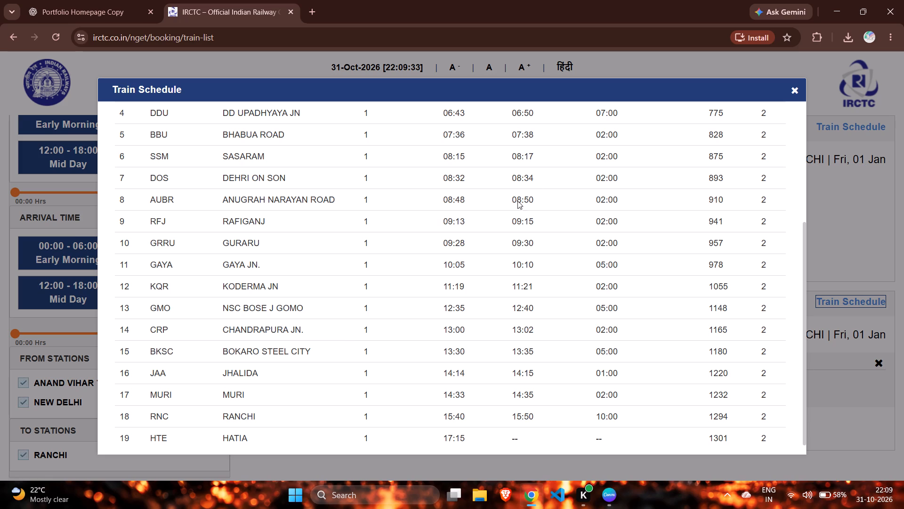
{"action": "scroll", "coordinate": [454, 308], "scroll_direction": "up", "scroll_amount": 3}
{"action": "scroll", "coordinate": [454, 308], "scroll_direction": "down", "scroll_amount": 2}
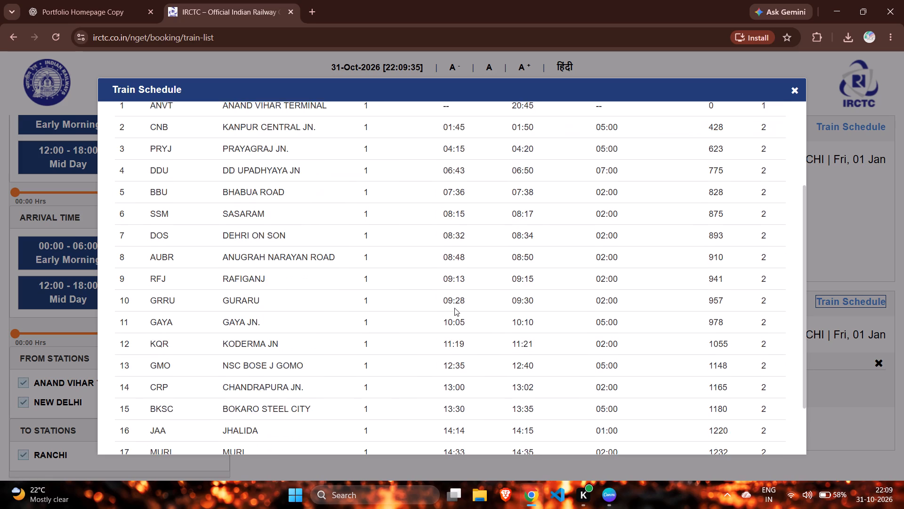
{"action": "scroll", "coordinate": [454, 308], "scroll_direction": "up", "scroll_amount": 1}
{"action": "scroll", "coordinate": [454, 307], "scroll_direction": "down", "scroll_amount": 2}
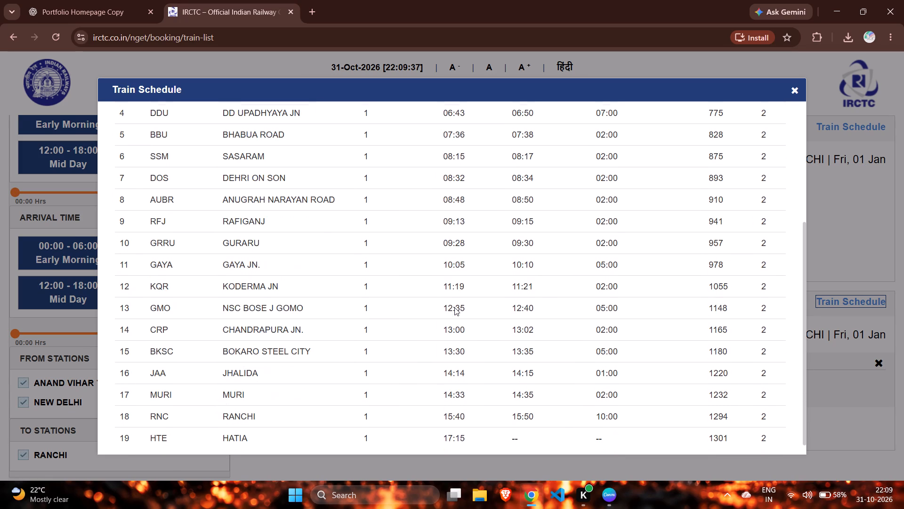
{"action": "scroll", "coordinate": [454, 307], "scroll_direction": "down", "scroll_amount": 2}
{"action": "scroll", "coordinate": [454, 307], "scroll_direction": "up", "scroll_amount": 5}
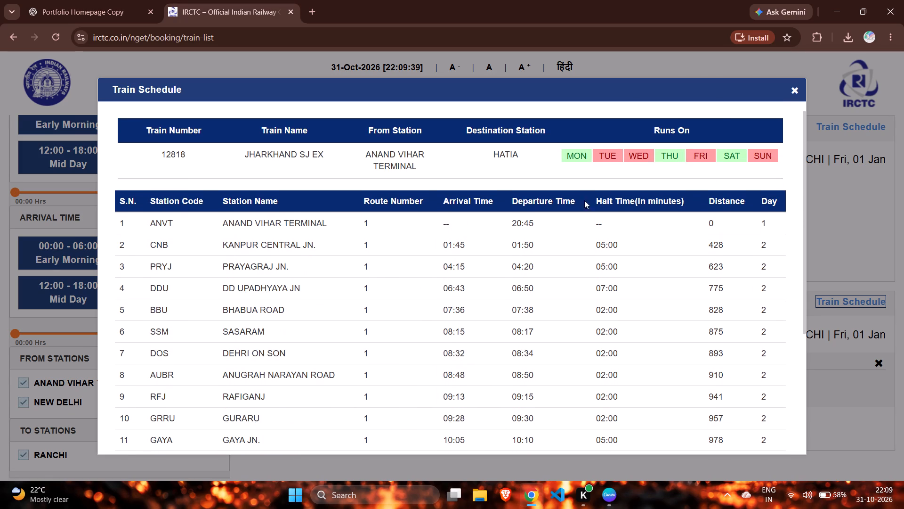
{"action": "left_click", "coordinate": [795, 90]}
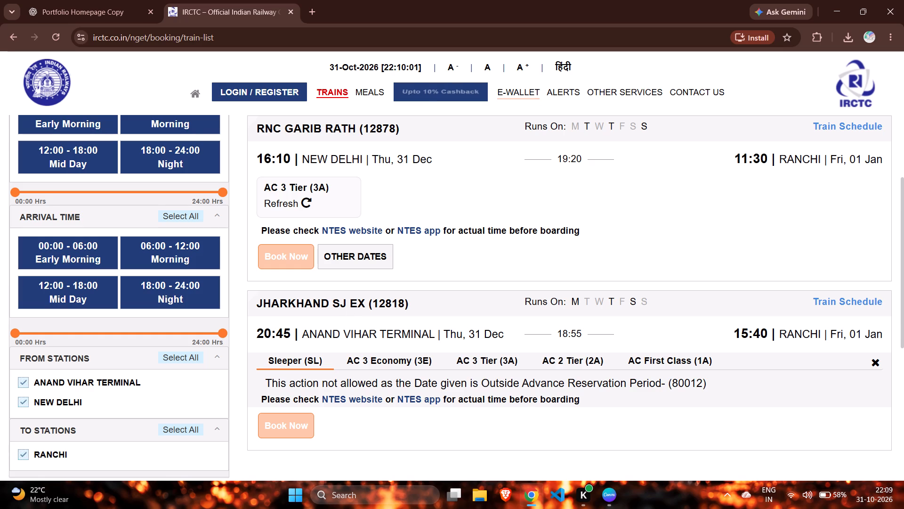
Change the journey date to 24/12/2026 and rerun the New Delhi to Ranchi train search.
{"action": "scroll", "coordinate": [388, 307], "scroll_direction": "up", "scroll_amount": 2}
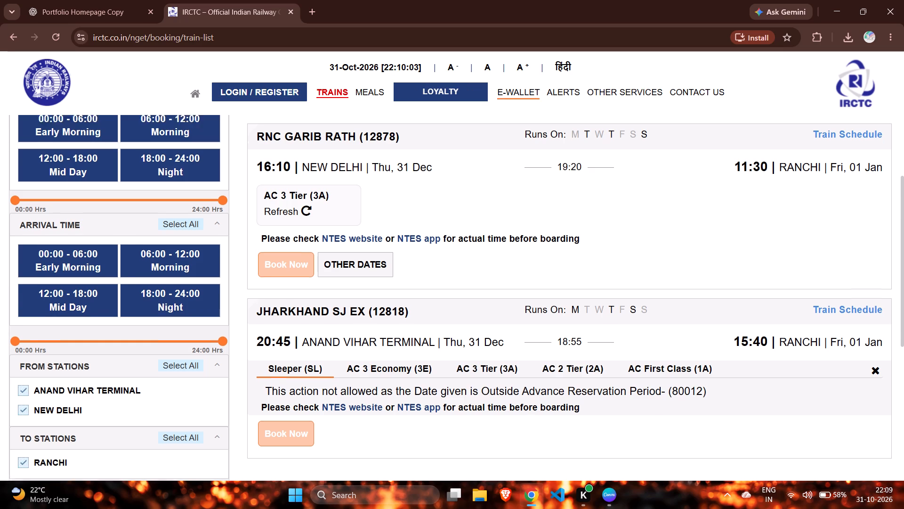
{"action": "scroll", "coordinate": [388, 307], "scroll_direction": "up", "scroll_amount": 4}
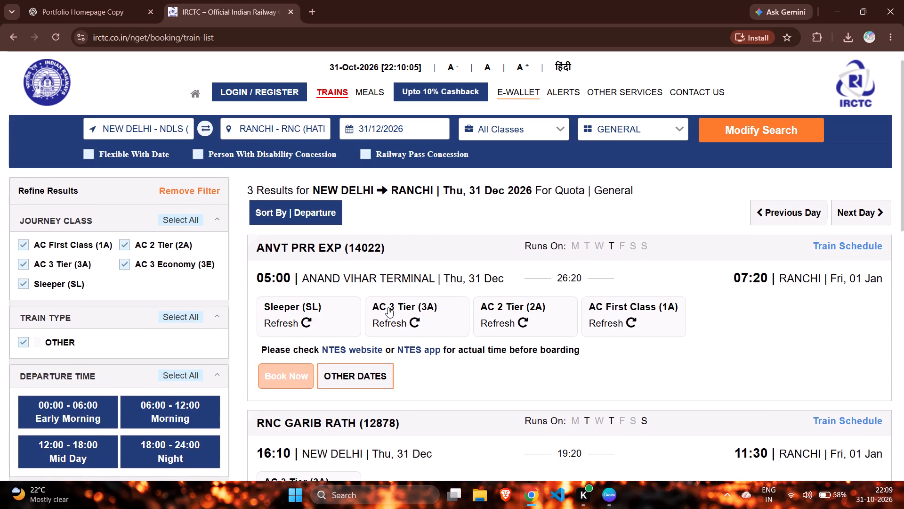
{"action": "scroll", "coordinate": [388, 307], "scroll_direction": "down", "scroll_amount": 6}
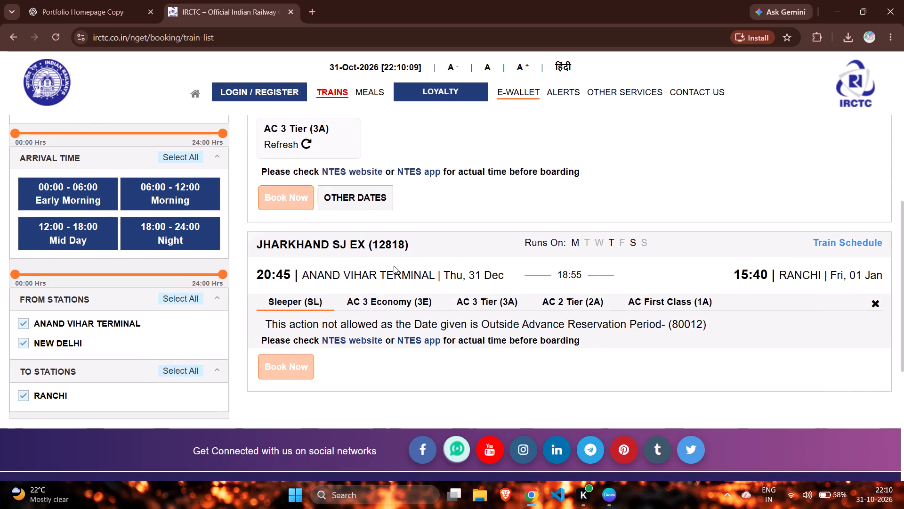
{"action": "scroll", "coordinate": [331, 260], "scroll_direction": "up", "scroll_amount": 5}
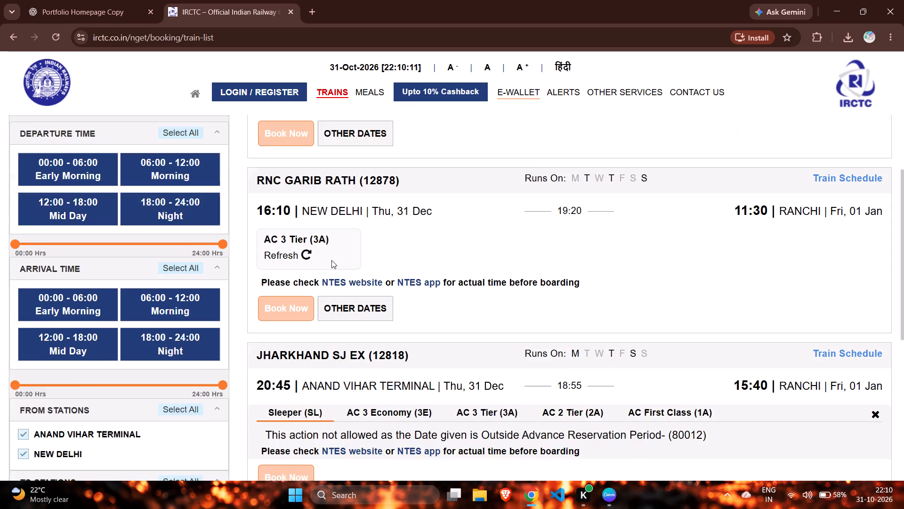
{"action": "scroll", "coordinate": [332, 260], "scroll_direction": "up", "scroll_amount": 4}
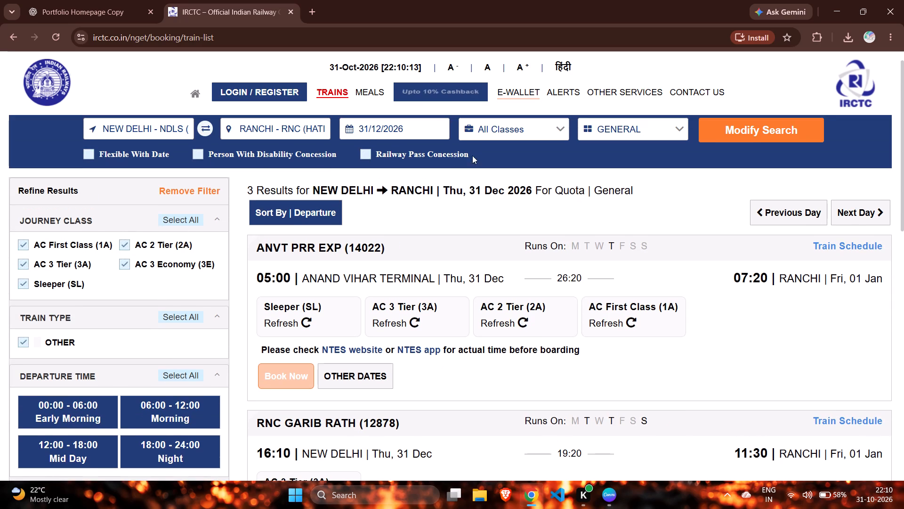
{"action": "left_click", "coordinate": [398, 132]}
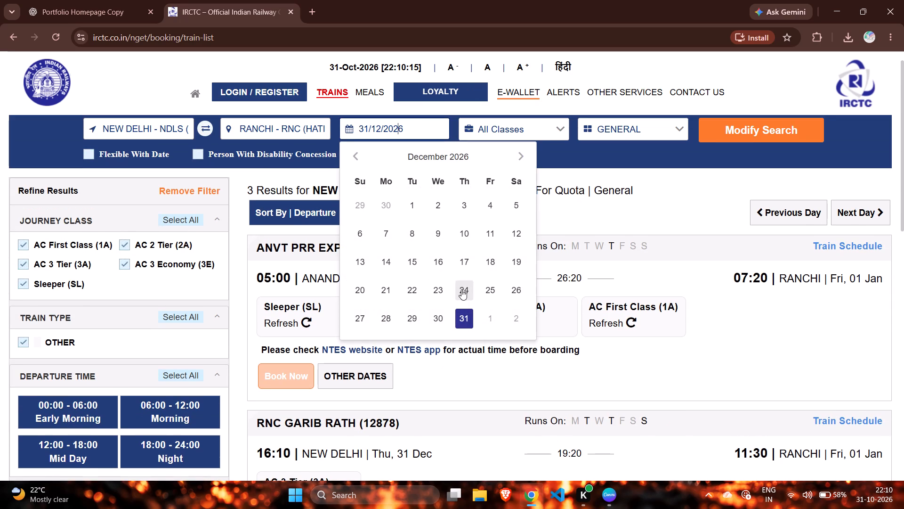
{"action": "left_click", "coordinate": [461, 289]}
{"action": "left_click", "coordinate": [749, 131]}
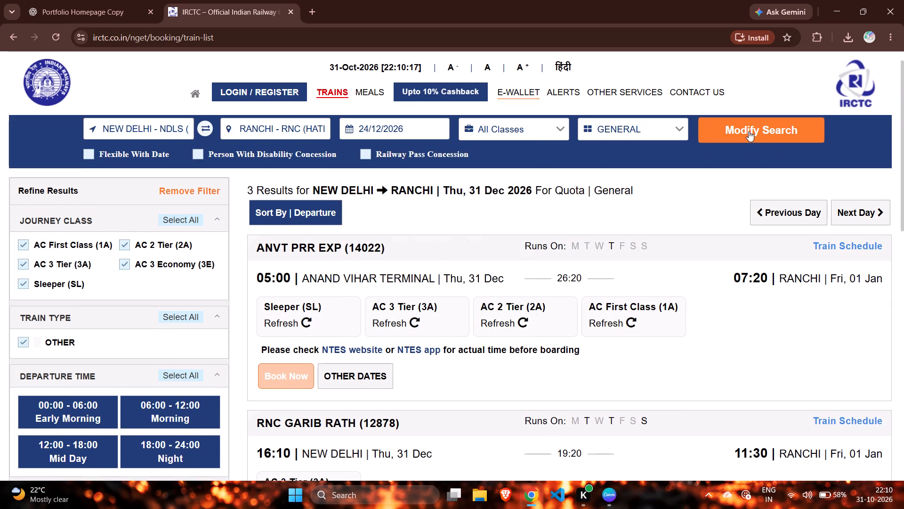
Check Sleeper (SL) availability on the JHARKHAND SJ EX (12818) for 24 December.
{"action": "scroll", "coordinate": [541, 262], "scroll_direction": "down", "scroll_amount": 10}
{"action": "scroll", "coordinate": [364, 259], "scroll_direction": "up", "scroll_amount": 3}
{"action": "left_click", "coordinate": [302, 258]}
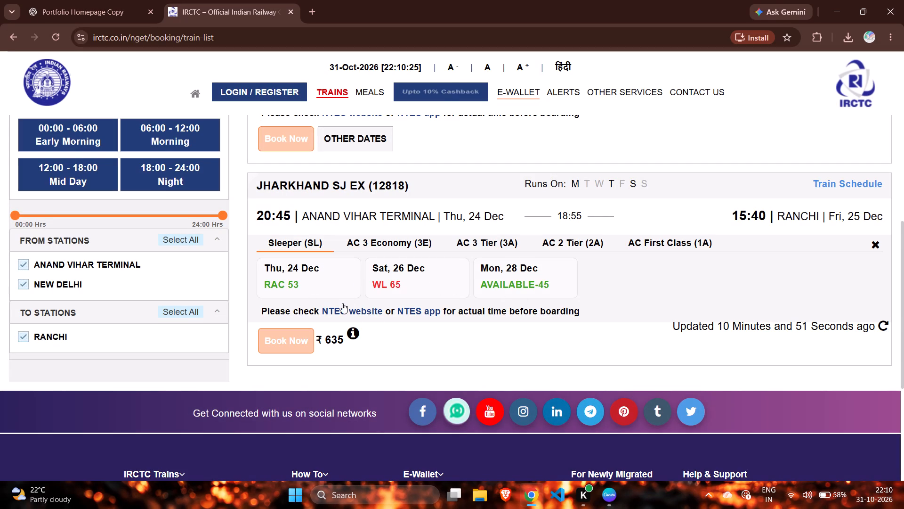
{"action": "scroll", "coordinate": [360, 273], "scroll_direction": "up", "scroll_amount": 2}
{"action": "scroll", "coordinate": [367, 256], "scroll_direction": "down", "scroll_amount": 3}
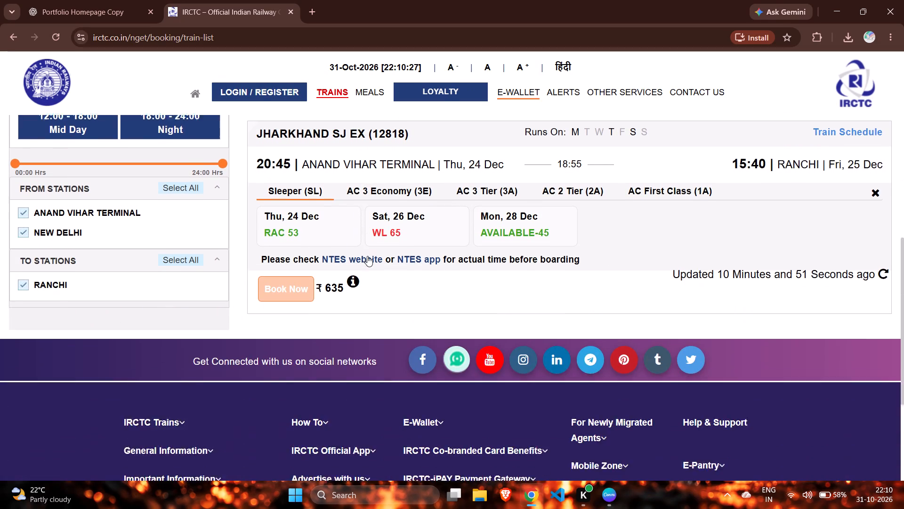
{"action": "scroll", "coordinate": [367, 256], "scroll_direction": "up", "scroll_amount": 5}
{"action": "scroll", "coordinate": [367, 256], "scroll_direction": "down", "scroll_amount": 2}
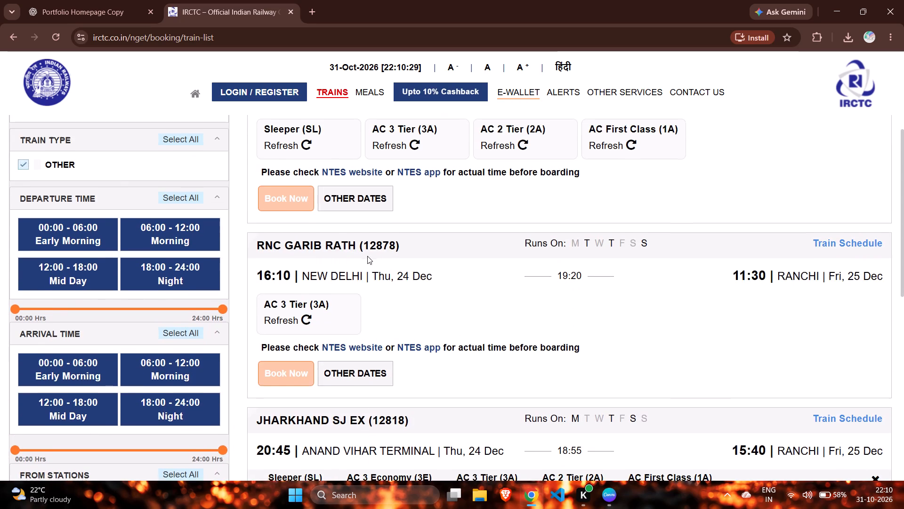
{"action": "scroll", "coordinate": [367, 256], "scroll_direction": "down", "scroll_amount": 1}
{"action": "scroll", "coordinate": [367, 256], "scroll_direction": "up", "scroll_amount": 4}
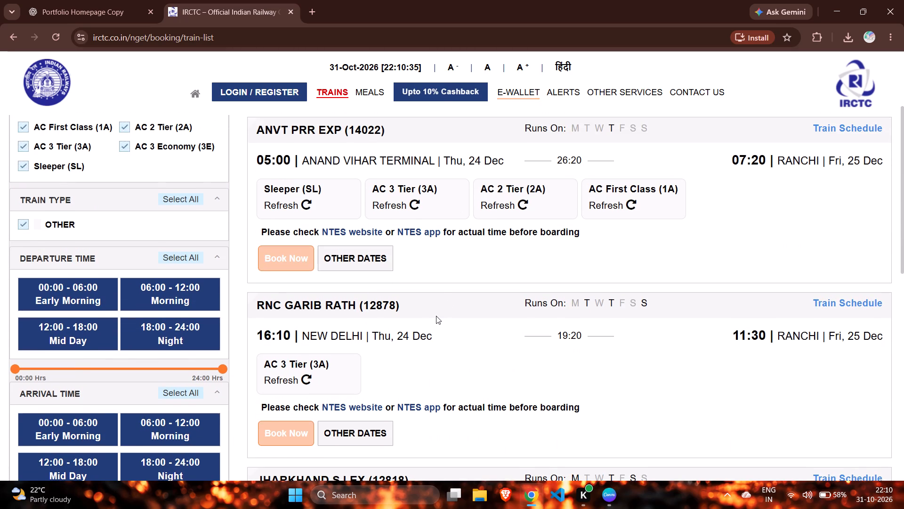
{"action": "scroll", "coordinate": [436, 316], "scroll_direction": "up", "scroll_amount": 3}
{"action": "scroll", "coordinate": [436, 316], "scroll_direction": "down", "scroll_amount": 5}
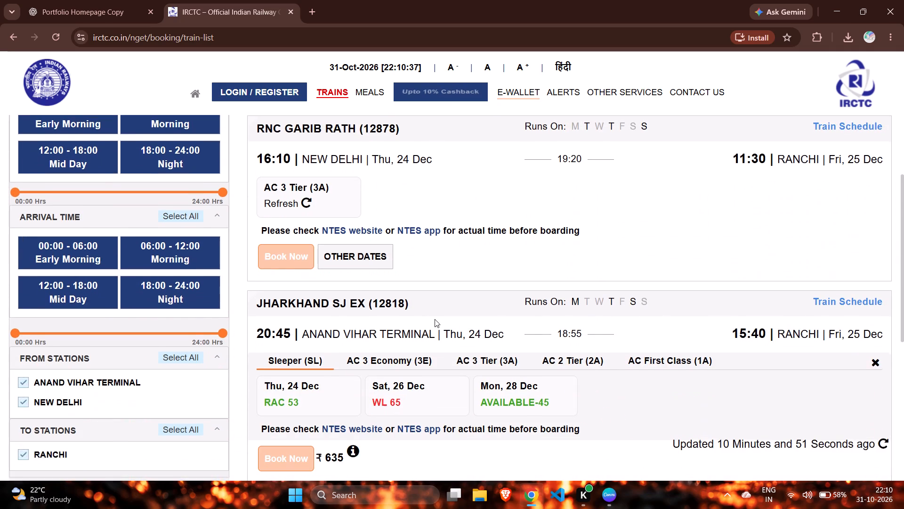
{"action": "scroll", "coordinate": [414, 320], "scroll_direction": "down", "scroll_amount": 1}
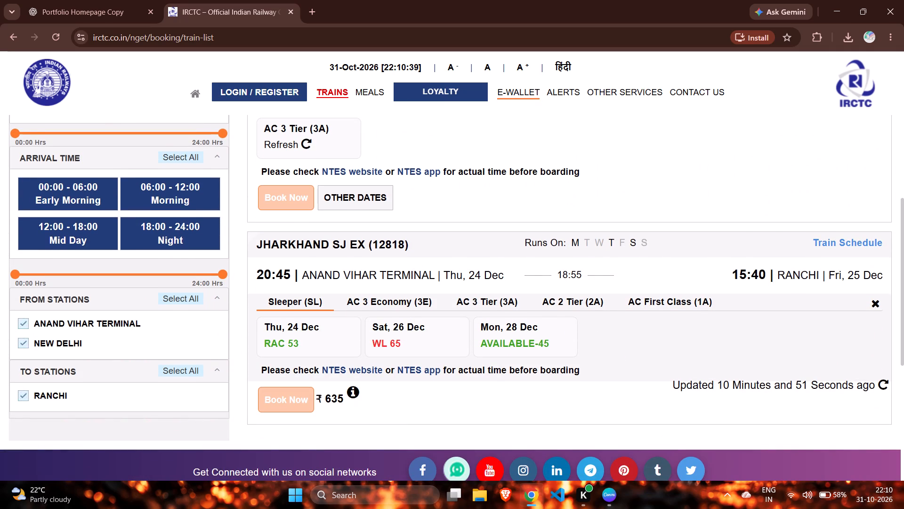
{"action": "scroll", "coordinate": [336, 270], "scroll_direction": "up", "scroll_amount": 4}
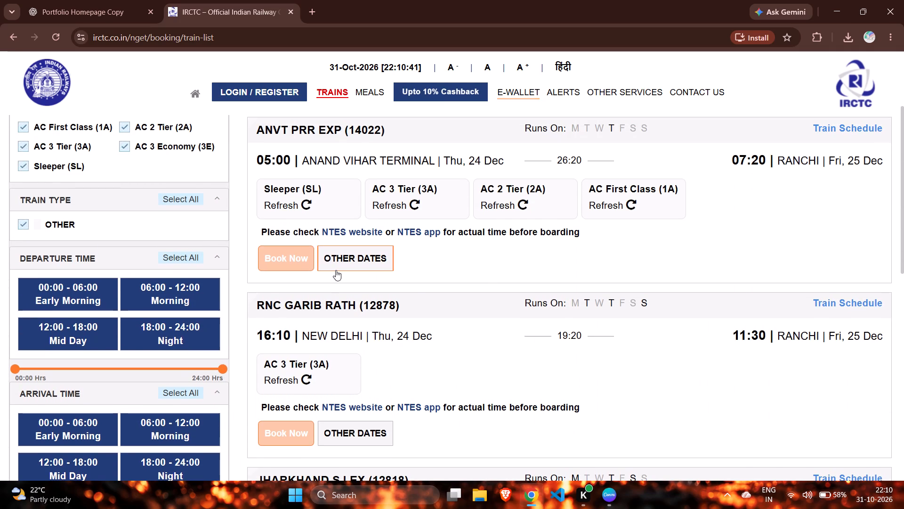
{"action": "scroll", "coordinate": [336, 270], "scroll_direction": "down", "scroll_amount": 3}
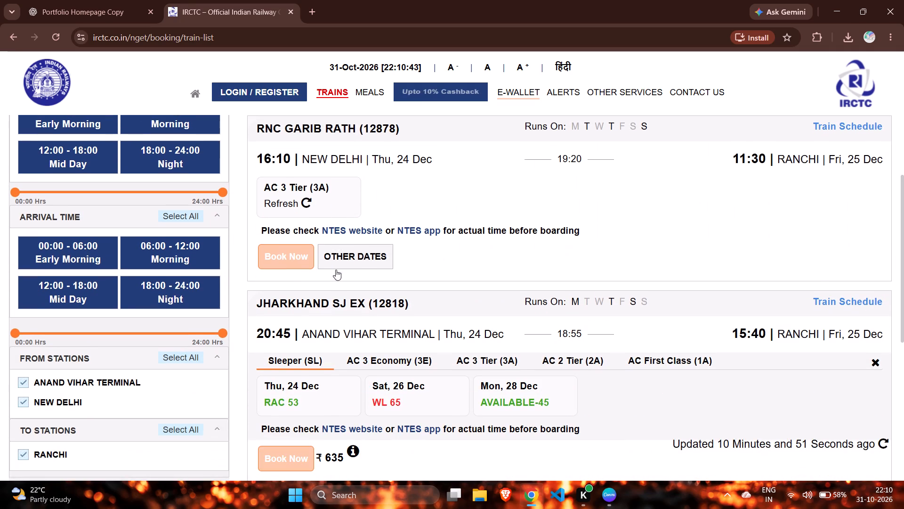
{"action": "scroll", "coordinate": [336, 270], "scroll_direction": "up", "scroll_amount": 3}
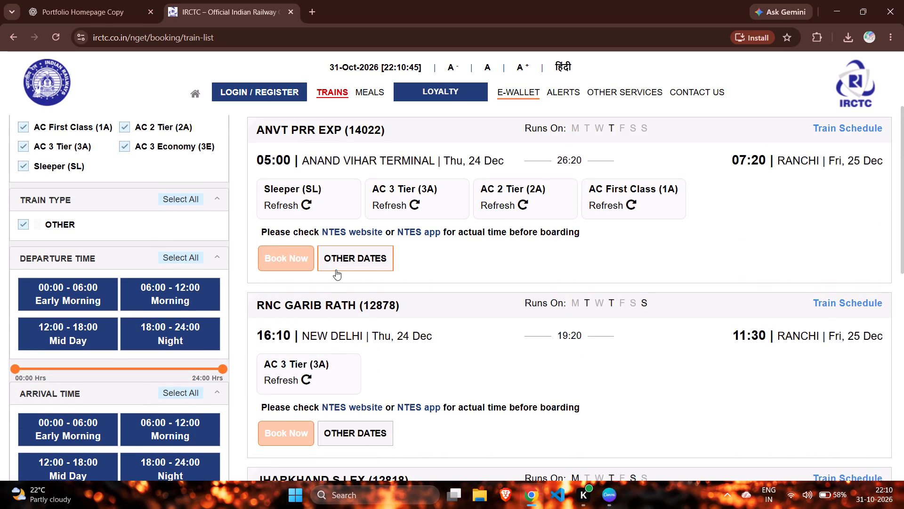
{"action": "scroll", "coordinate": [336, 270], "scroll_direction": "down", "scroll_amount": 2}
{"action": "scroll", "coordinate": [336, 270], "scroll_direction": "up", "scroll_amount": 3}
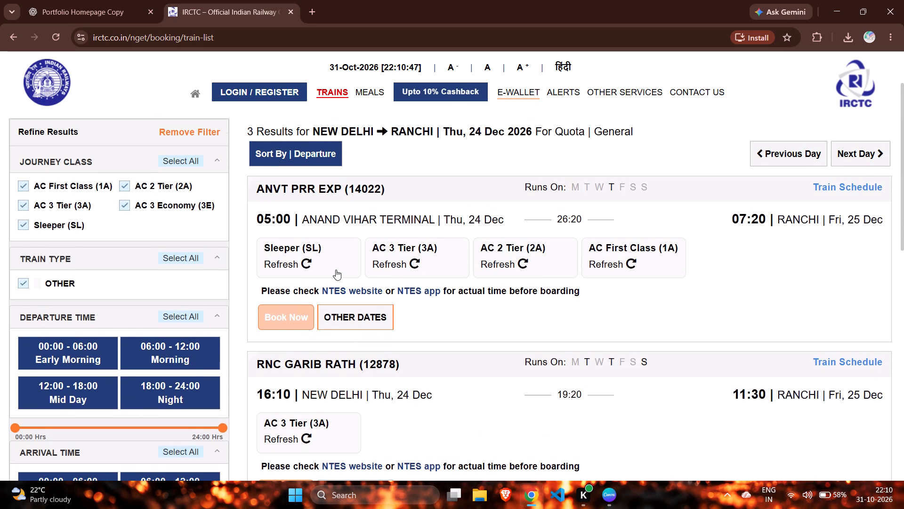
{"action": "scroll", "coordinate": [336, 269], "scroll_direction": "up", "scroll_amount": 2}
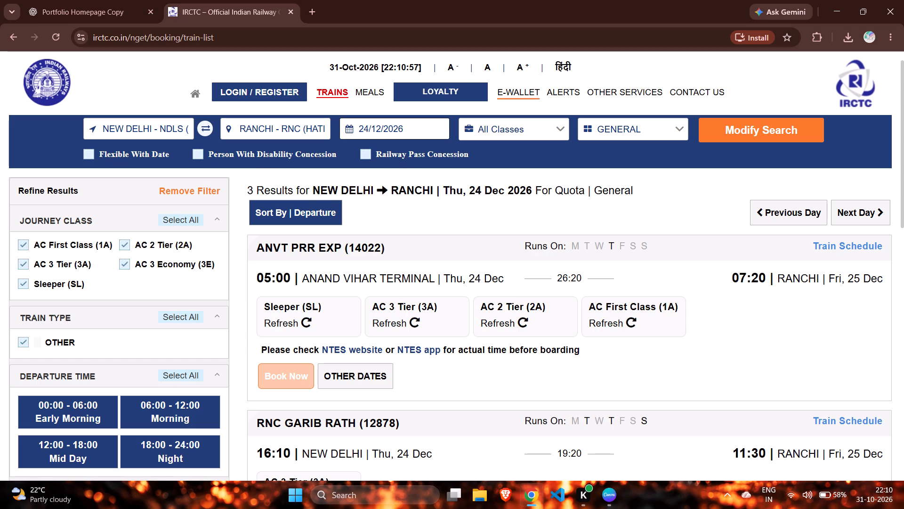
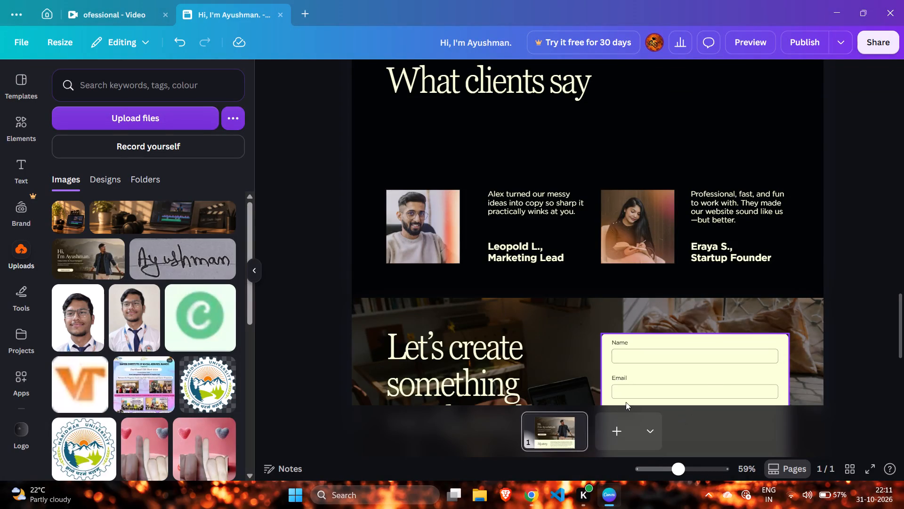
Review the portfolio page's client testimonials, contact form section and "A few things I'm proud of" projects section.
{"action": "scroll", "coordinate": [520, 366], "scroll_direction": "down", "scroll_amount": 2}
{"action": "scroll", "coordinate": [520, 366], "scroll_direction": "up", "scroll_amount": 2}
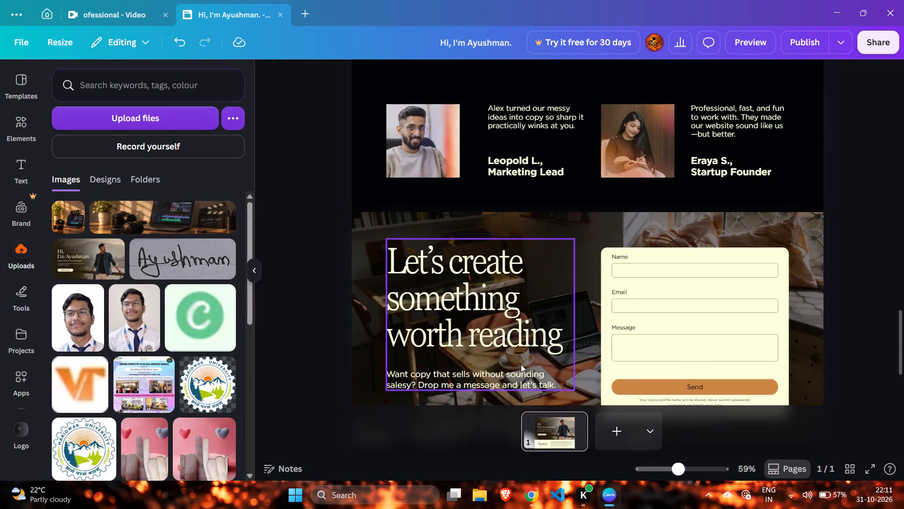
{"action": "scroll", "coordinate": [521, 364], "scroll_direction": "up", "scroll_amount": 6}
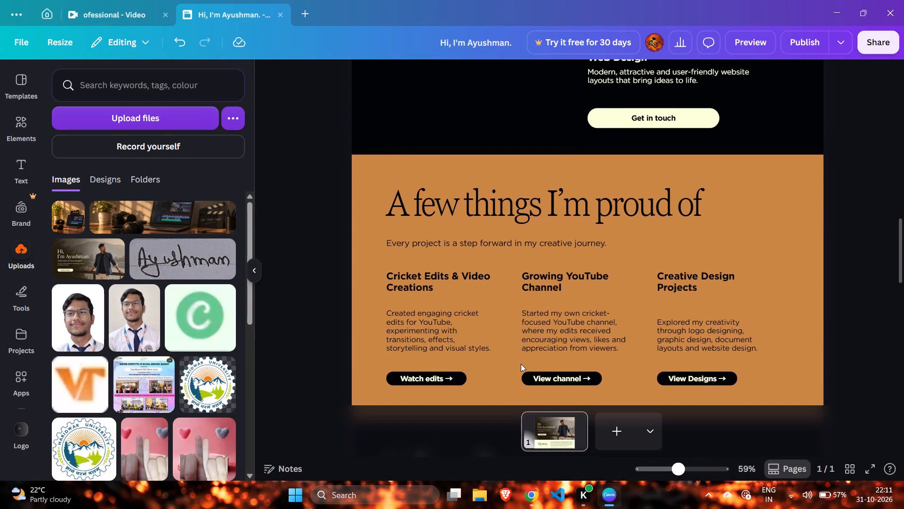
{"action": "scroll", "coordinate": [521, 364], "scroll_direction": "down", "scroll_amount": 1}
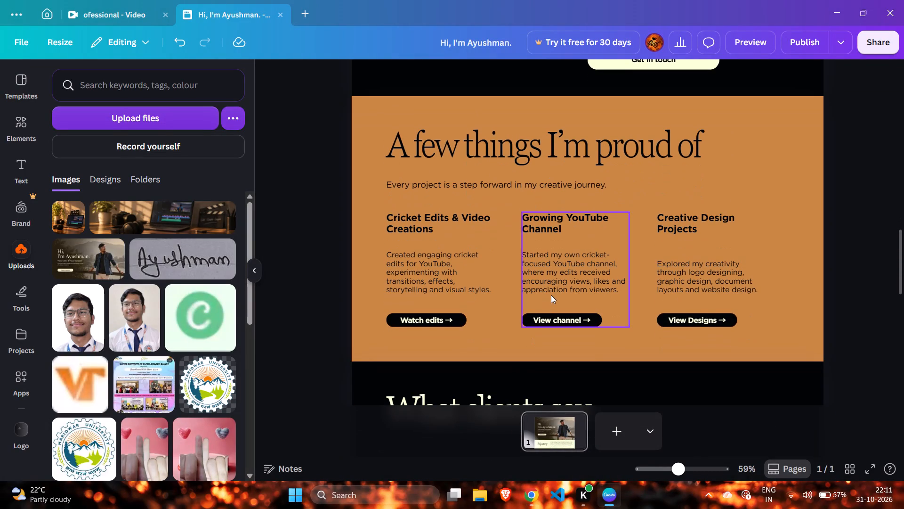
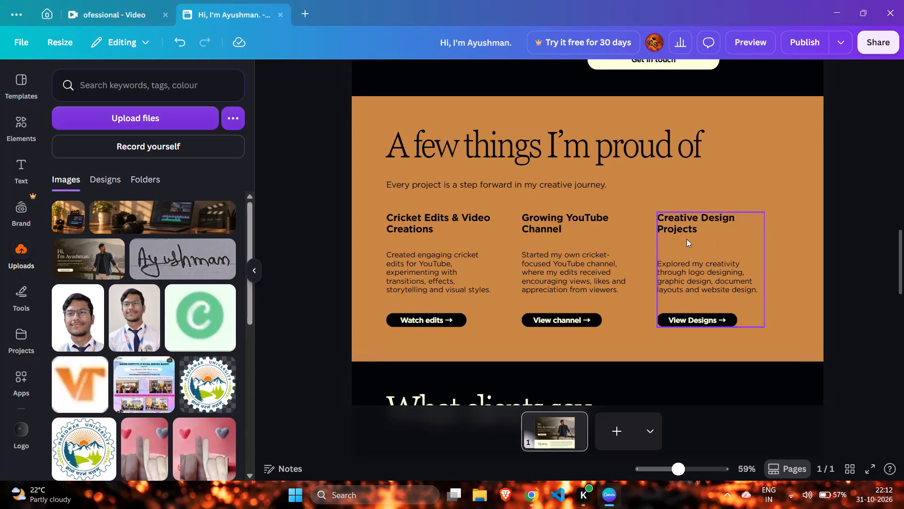
Review the portfolio page from the hero banner through services, projects and testimonials to the contact form section.
{"action": "scroll", "coordinate": [563, 265], "scroll_direction": "down", "scroll_amount": 3}
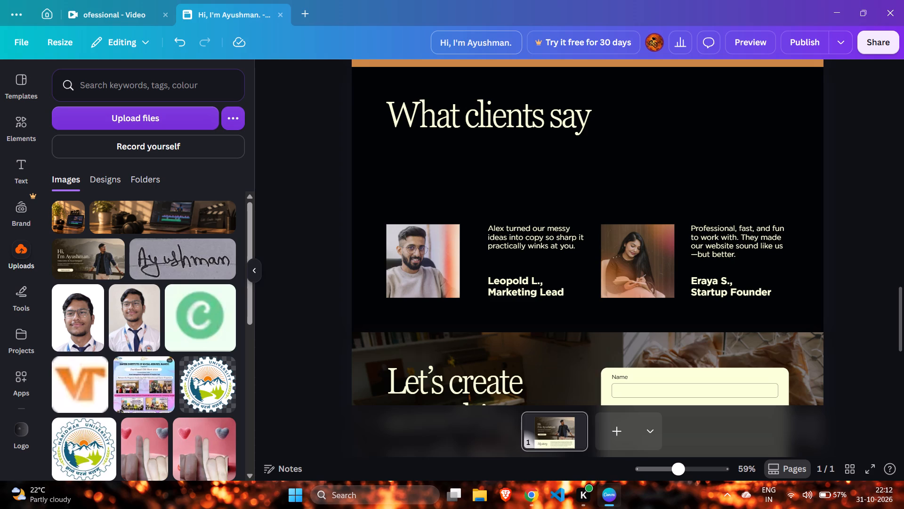
{"action": "scroll", "coordinate": [459, 54], "scroll_direction": "up", "scroll_amount": 3}
{"action": "scroll", "coordinate": [479, 209], "scroll_direction": "up", "scroll_amount": 9}
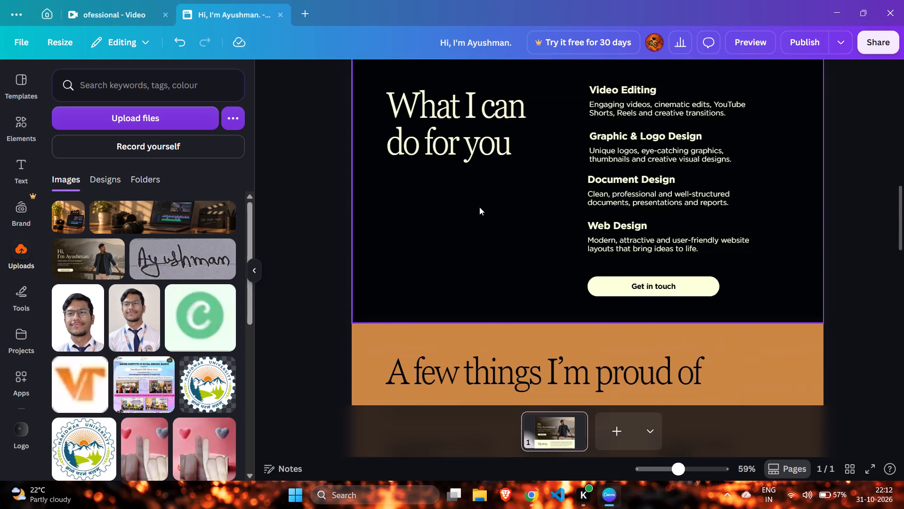
{"action": "scroll", "coordinate": [479, 207], "scroll_direction": "up", "scroll_amount": 12}
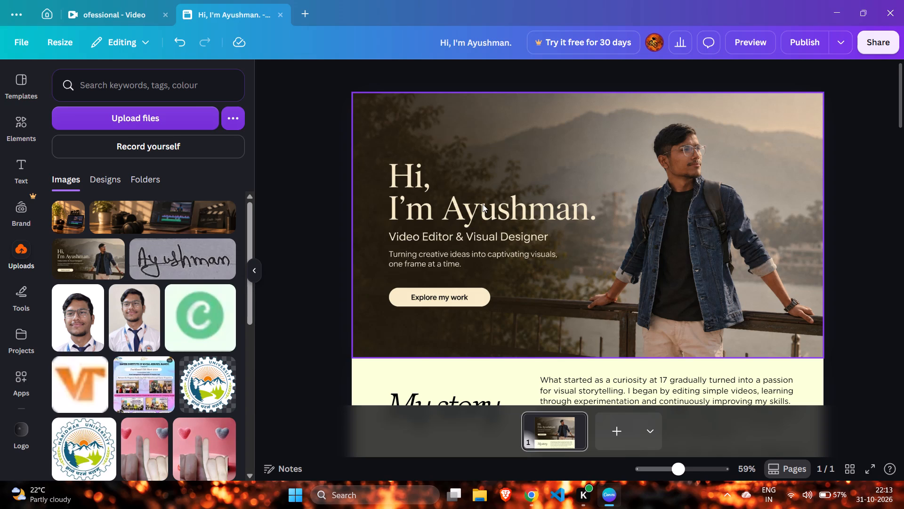
{"action": "scroll", "coordinate": [500, 244], "scroll_direction": "down", "scroll_amount": 6}
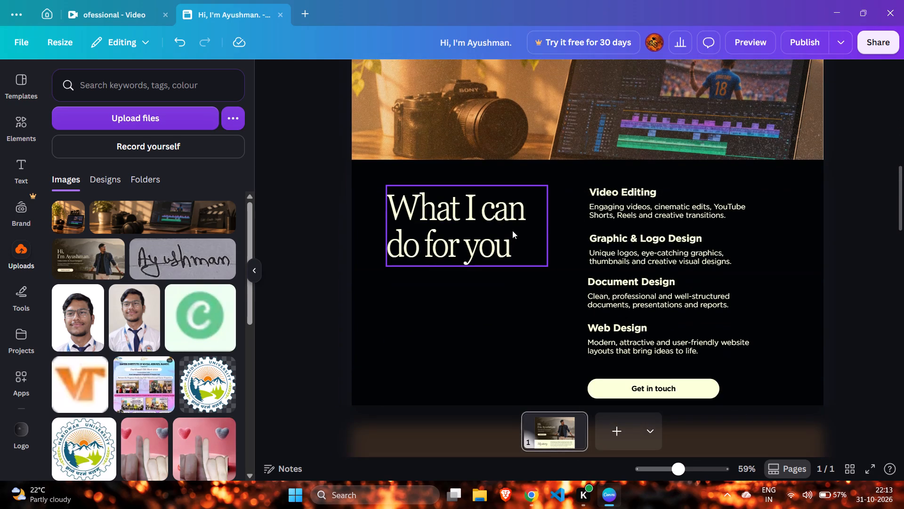
{"action": "scroll", "coordinate": [518, 205], "scroll_direction": "down", "scroll_amount": 3}
{"action": "scroll", "coordinate": [518, 205], "scroll_direction": "up", "scroll_amount": 1}
{"action": "scroll", "coordinate": [518, 205], "scroll_direction": "down", "scroll_amount": 2}
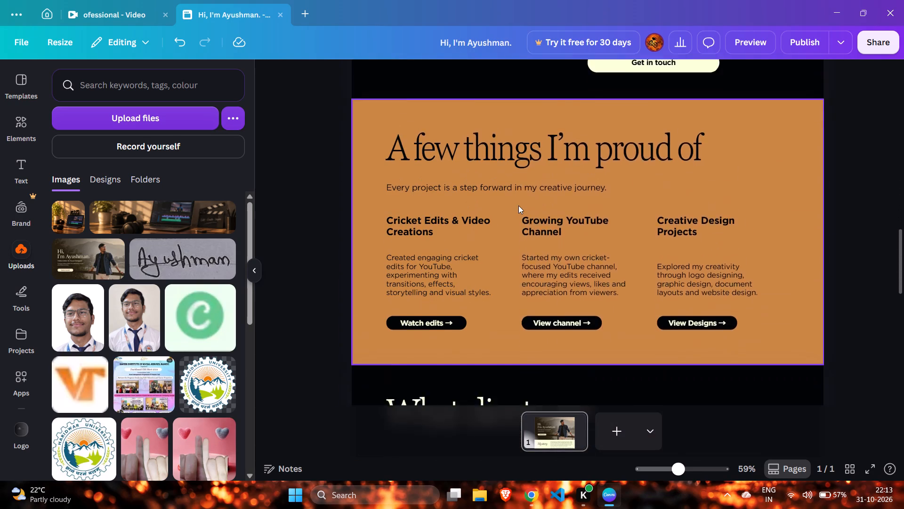
{"action": "scroll", "coordinate": [518, 205], "scroll_direction": "down", "scroll_amount": 5}
{"action": "scroll", "coordinate": [518, 205], "scroll_direction": "up", "scroll_amount": 1}
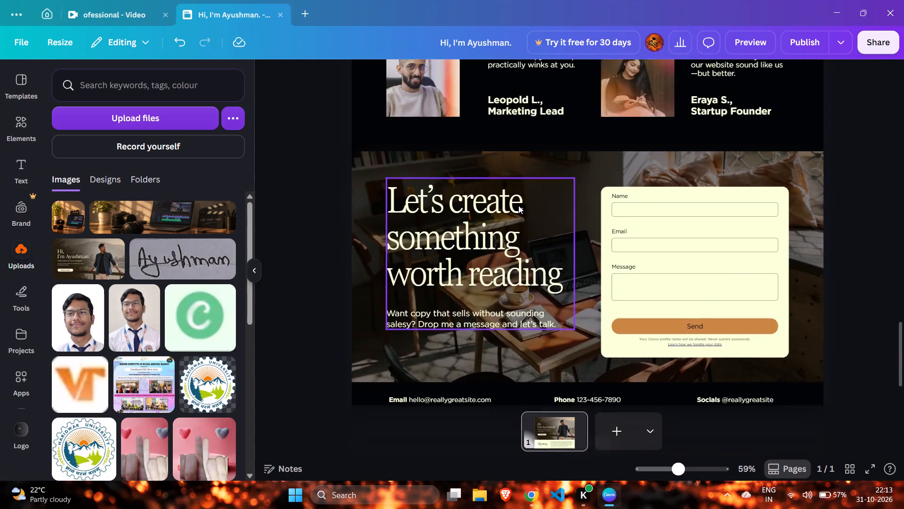
{"action": "scroll", "coordinate": [518, 205], "scroll_direction": "up", "scroll_amount": 3}
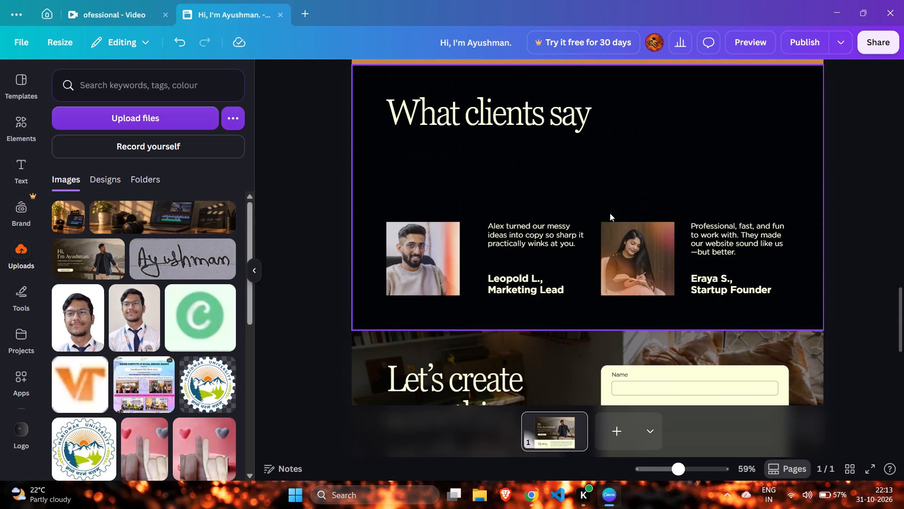
{"action": "key", "text": "Print"}
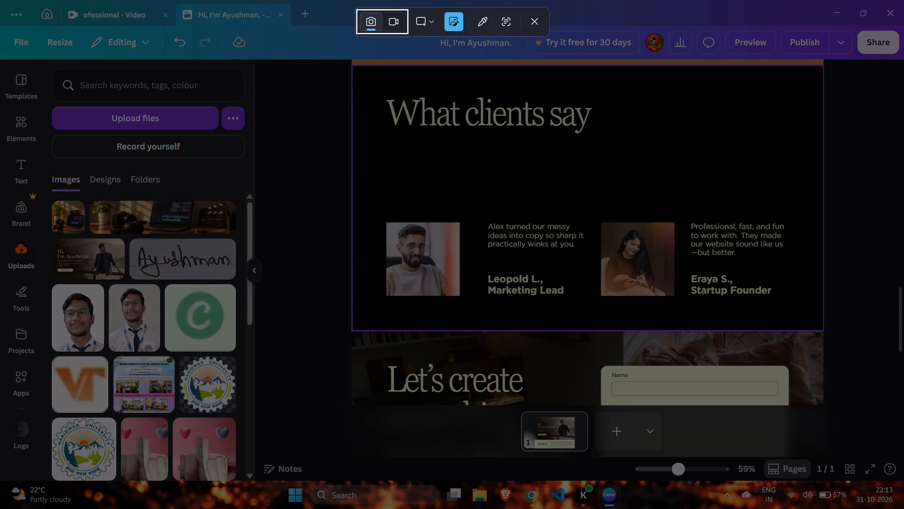
{"action": "left_click_drag", "start_coordinate": [350, 69], "coordinate": [824, 310]}
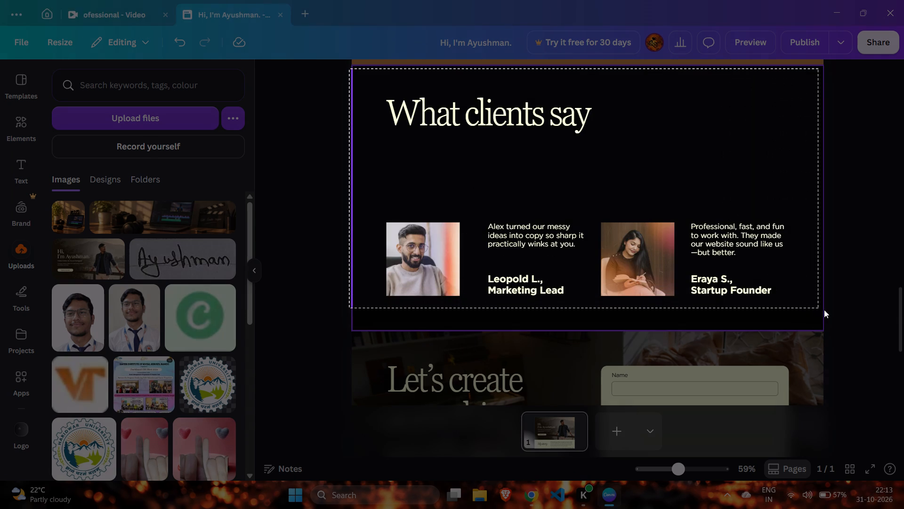
{"action": "left_click_drag", "start_coordinate": [824, 310], "coordinate": [827, 326]}
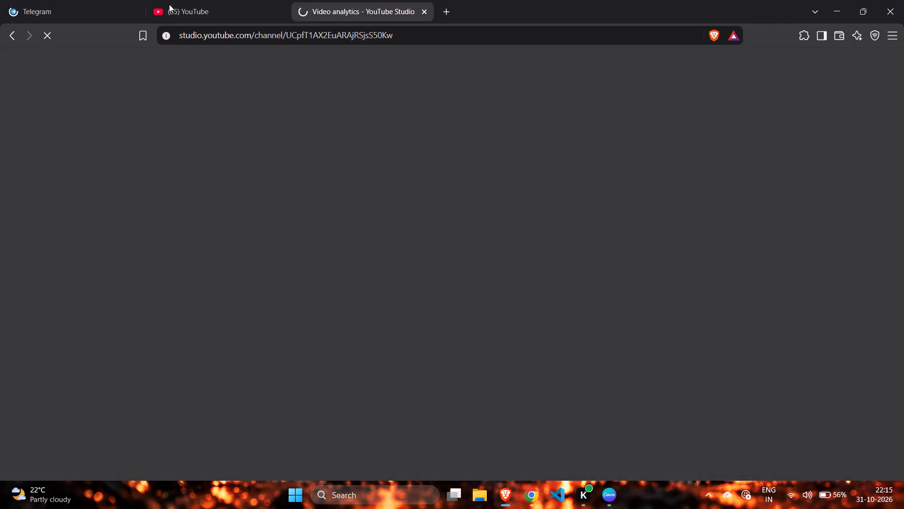
{"action": "left_click", "coordinate": [173, 0]}
{"action": "left_click", "coordinate": [316, 5]}
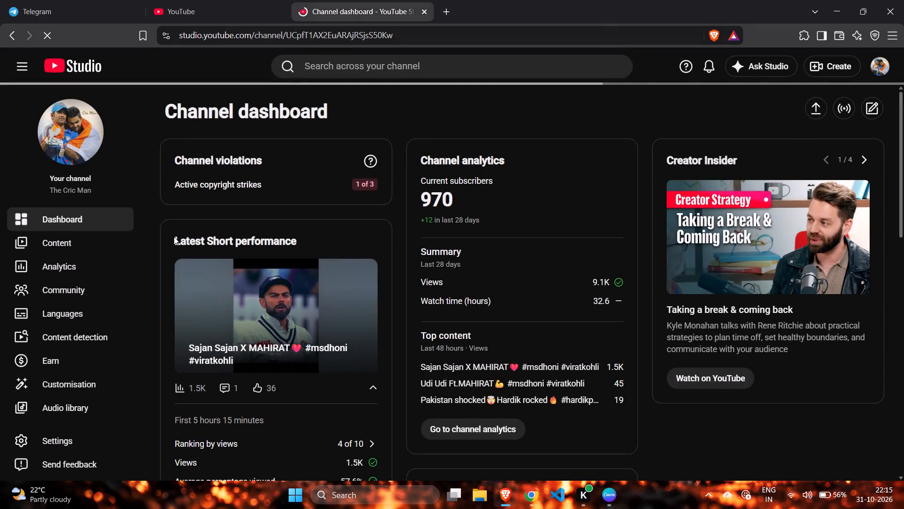
{"action": "scroll", "coordinate": [303, 299], "scroll_direction": "down", "scroll_amount": 2}
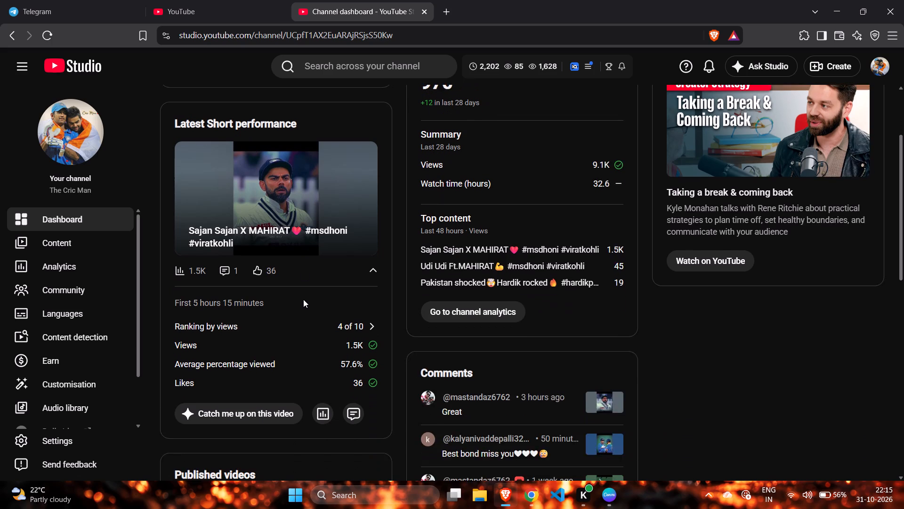
{"action": "scroll", "coordinate": [303, 299], "scroll_direction": "down", "scroll_amount": 2}
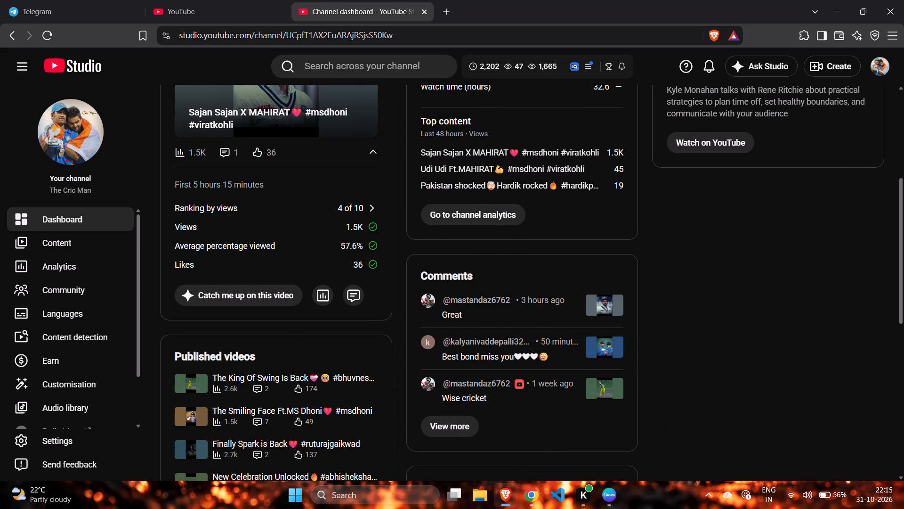
{"action": "double_click", "coordinate": [462, 345]}
{"action": "left_click", "coordinate": [461, 356]}
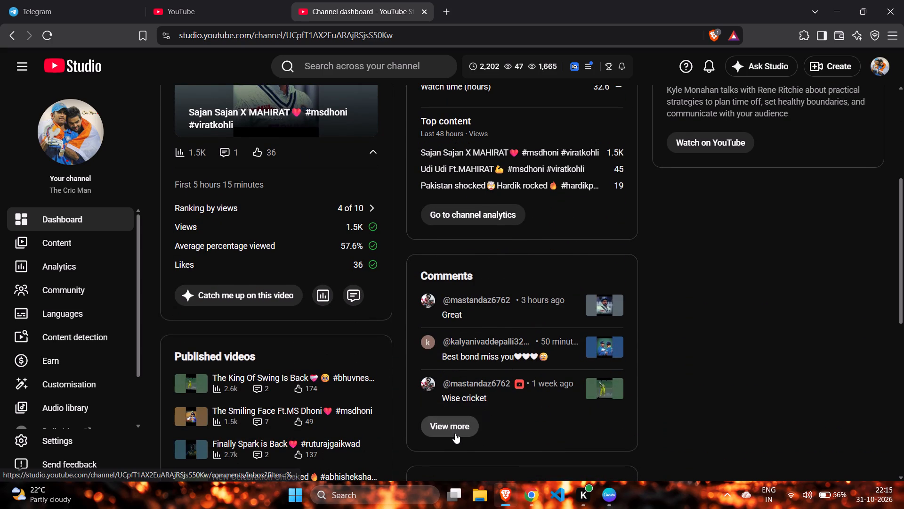
{"action": "left_click", "coordinate": [454, 431]}
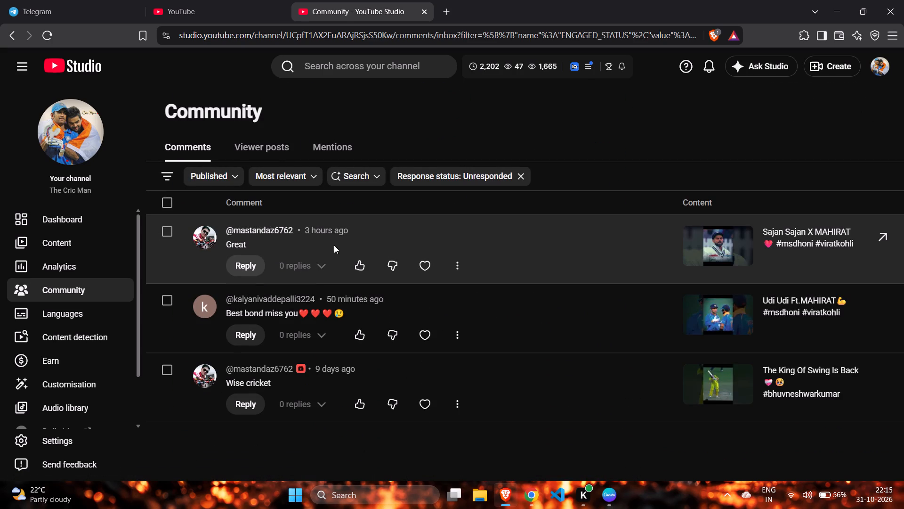
Like and heart all three viewer comments: "Great", "Wise cricket" and "Best bond miss you".
{"action": "left_click", "coordinate": [365, 267]}
{"action": "left_click", "coordinate": [438, 268]}
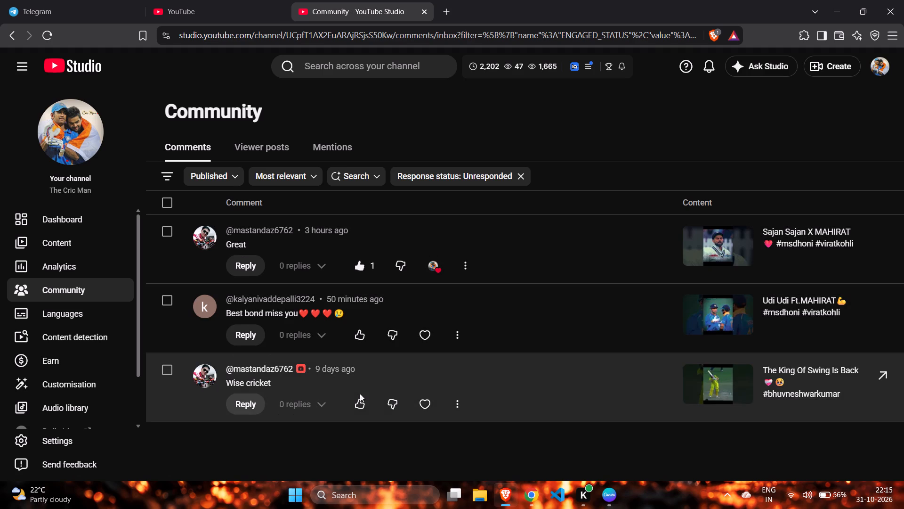
{"action": "left_click", "coordinate": [355, 427]}
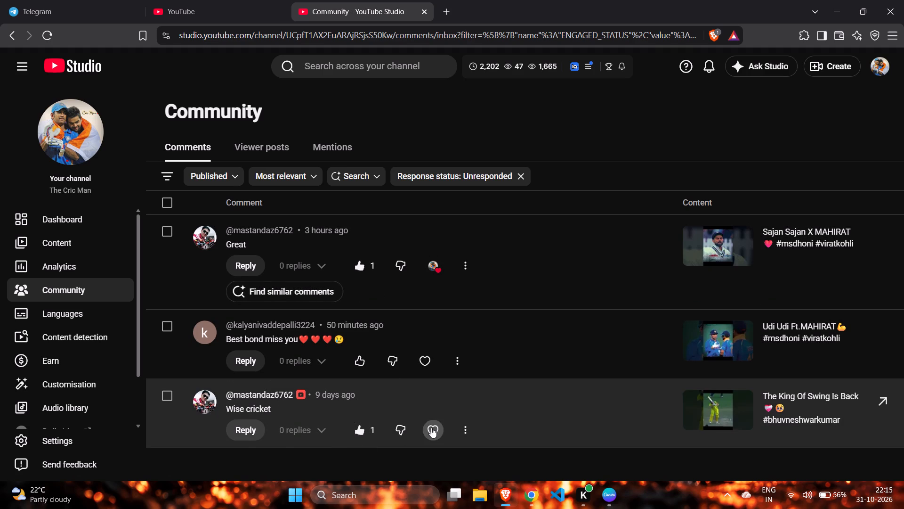
{"action": "left_click", "coordinate": [431, 427]}
{"action": "left_click", "coordinate": [353, 359]}
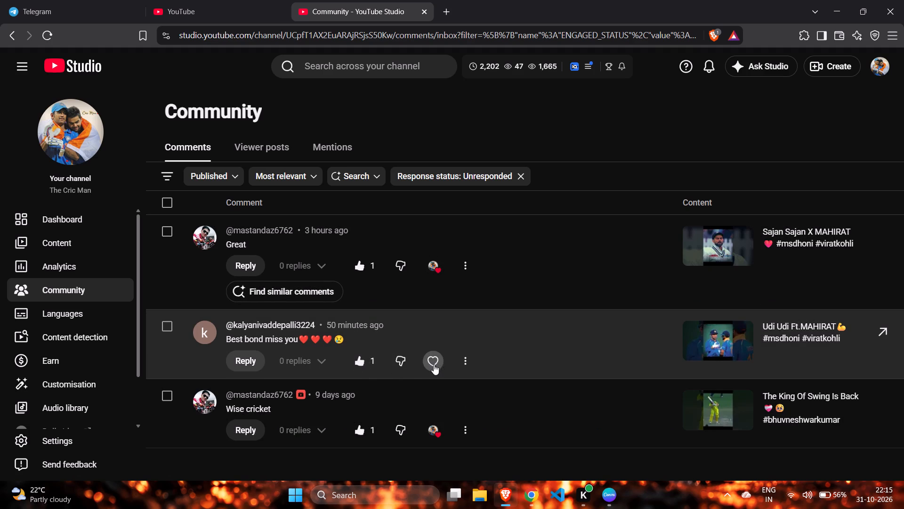
{"action": "left_click", "coordinate": [434, 364]}
Reply to the "Best bond miss you" comment with two heart emojis.
{"action": "left_click", "coordinate": [246, 360]}
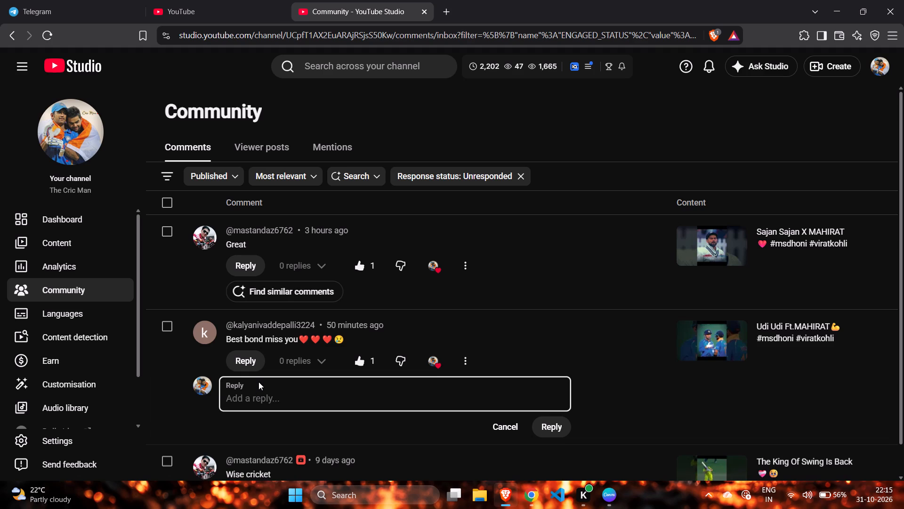
{"action": "left_click_drag", "start_coordinate": [737, 480], "coordinate": [737, 487]}
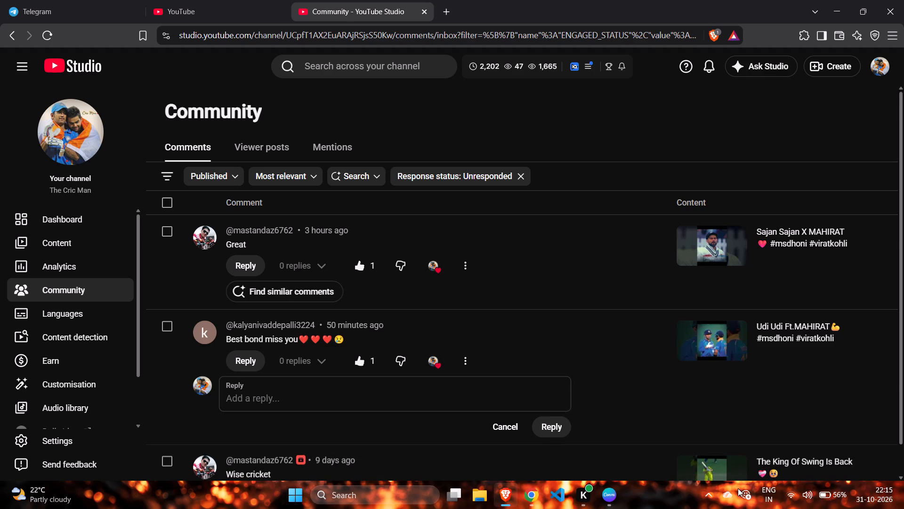
{"action": "left_click", "coordinate": [742, 490]}
{"action": "left_click", "coordinate": [394, 291]}
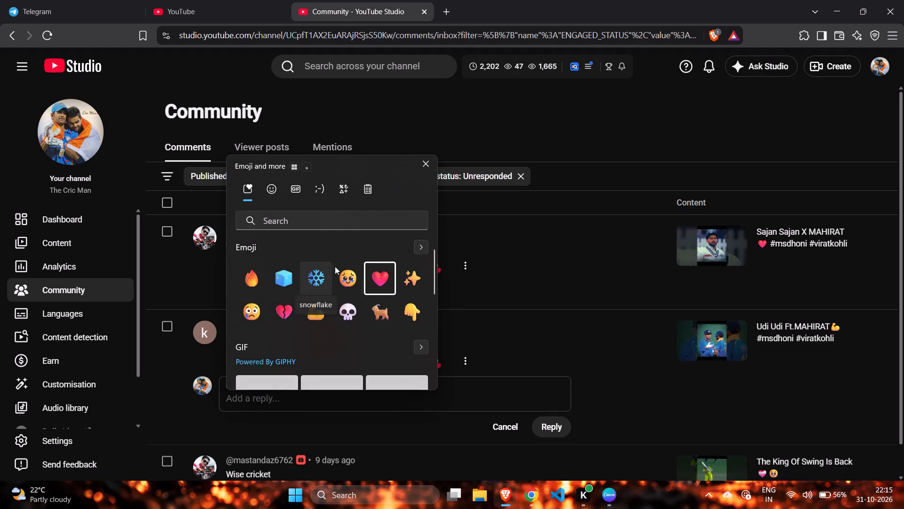
{"action": "left_click", "coordinate": [376, 280]}
{"action": "left_click", "coordinate": [339, 412]}
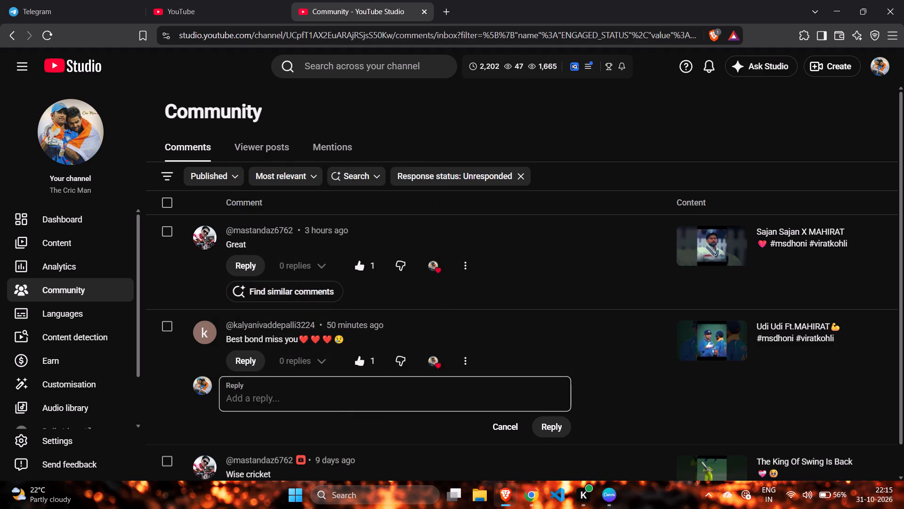
{"action": "left_click", "coordinate": [745, 490]}
{"action": "left_click", "coordinate": [422, 342]}
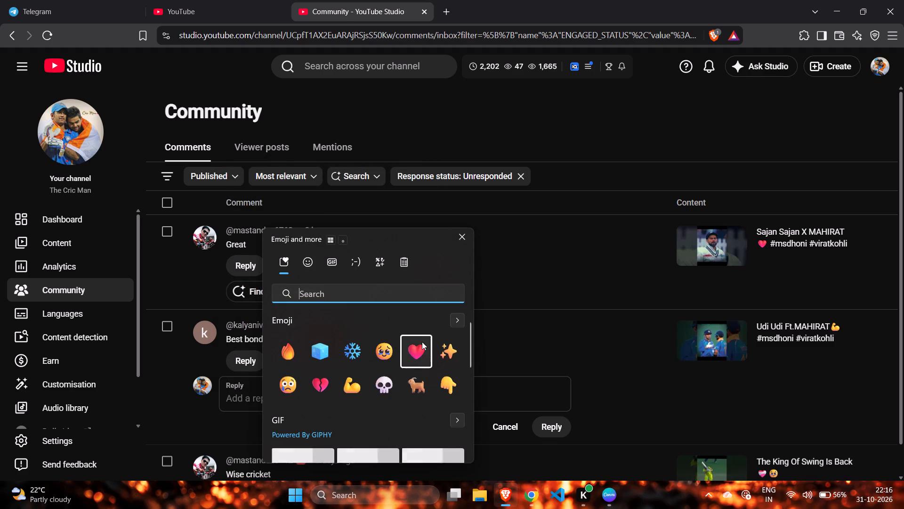
{"action": "left_click", "coordinate": [416, 344]}
{"action": "left_click", "coordinate": [463, 239]}
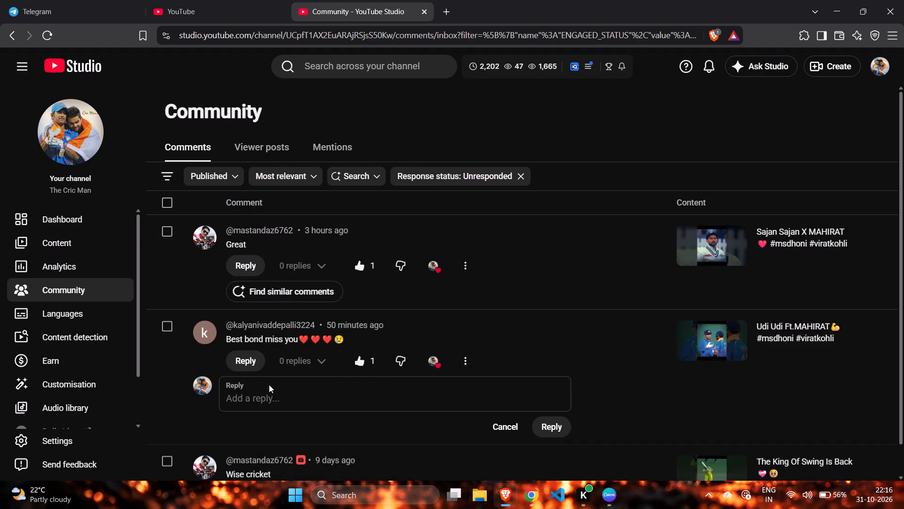
{"action": "left_click", "coordinate": [249, 403]}
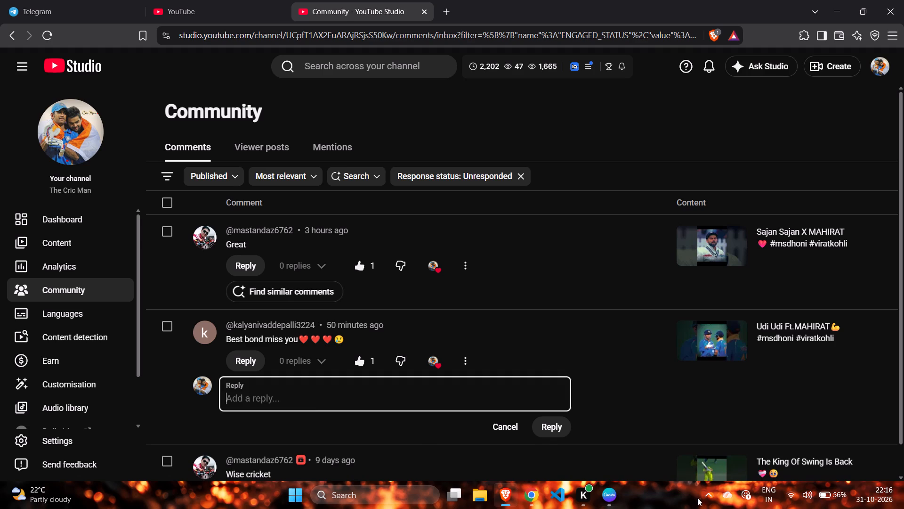
{"action": "left_click", "coordinate": [745, 497]}
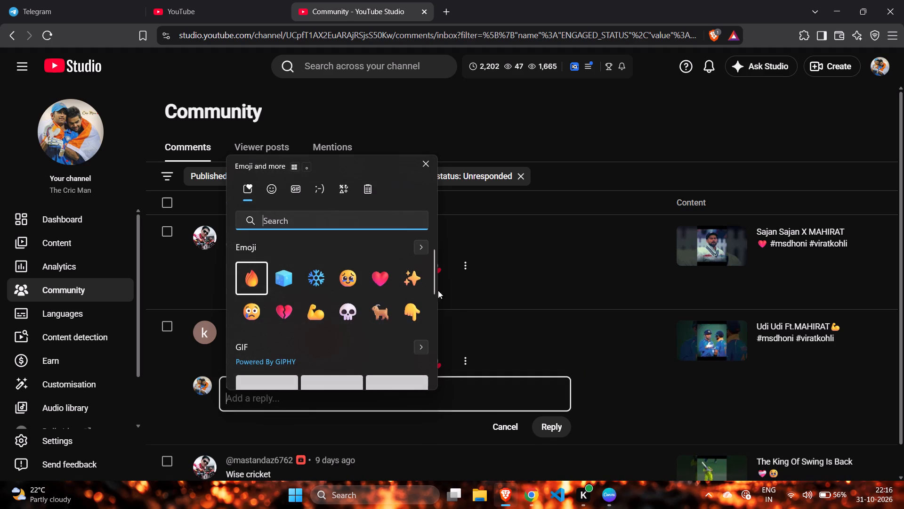
{"action": "left_click", "coordinate": [377, 266]}
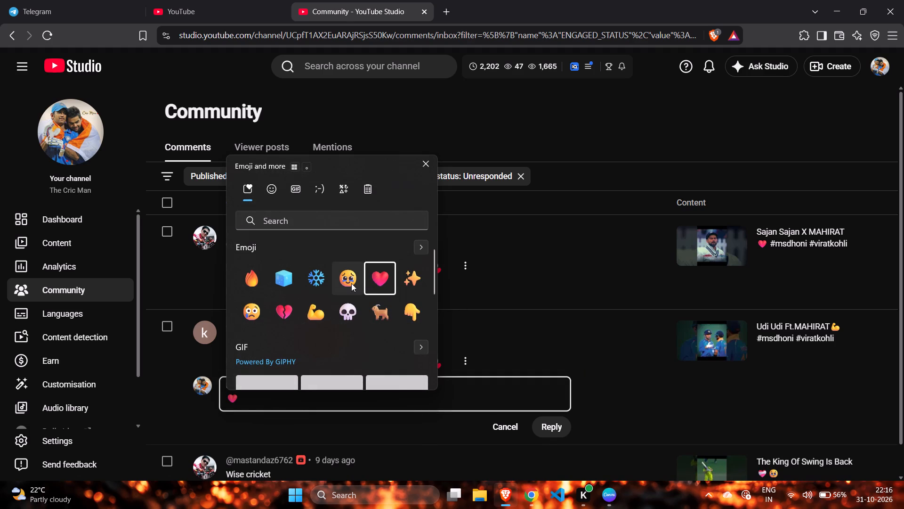
{"action": "left_click", "coordinate": [378, 280]}
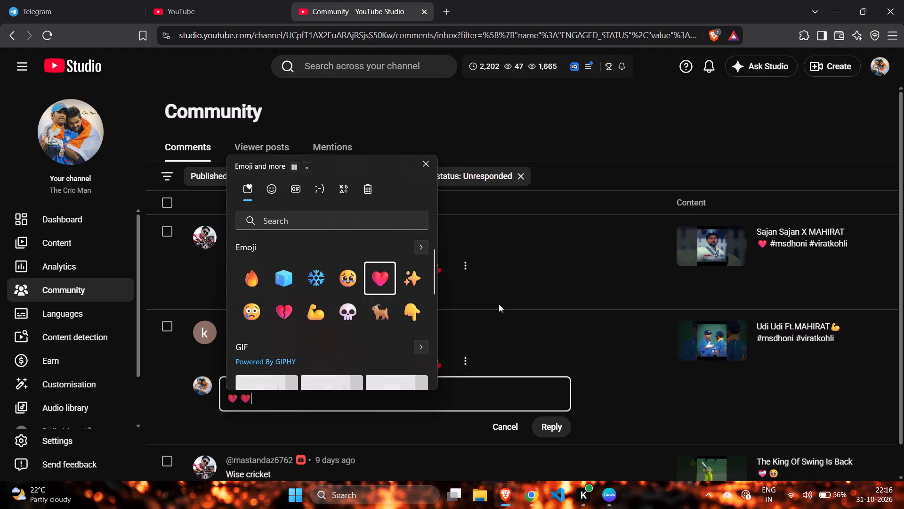
{"action": "left_click", "coordinate": [499, 304]}
{"action": "left_click", "coordinate": [542, 431]}
Return to the channel dashboard, look over its overview cards and read the explanation of channel violations.
{"action": "scroll", "coordinate": [452, 373], "scroll_direction": "down", "scroll_amount": 2}
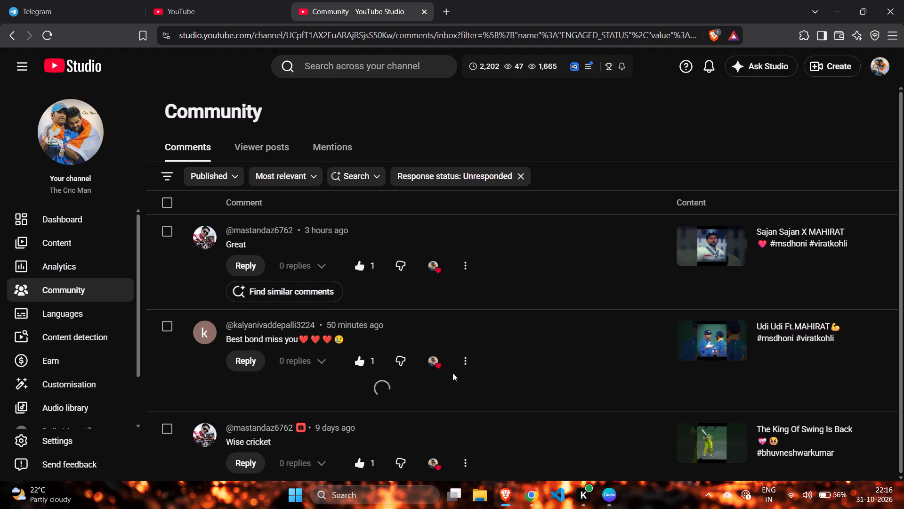
{"action": "scroll", "coordinate": [452, 373], "scroll_direction": "down", "scroll_amount": 1}
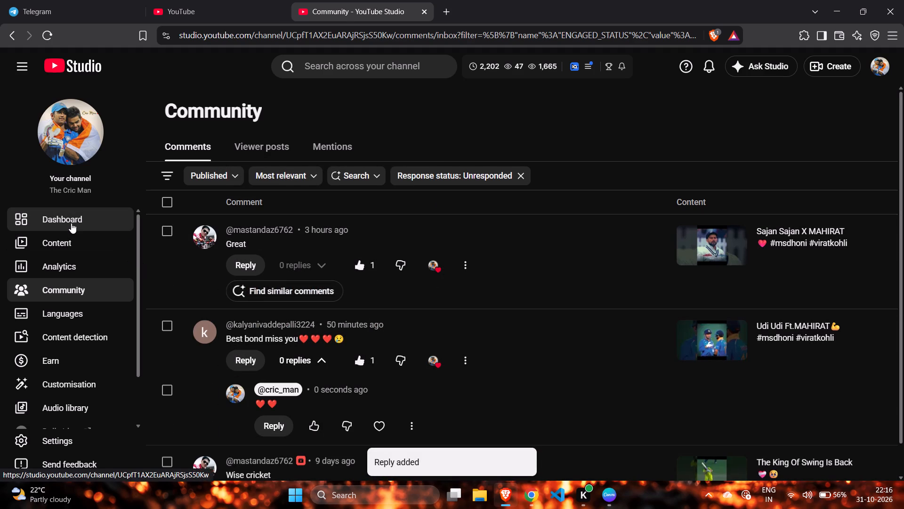
{"action": "left_click", "coordinate": [71, 223]}
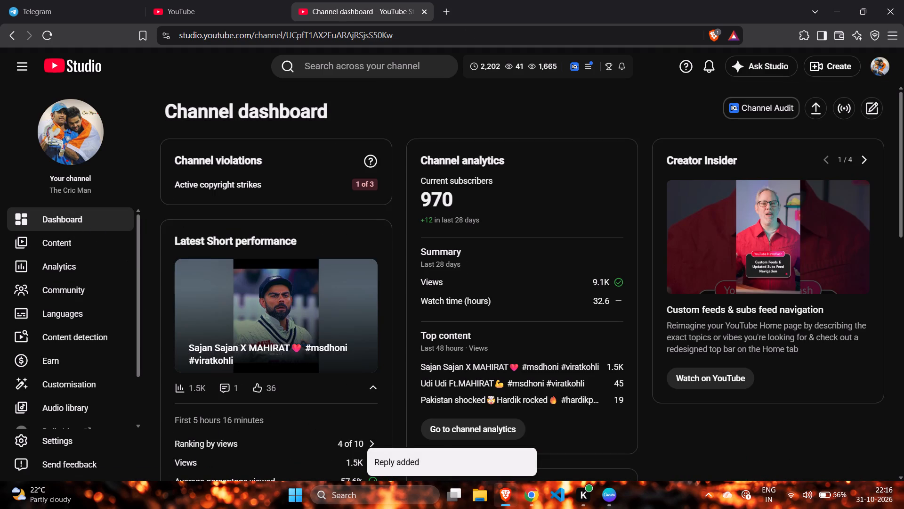
{"action": "scroll", "coordinate": [283, 238], "scroll_direction": "down", "scroll_amount": 2}
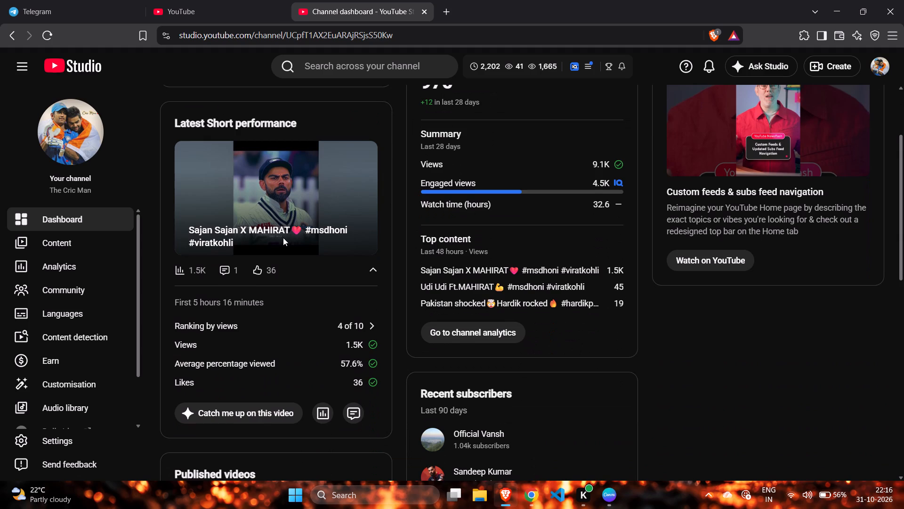
{"action": "scroll", "coordinate": [283, 238], "scroll_direction": "down", "scroll_amount": 4}
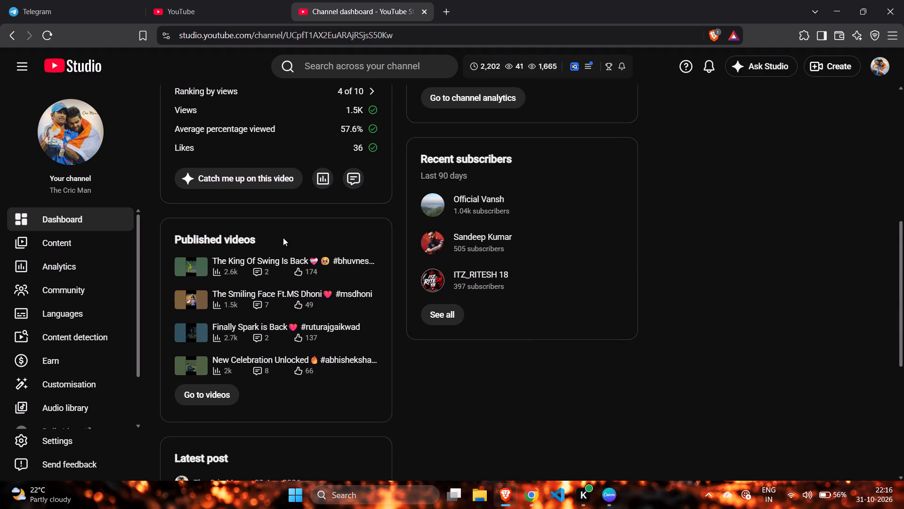
{"action": "scroll", "coordinate": [283, 238], "scroll_direction": "up", "scroll_amount": 6}
{"action": "scroll", "coordinate": [283, 237], "scroll_direction": "down", "scroll_amount": 4}
{"action": "scroll", "coordinate": [283, 237], "scroll_direction": "up", "scroll_amount": 3}
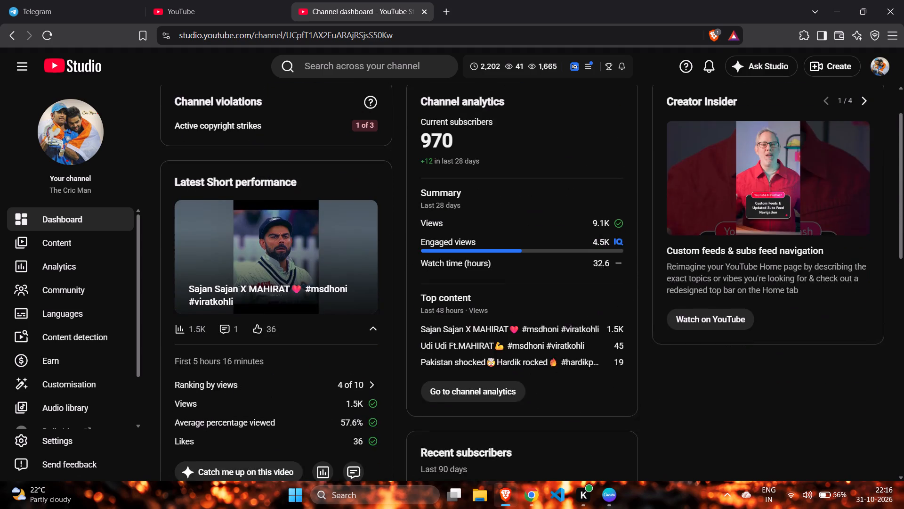
{"action": "scroll", "coordinate": [283, 237], "scroll_direction": "up", "scroll_amount": 3}
{"action": "left_click", "coordinate": [369, 163]}
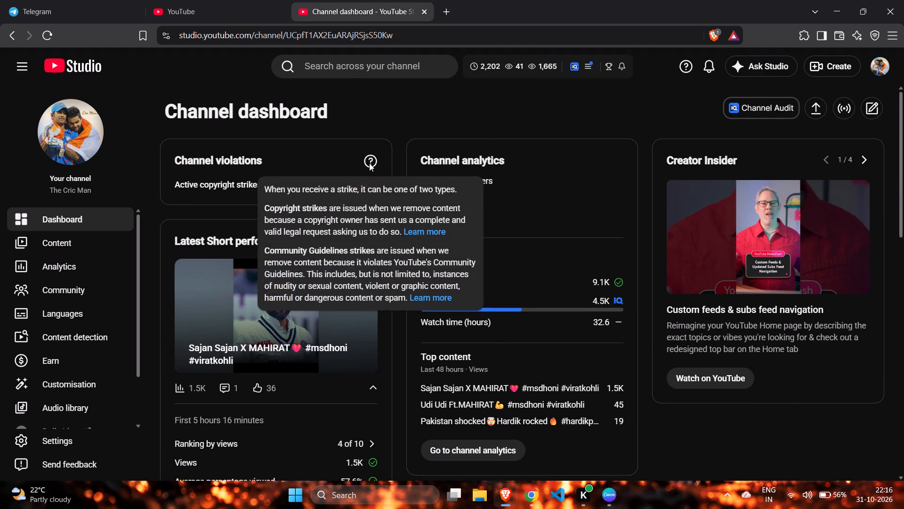
{"action": "left_click", "coordinate": [370, 163]}
{"action": "left_click", "coordinate": [466, 128]}
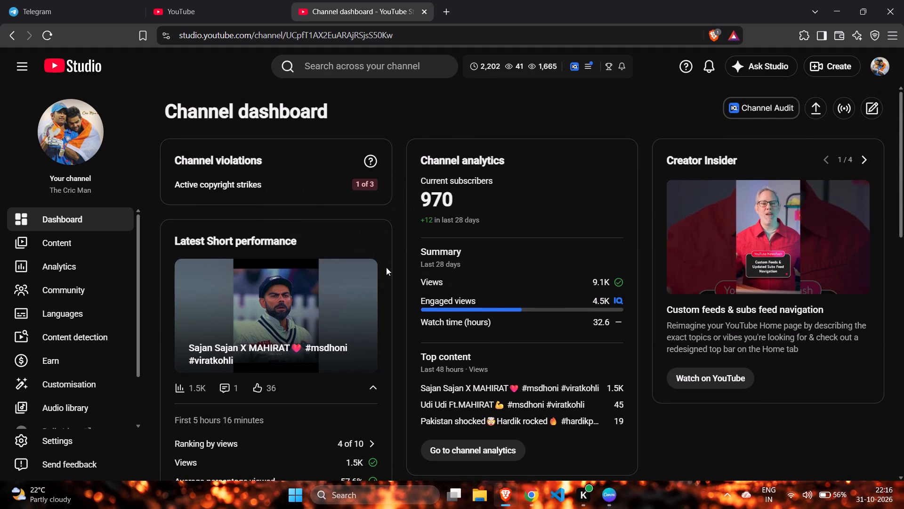
Examine the latest Short's performance, its ranking among the top recent videos, and the recent subscribers on the dashboard.
{"action": "scroll", "coordinate": [386, 267], "scroll_direction": "down", "scroll_amount": 6}
{"action": "scroll", "coordinate": [383, 266], "scroll_direction": "up", "scroll_amount": 3}
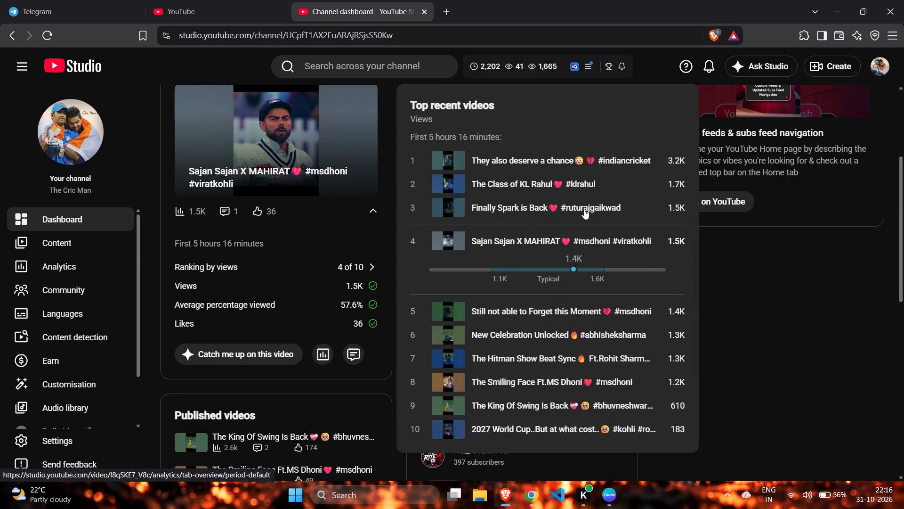
{"action": "left_click", "coordinate": [734, 313]}
{"action": "scroll", "coordinate": [322, 269], "scroll_direction": "up", "scroll_amount": 3}
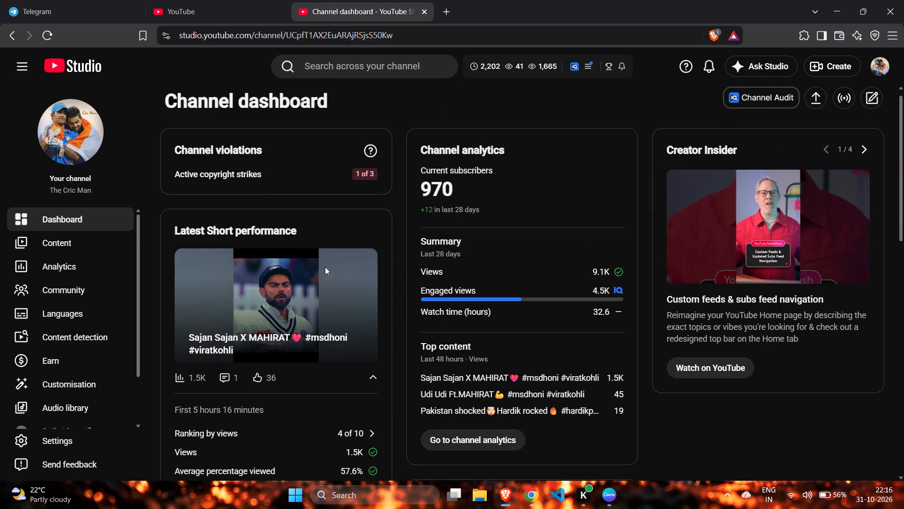
{"action": "scroll", "coordinate": [387, 253], "scroll_direction": "down", "scroll_amount": 2}
{"action": "scroll", "coordinate": [387, 253], "scroll_direction": "up", "scroll_amount": 2}
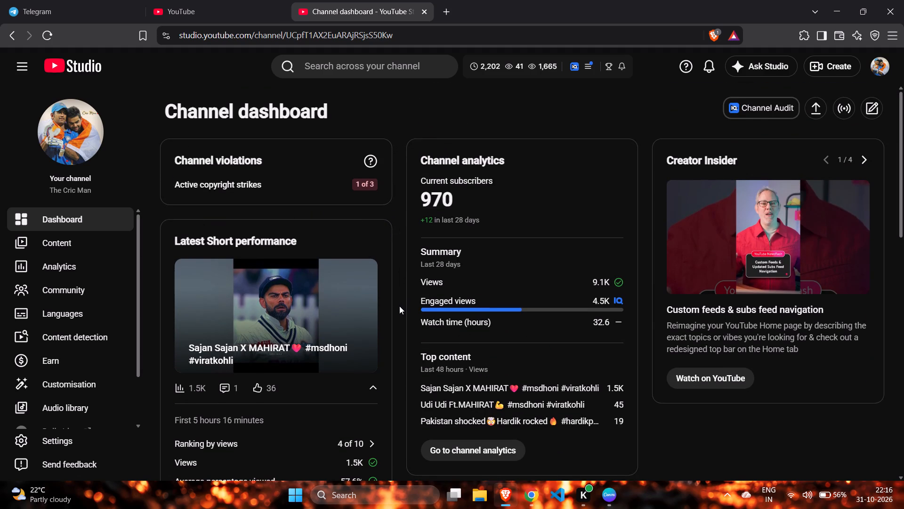
{"action": "scroll", "coordinate": [399, 306], "scroll_direction": "down", "scroll_amount": 4}
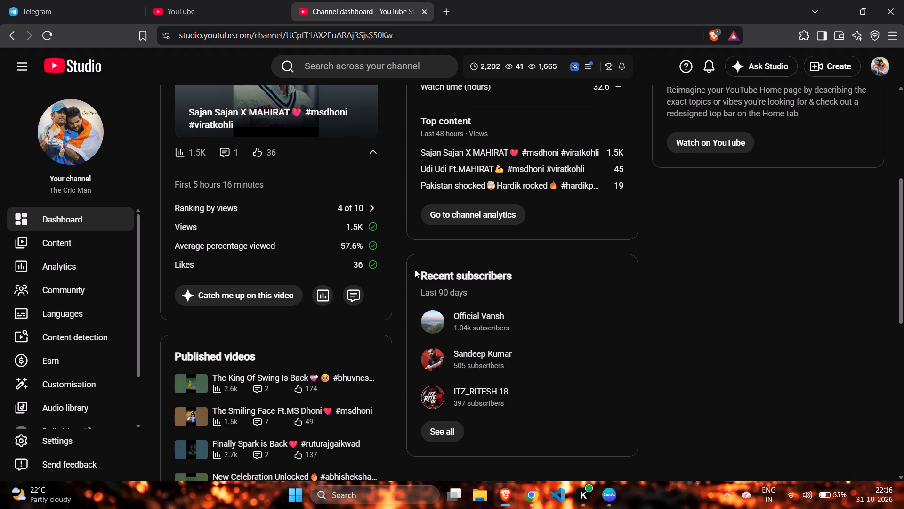
Reopen the channel's community comments and remove the "Response status: Unresponded" filter.
{"action": "left_click", "coordinate": [82, 253]}
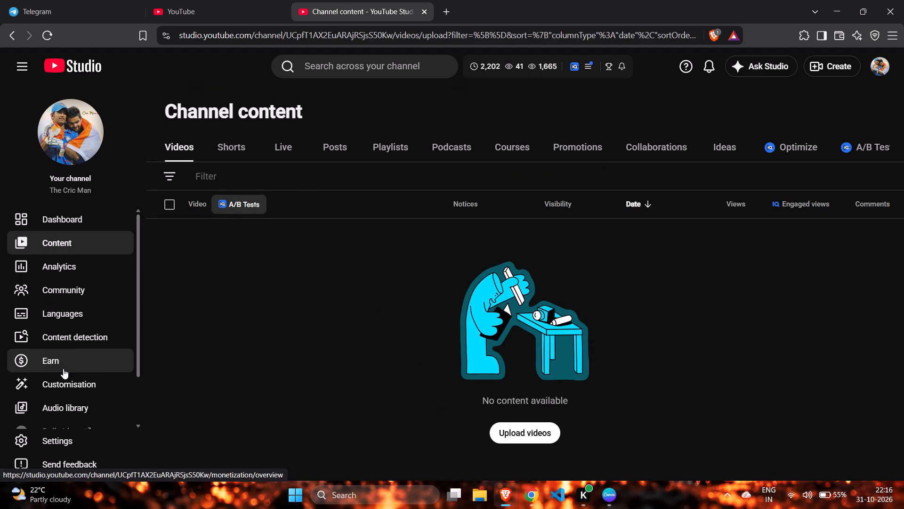
{"action": "left_click", "coordinate": [57, 287]}
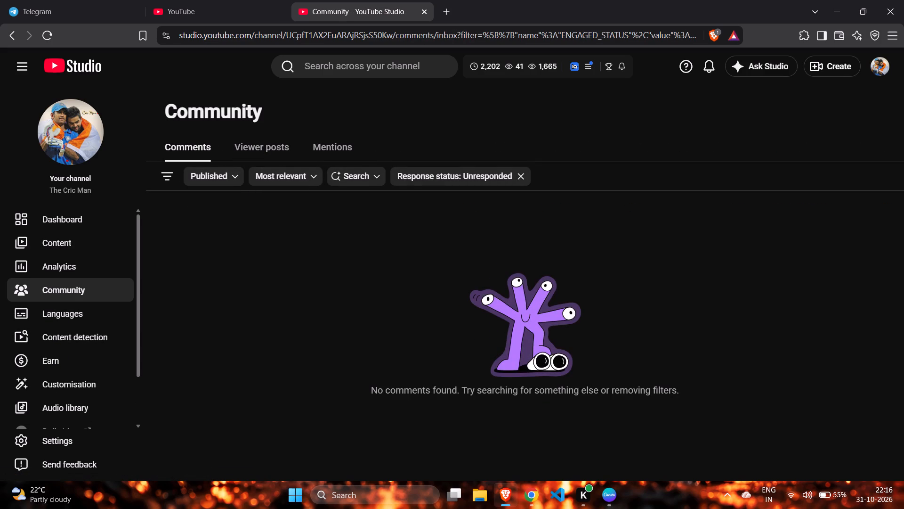
{"action": "left_click", "coordinate": [234, 183]}
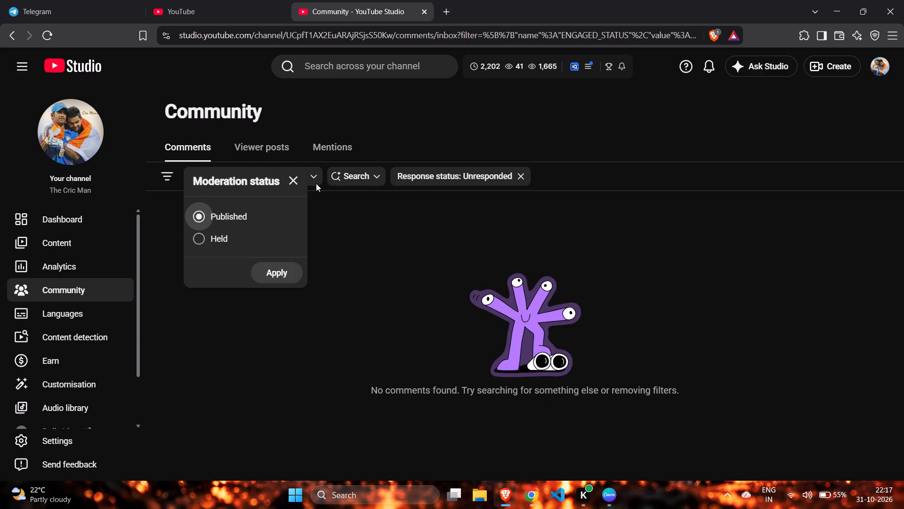
{"action": "left_click", "coordinate": [317, 183]}
{"action": "left_click", "coordinate": [313, 182]}
{"action": "left_click", "coordinate": [382, 215]}
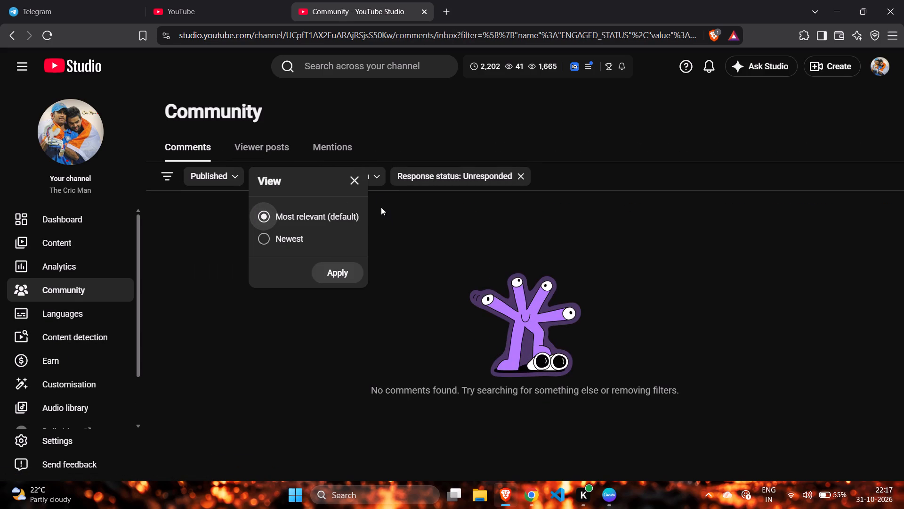
{"action": "left_click", "coordinate": [526, 178]}
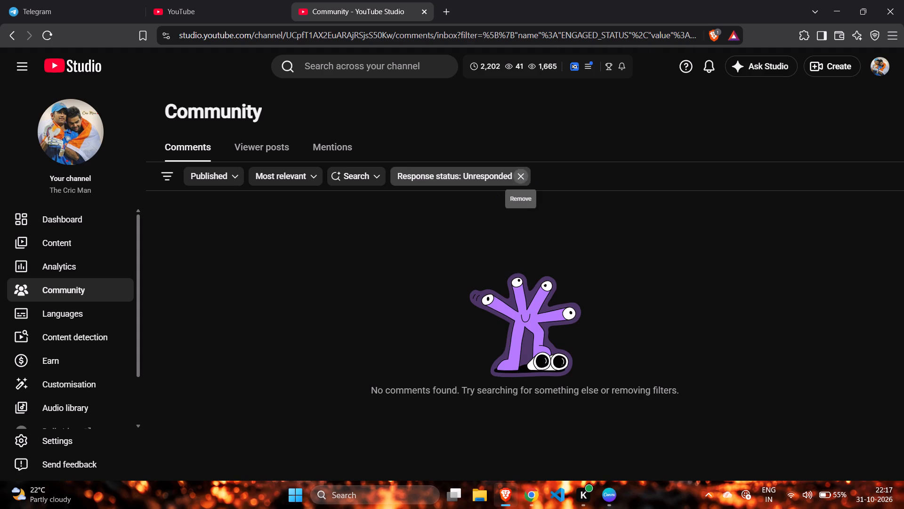
Read through the published viewer comments for appreciation messages suitable as portfolio testimonials.
{"action": "scroll", "coordinate": [286, 250], "scroll_direction": "down", "scroll_amount": 2}
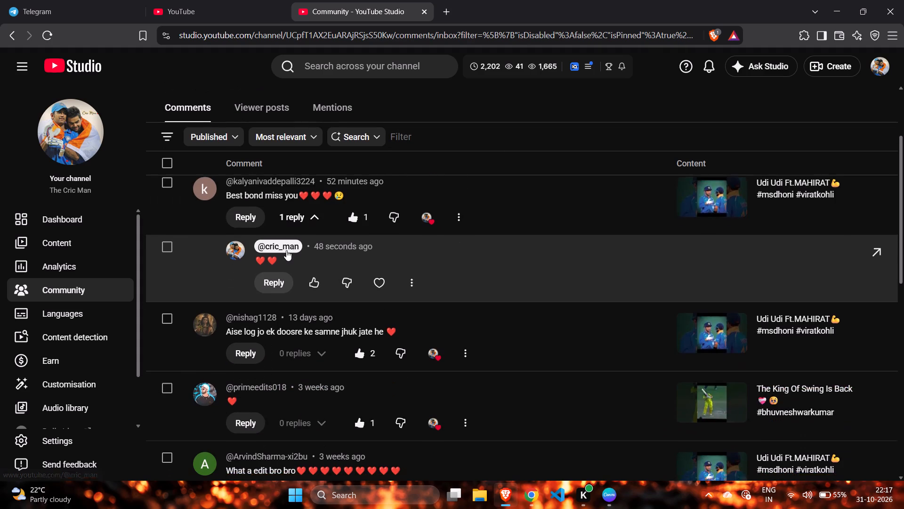
{"action": "scroll", "coordinate": [286, 250], "scroll_direction": "down", "scroll_amount": 2}
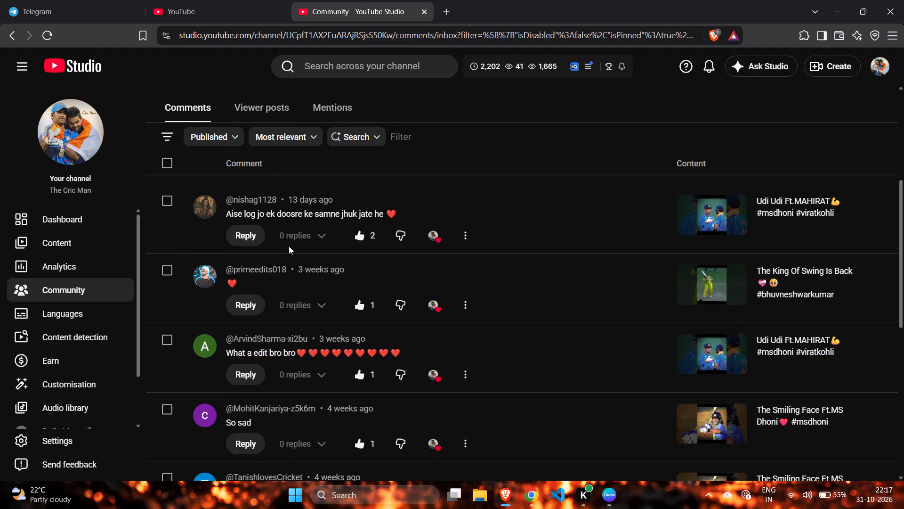
{"action": "scroll", "coordinate": [303, 226], "scroll_direction": "down", "scroll_amount": 2}
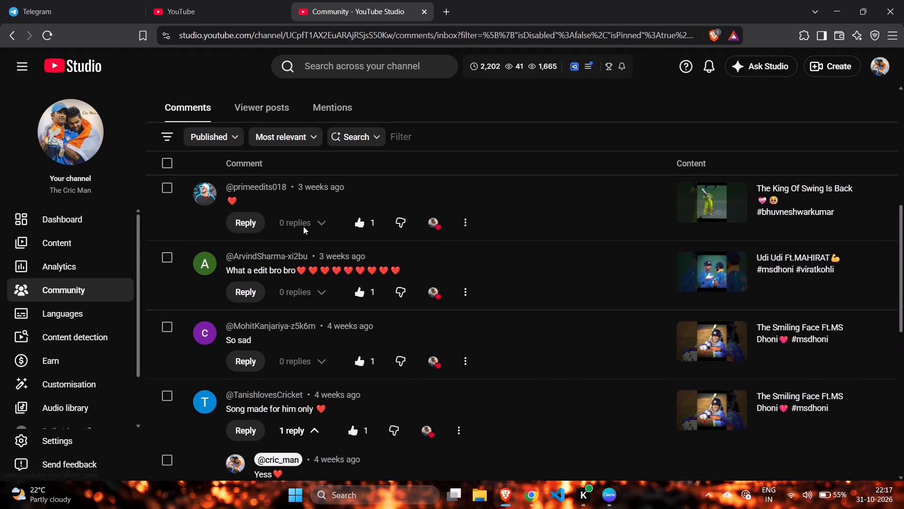
{"action": "scroll", "coordinate": [303, 226], "scroll_direction": "down", "scroll_amount": 1}
{"action": "scroll", "coordinate": [303, 226], "scroll_direction": "up", "scroll_amount": 2}
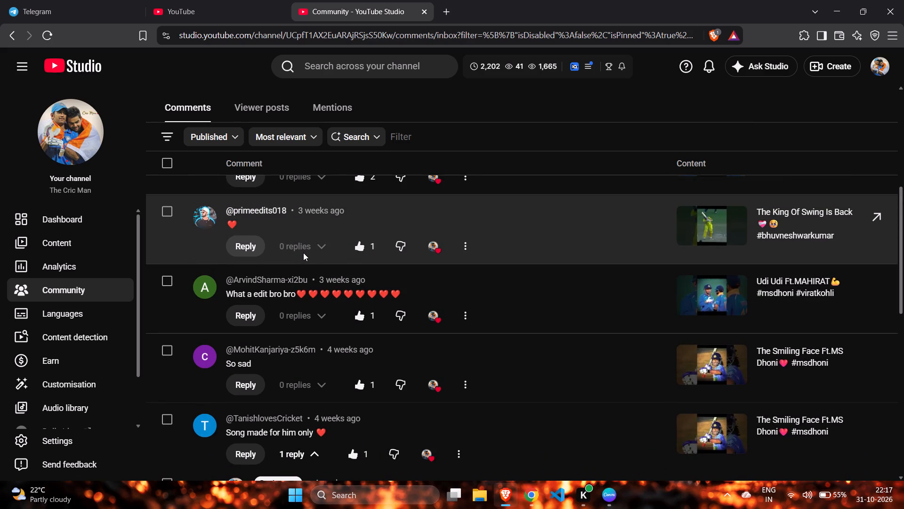
{"action": "scroll", "coordinate": [303, 253], "scroll_direction": "up", "scroll_amount": 1}
{"action": "scroll", "coordinate": [303, 253], "scroll_direction": "down", "scroll_amount": 1}
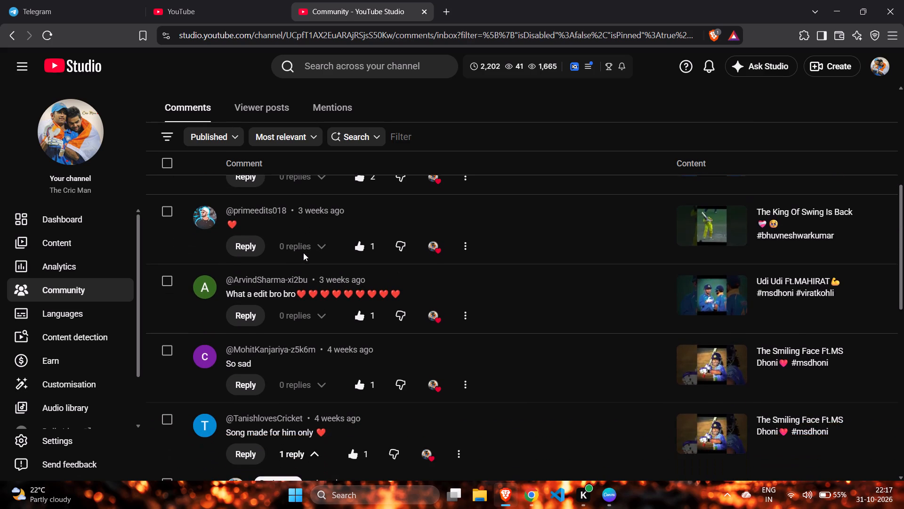
{"action": "scroll", "coordinate": [303, 253], "scroll_direction": "down", "scroll_amount": 1}
{"action": "scroll", "coordinate": [303, 253], "scroll_direction": "up", "scroll_amount": 1}
{"action": "key", "text": "Print"}
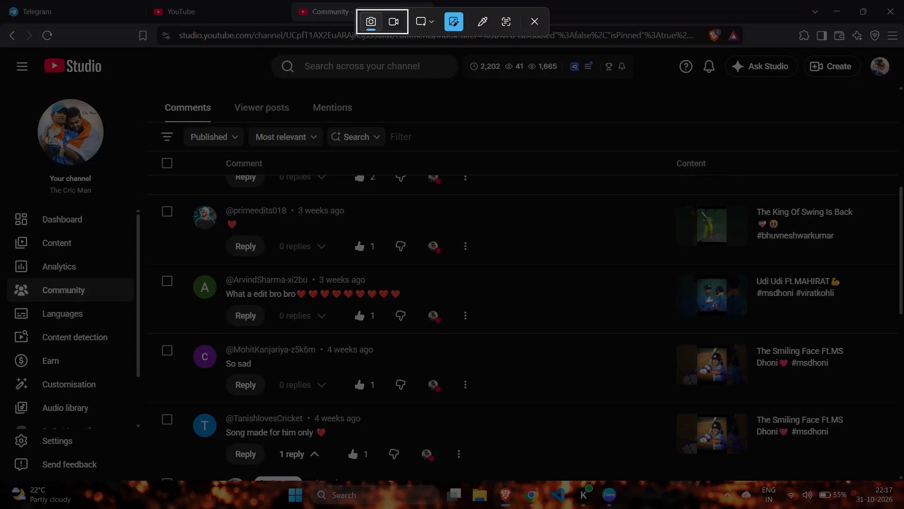
{"action": "left_click_drag", "start_coordinate": [12, 89], "coordinate": [94, 107]}
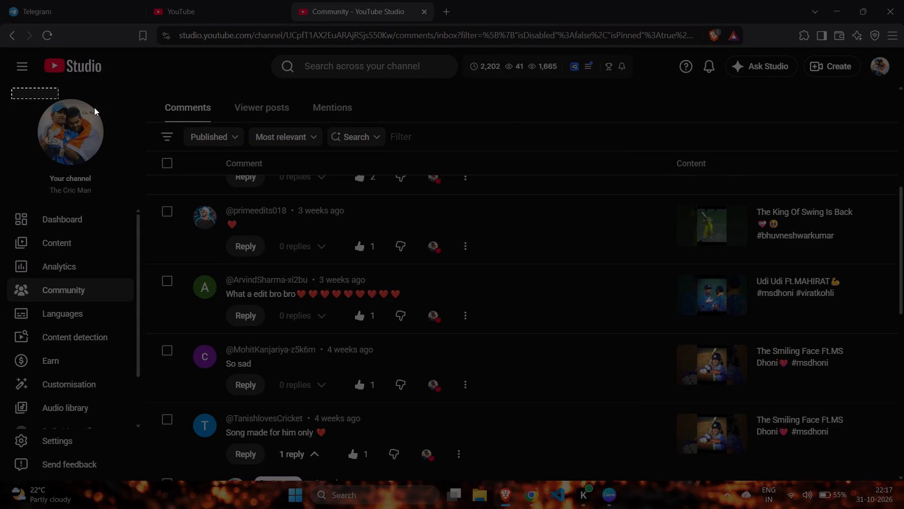
{"action": "left_click_drag", "start_coordinate": [94, 107], "coordinate": [518, 419]}
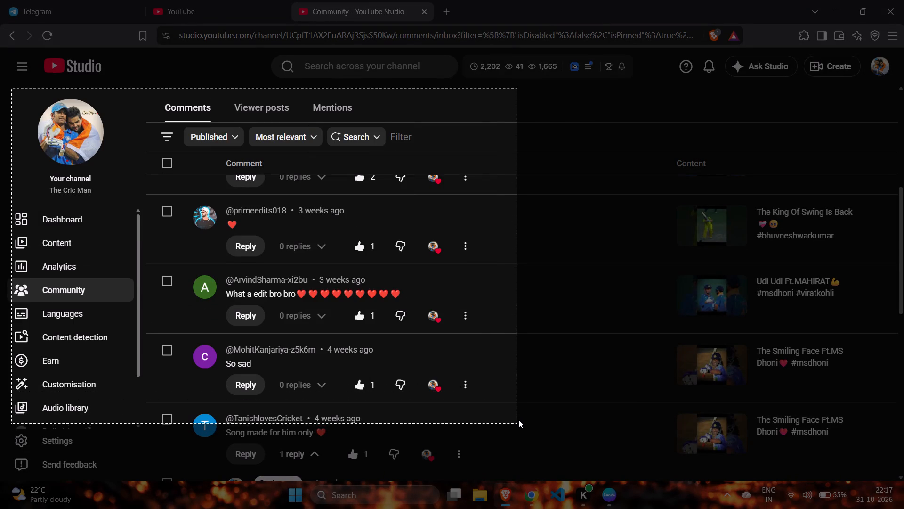
{"action": "left_click_drag", "start_coordinate": [518, 419], "coordinate": [506, 476]}
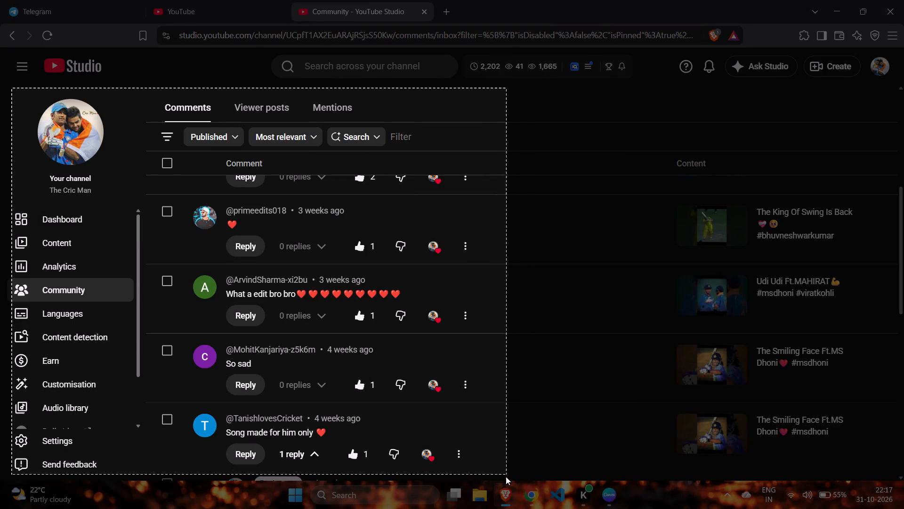
{"action": "left_click_drag", "start_coordinate": [506, 476], "coordinate": [505, 487]}
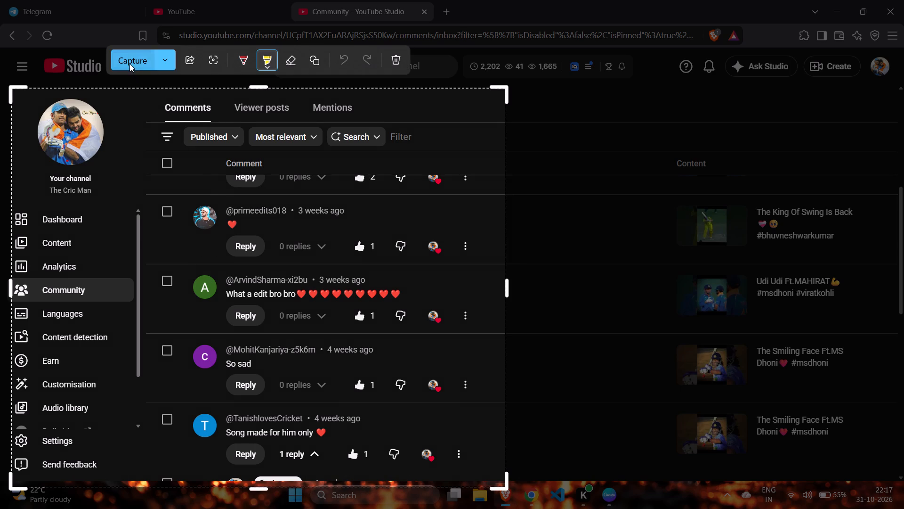
{"action": "left_click", "coordinate": [129, 64]}
Read further through the older published comments for more viewer praise of the edits suitable as testimonials.
{"action": "scroll", "coordinate": [320, 248], "scroll_direction": "down", "scroll_amount": 9}
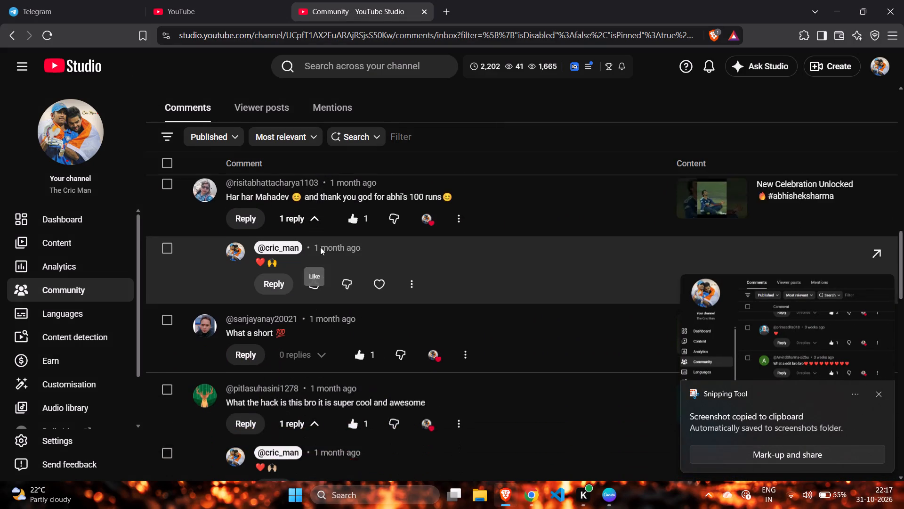
{"action": "scroll", "coordinate": [320, 247], "scroll_direction": "up", "scroll_amount": 1}
{"action": "scroll", "coordinate": [320, 247], "scroll_direction": "down", "scroll_amount": 1}
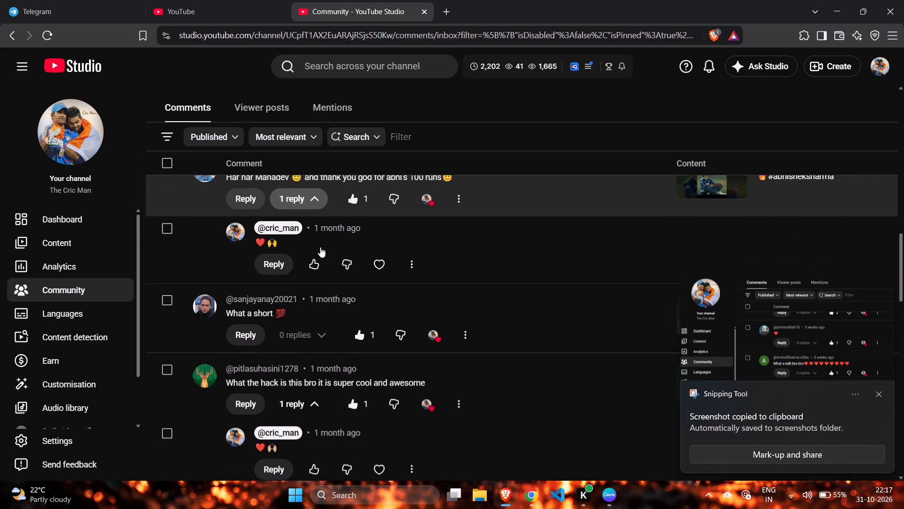
{"action": "scroll", "coordinate": [320, 247], "scroll_direction": "down", "scroll_amount": 3}
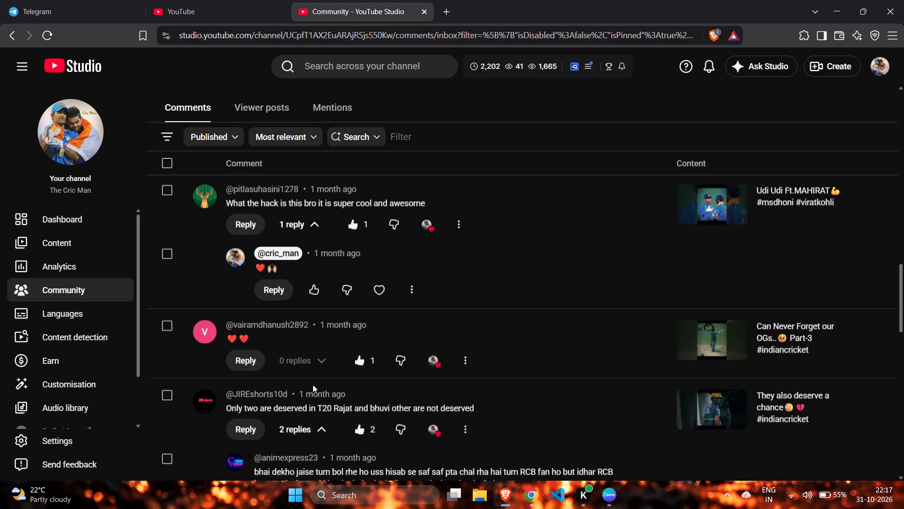
{"action": "scroll", "coordinate": [231, 352], "scroll_direction": "right", "scroll_amount": 1}
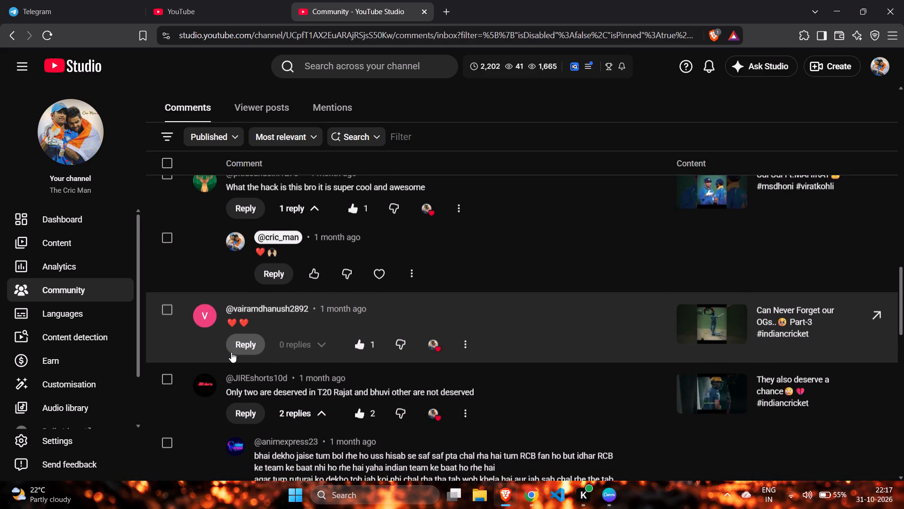
{"action": "scroll", "coordinate": [231, 352], "scroll_direction": "right", "scroll_amount": 1}
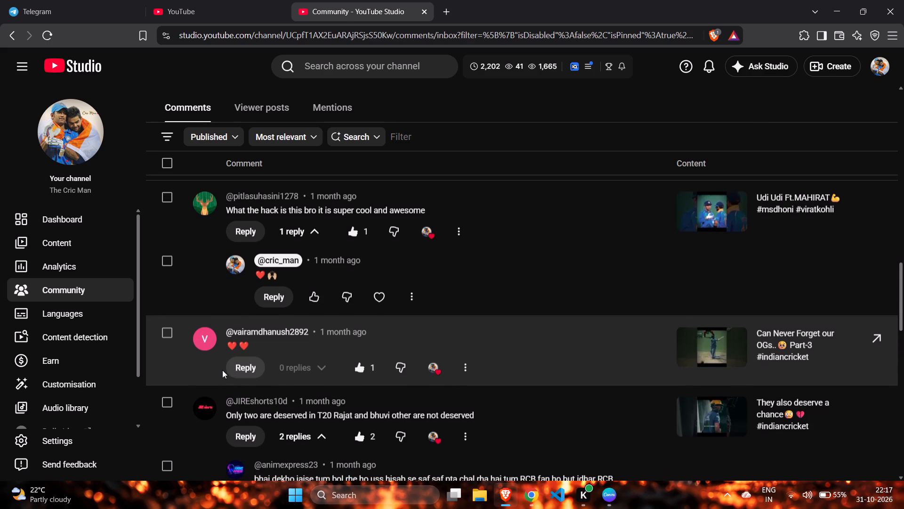
{"action": "scroll", "coordinate": [242, 335], "scroll_direction": "up", "scroll_amount": 1}
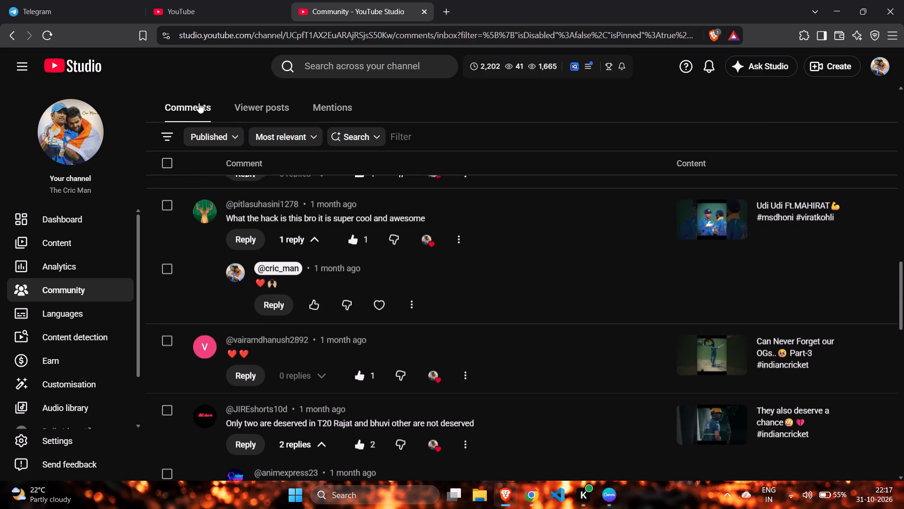
{"action": "scroll", "coordinate": [244, 243], "scroll_direction": "down", "scroll_amount": 6}
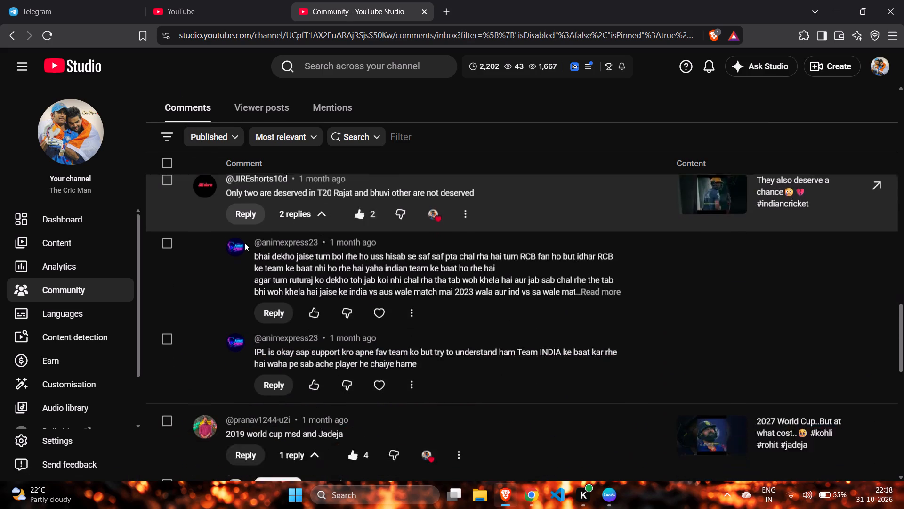
{"action": "scroll", "coordinate": [244, 245], "scroll_direction": "down", "scroll_amount": 1}
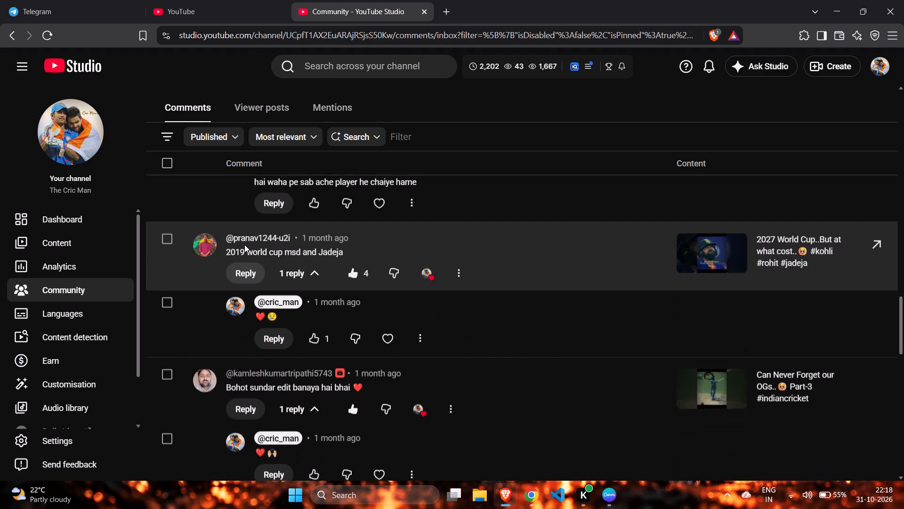
{"action": "scroll", "coordinate": [242, 281], "scroll_direction": "down", "scroll_amount": 1}
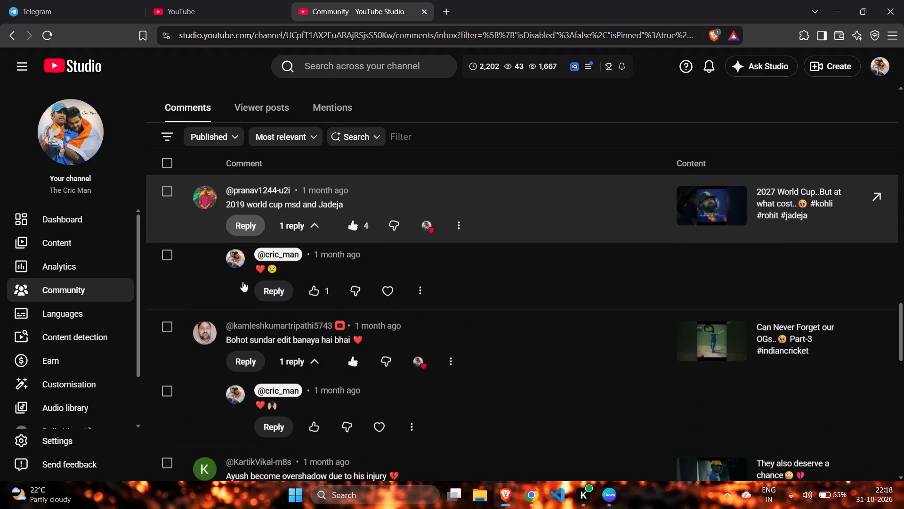
{"action": "scroll", "coordinate": [242, 281], "scroll_direction": "down", "scroll_amount": 1}
Capture a screenshot from the channel sidebar across the comments "2019 world cup msd and Jadeja" and "Bohot sundar edit banaya hai bhai" with their replies.
{"action": "scroll", "coordinate": [242, 281], "scroll_direction": "up", "scroll_amount": 1}
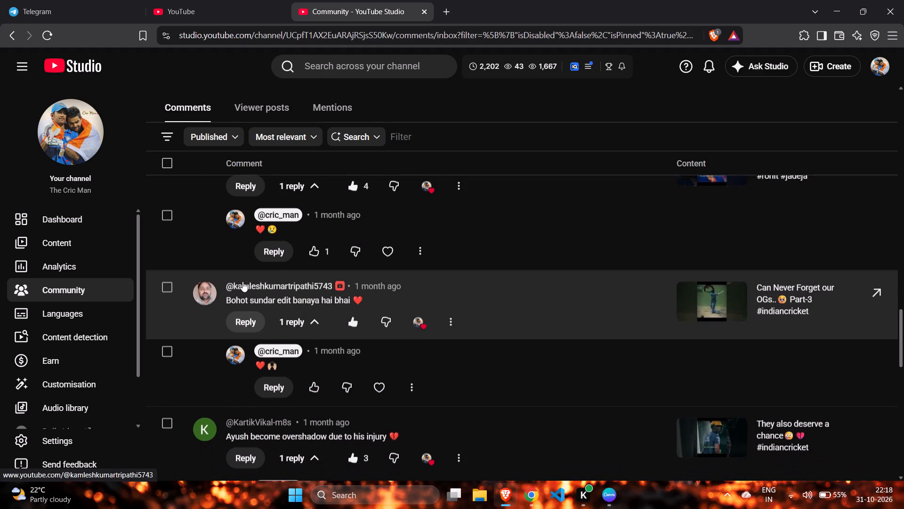
{"action": "scroll", "coordinate": [242, 281], "scroll_direction": "up", "scroll_amount": 2}
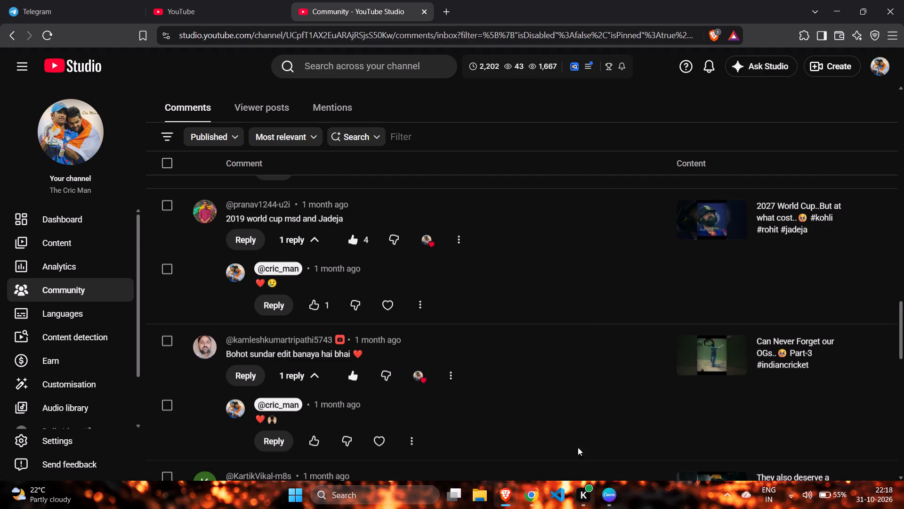
{"action": "key", "text": "Print"}
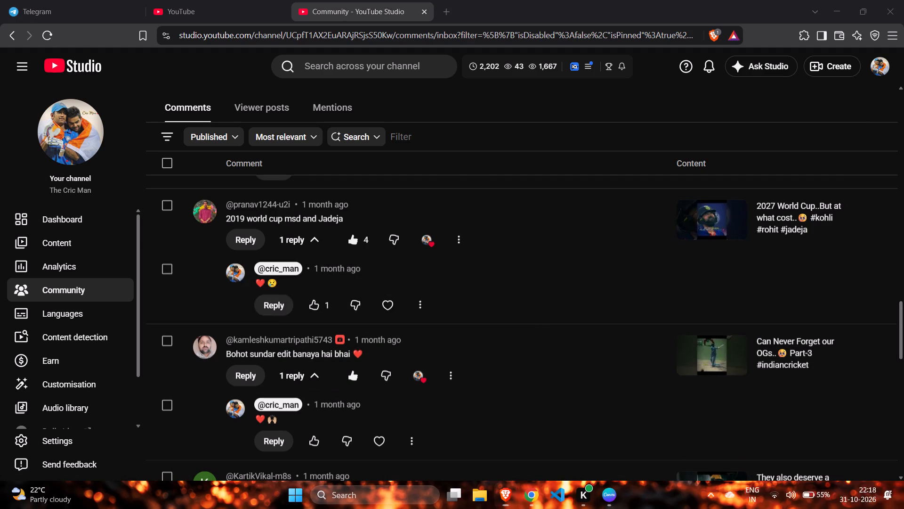
{"action": "left_click_drag", "start_coordinate": [17, 87], "coordinate": [478, 457]}
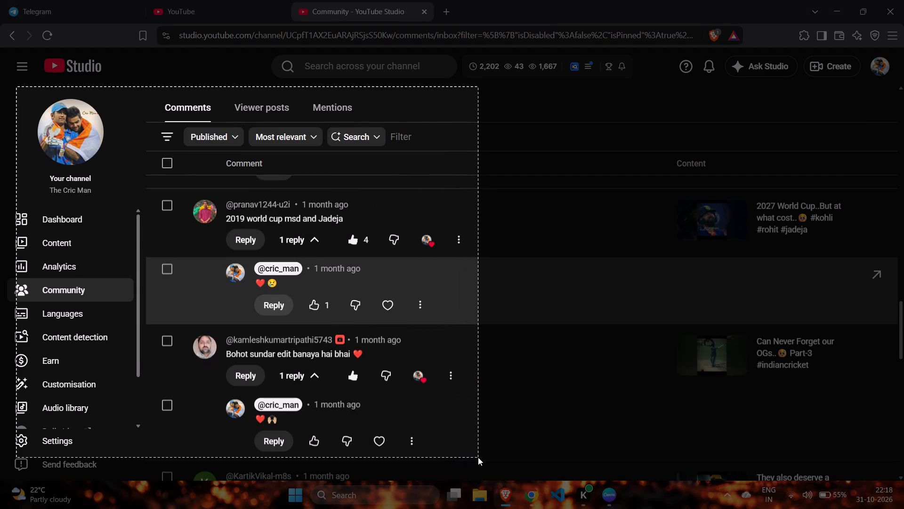
{"action": "left_click_drag", "start_coordinate": [478, 457], "coordinate": [484, 458]}
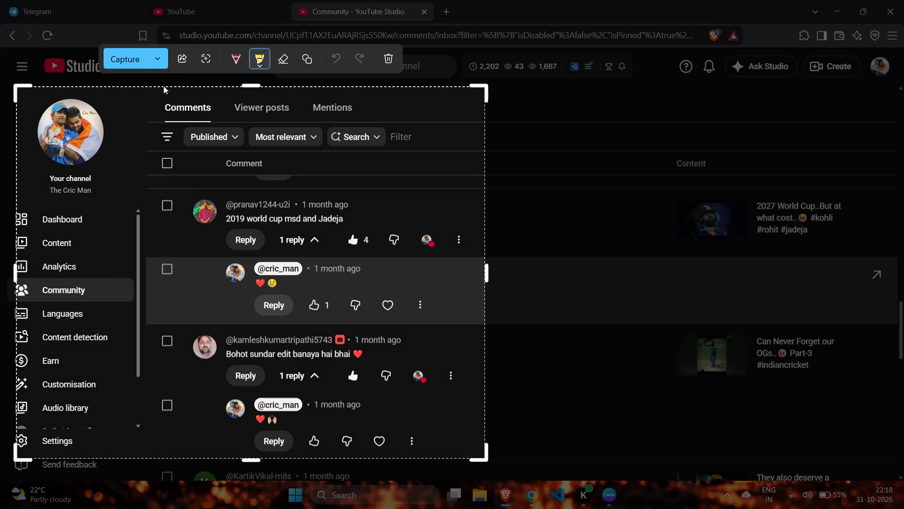
{"action": "left_click", "coordinate": [123, 51]}
Read through the remaining month-old comments for another strong appreciation message about the edits.
{"action": "scroll", "coordinate": [524, 160], "scroll_direction": "down", "scroll_amount": 3}
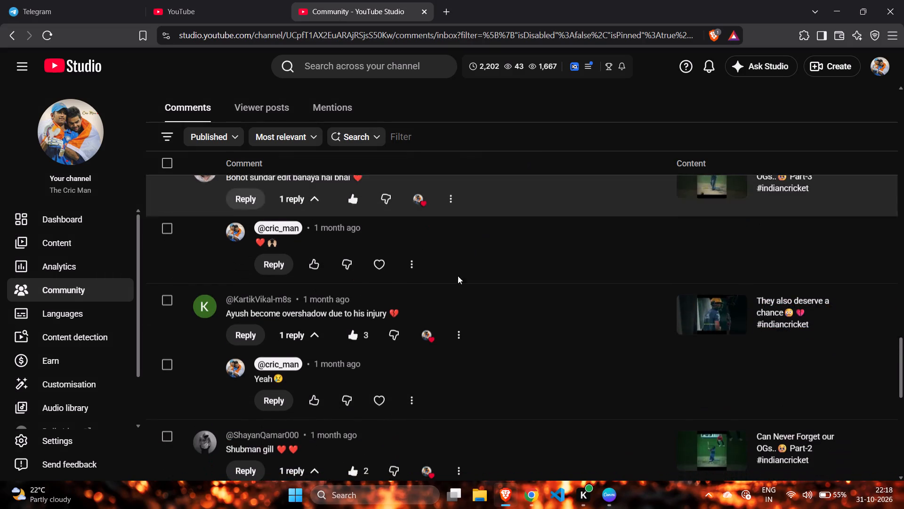
{"action": "scroll", "coordinate": [452, 280], "scroll_direction": "down", "scroll_amount": 5}
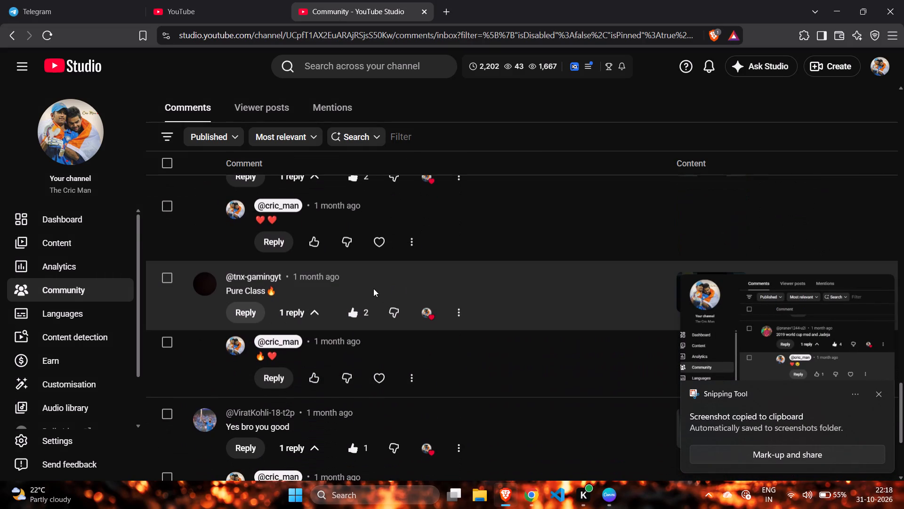
{"action": "scroll", "coordinate": [373, 288], "scroll_direction": "down", "scroll_amount": 5}
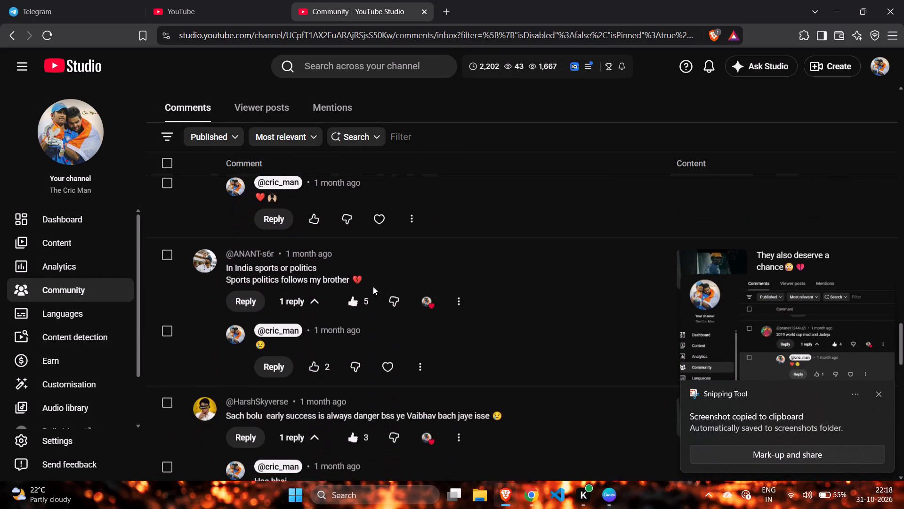
{"action": "scroll", "coordinate": [373, 287], "scroll_direction": "down", "scroll_amount": 4}
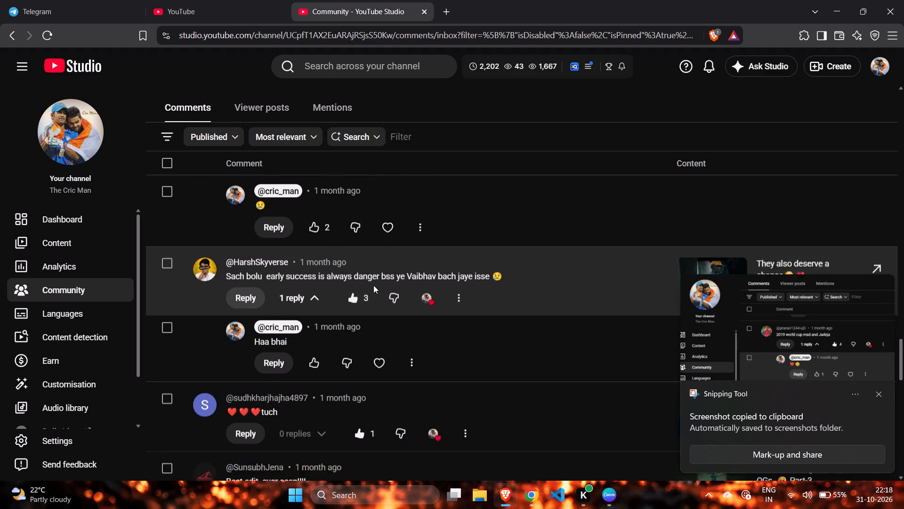
{"action": "scroll", "coordinate": [373, 285], "scroll_direction": "down", "scroll_amount": 2}
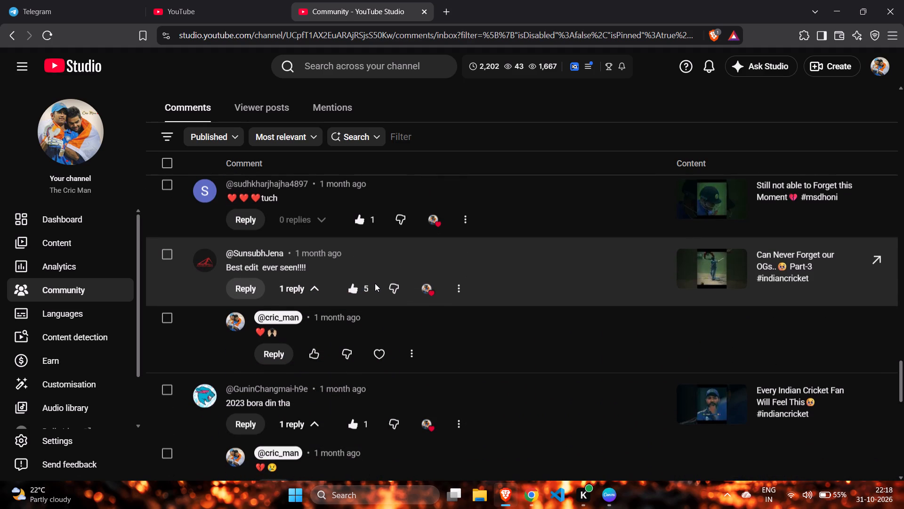
{"action": "scroll", "coordinate": [371, 283], "scroll_direction": "down", "scroll_amount": 3}
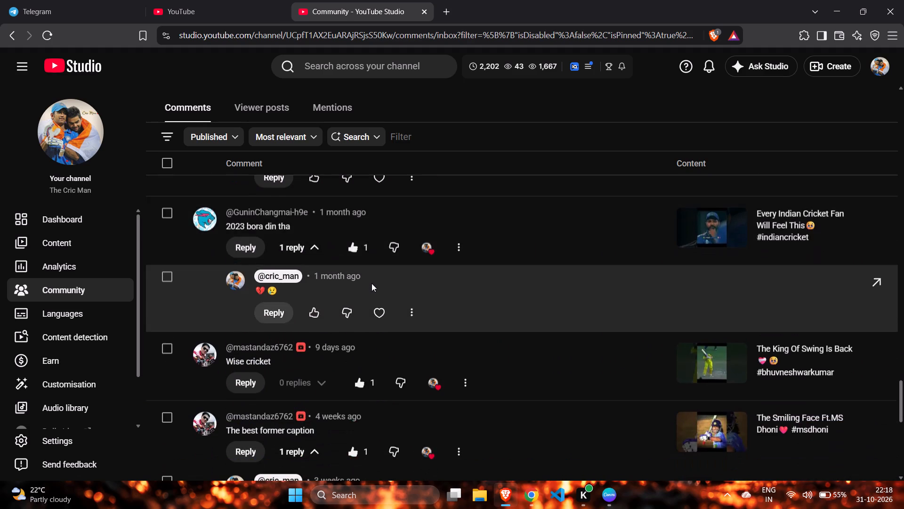
Capture a screenshot of the channel sidebar and the comments list down to the reply under "Best edit ever seen!!!!".
{"action": "scroll", "coordinate": [371, 283], "scroll_direction": "up", "scroll_amount": 5}
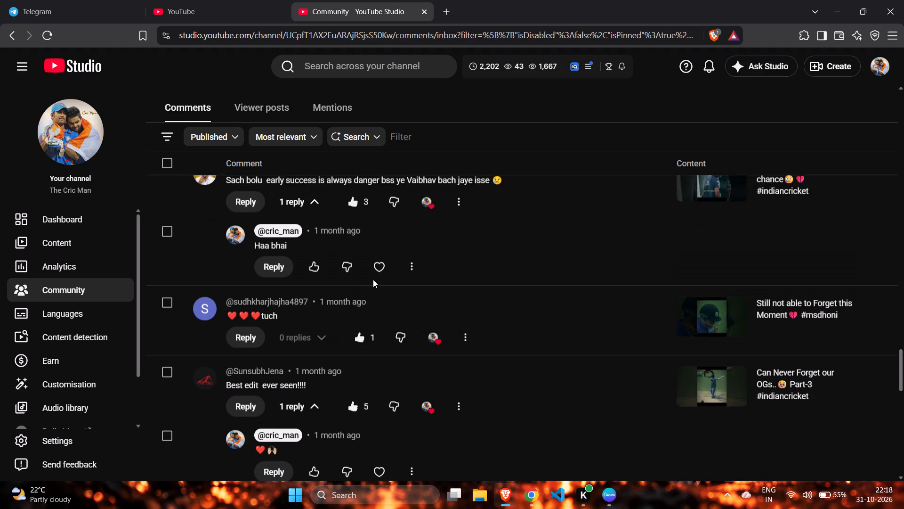
{"action": "scroll", "coordinate": [373, 279], "scroll_direction": "down", "scroll_amount": 1}
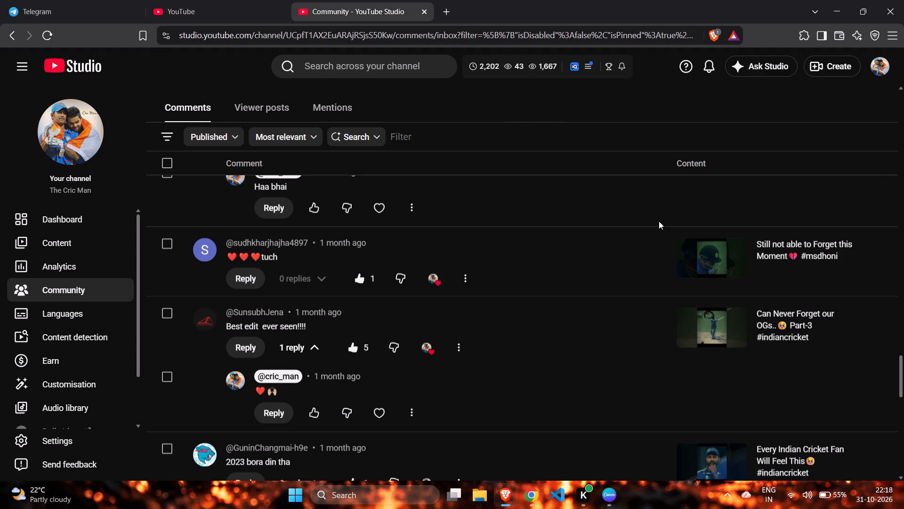
{"action": "key", "text": "Print"}
{"action": "left_click_drag", "start_coordinate": [14, 89], "coordinate": [311, 259]}
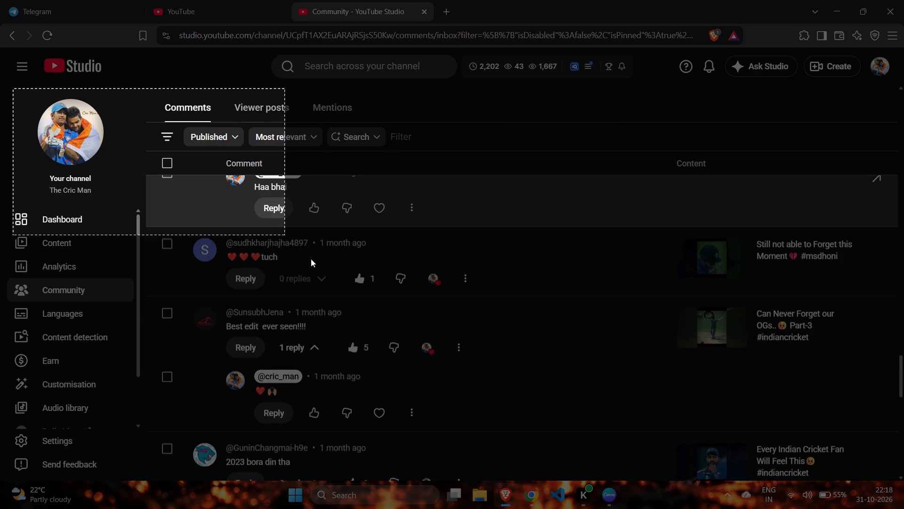
{"action": "left_click_drag", "start_coordinate": [311, 259], "coordinate": [504, 446]}
{"action": "left_click_drag", "start_coordinate": [504, 446], "coordinate": [454, 432]}
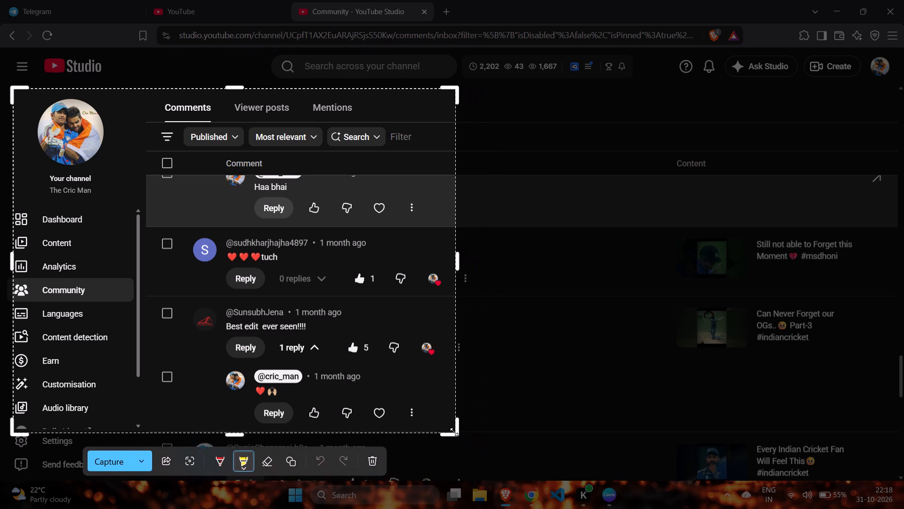
{"action": "left_click_drag", "start_coordinate": [454, 432], "coordinate": [448, 435]}
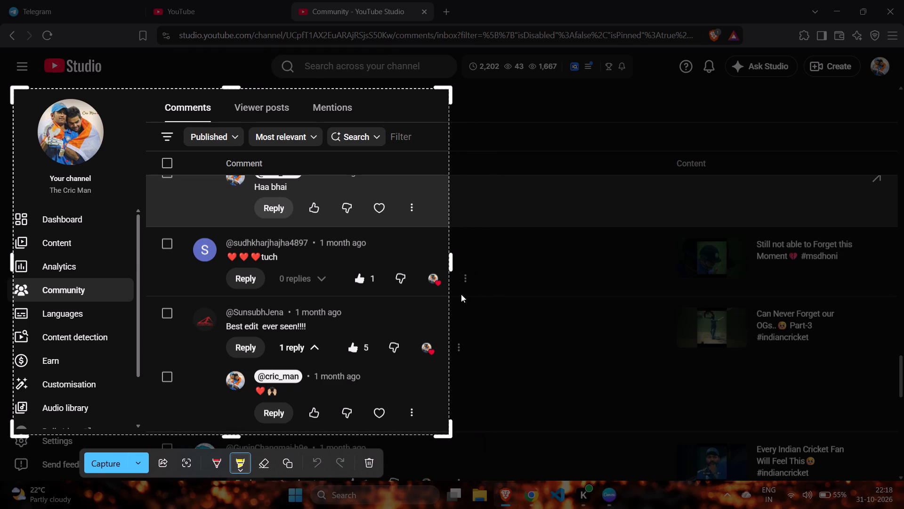
{"action": "left_click", "coordinate": [97, 467]}
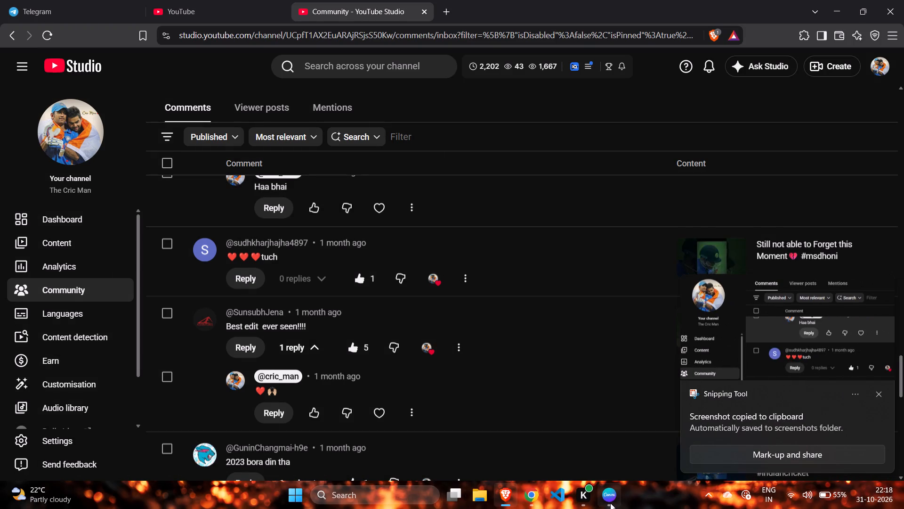
Switch to Canva and, while replacing the first "What clients say" portrait, upload the three newest Gallery screenshots, 221857, 221819 and 221739.
{"action": "left_click", "coordinate": [609, 502]}
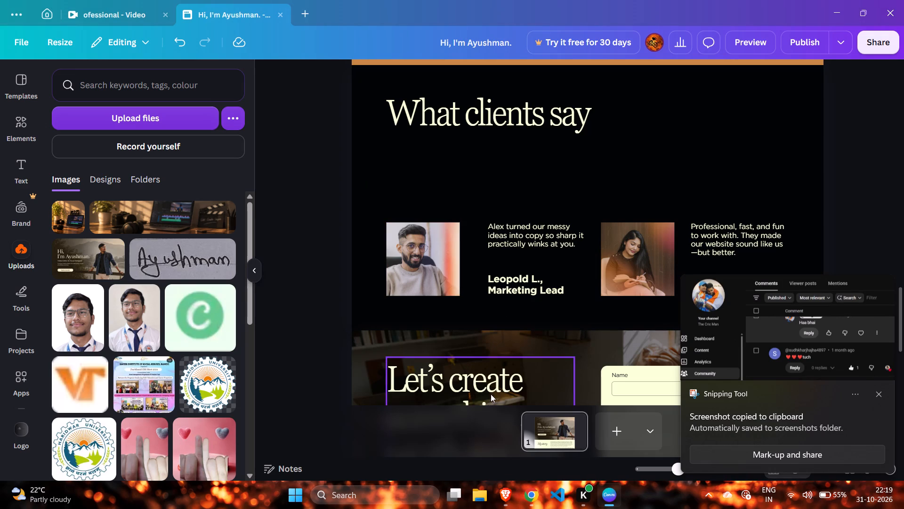
{"action": "left_click", "coordinate": [411, 253]}
{"action": "left_click", "coordinate": [423, 80]}
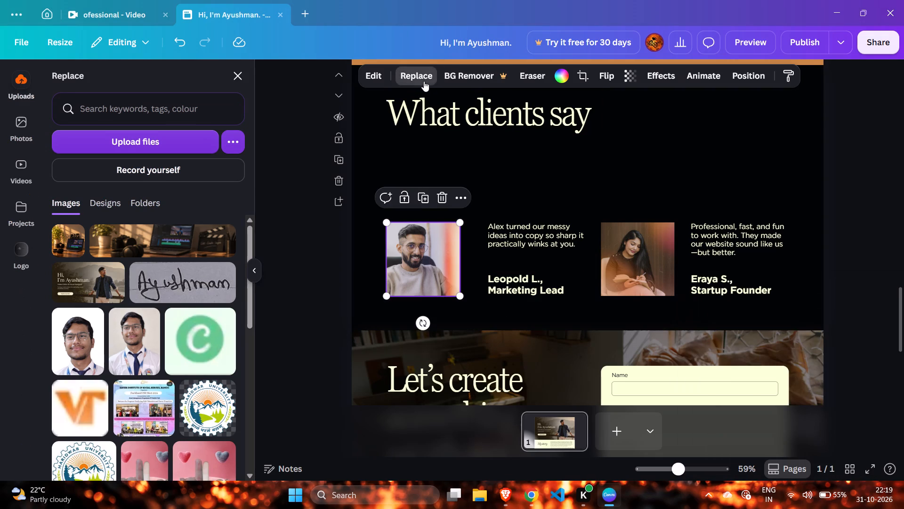
{"action": "left_click", "coordinate": [158, 139]}
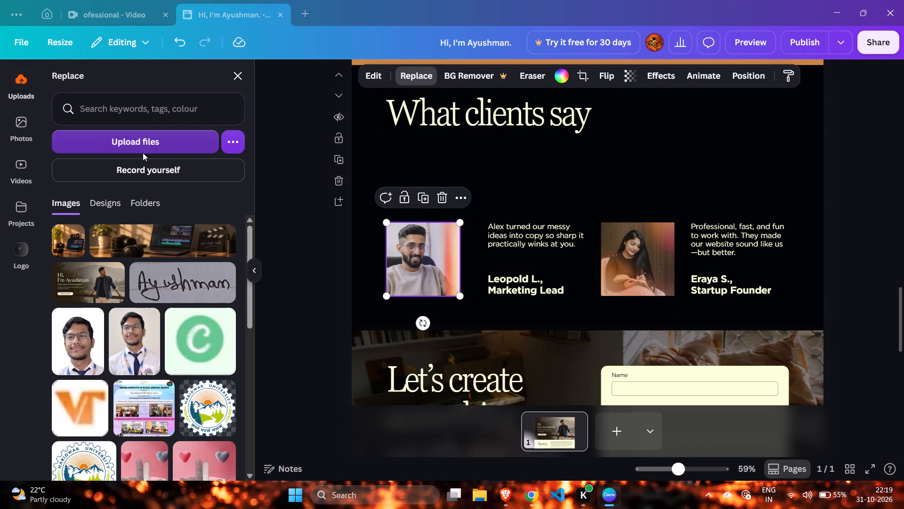
{"action": "scroll", "coordinate": [53, 100], "scroll_direction": "up", "scroll_amount": 4}
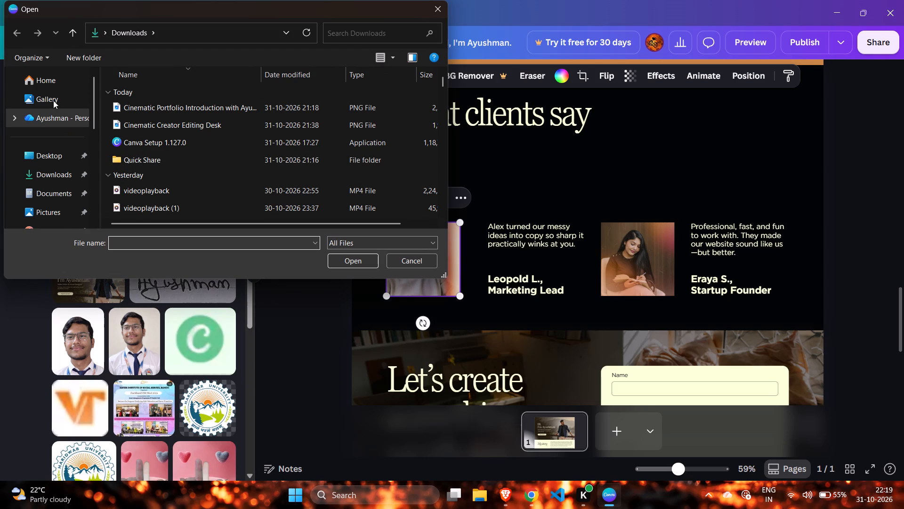
{"action": "left_click", "coordinate": [53, 100]}
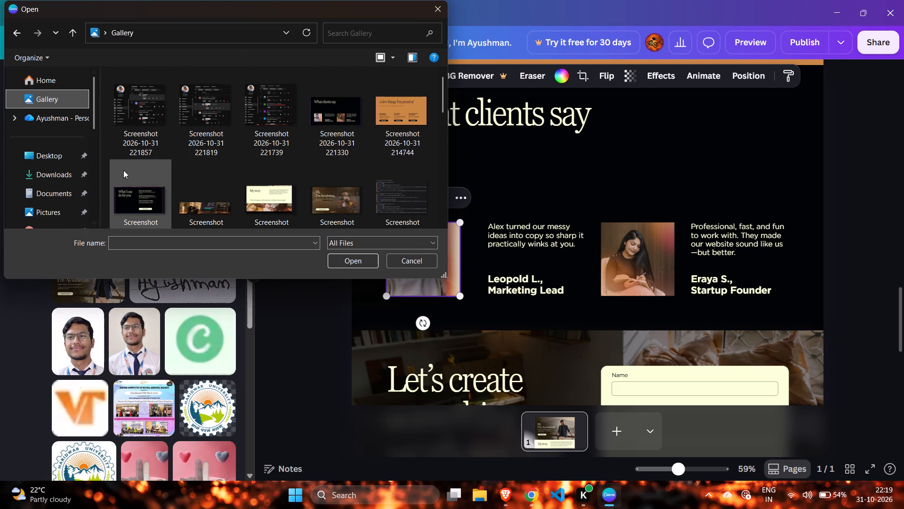
{"action": "left_click_drag", "start_coordinate": [104, 174], "coordinate": [290, 132]}
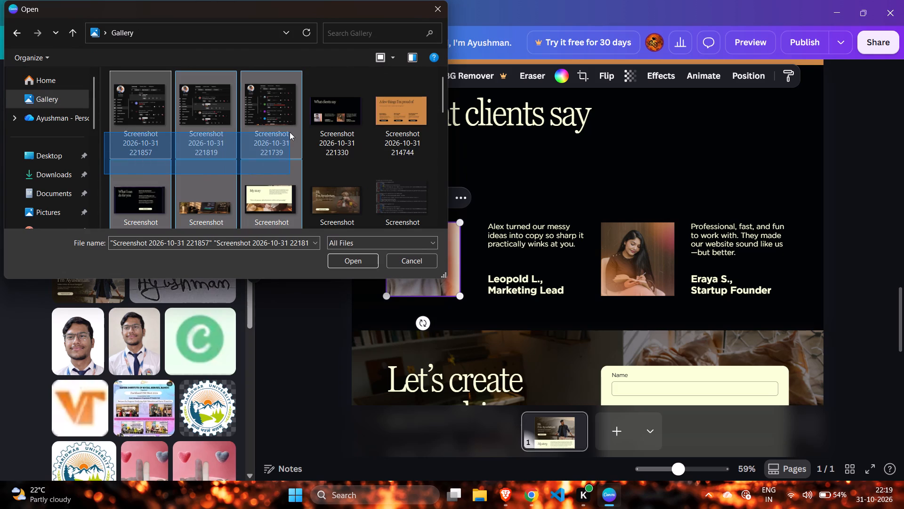
{"action": "left_click_drag", "start_coordinate": [290, 132], "coordinate": [292, 99]}
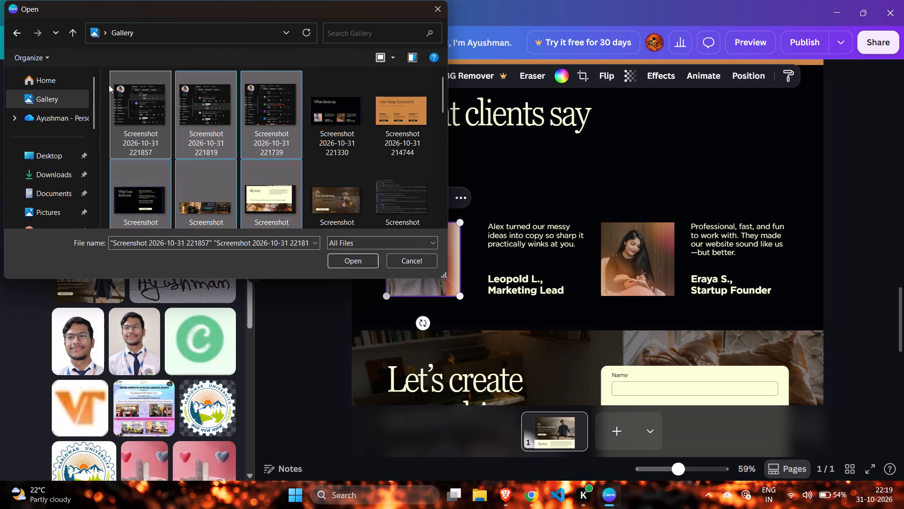
{"action": "left_click", "coordinate": [107, 80]}
{"action": "left_click_drag", "start_coordinate": [106, 80], "coordinate": [265, 111]}
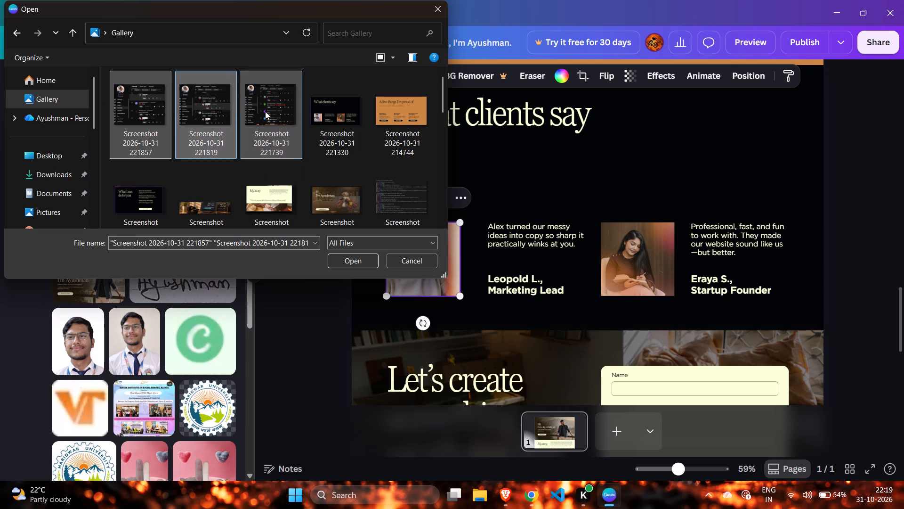
{"action": "left_click", "coordinate": [333, 259]}
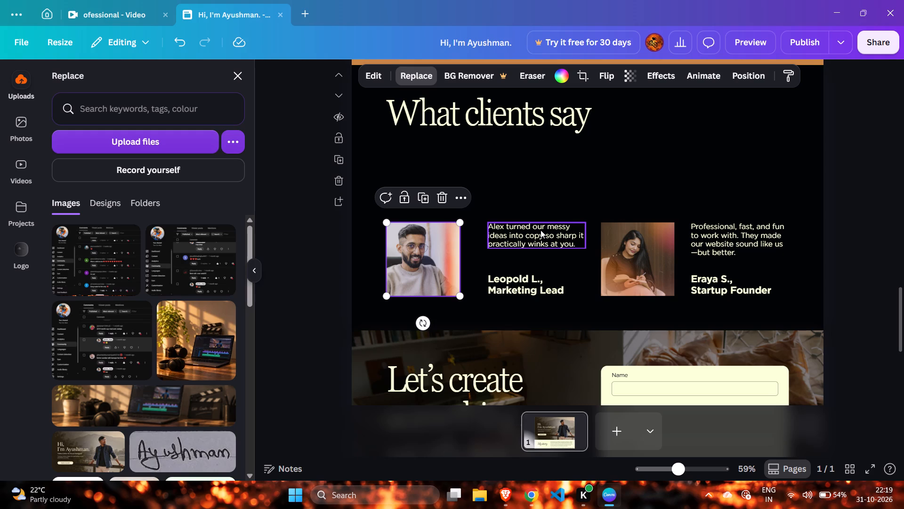
Delete the "Leopold L., Marketing Lead" and "Eraya S., Startup Founder" captions from the "What clients say" section.
{"action": "left_click", "coordinate": [530, 289]}
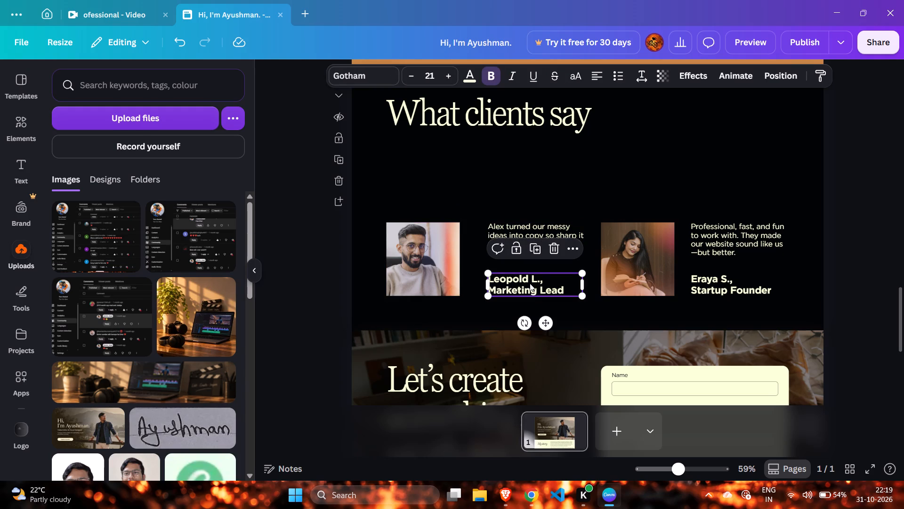
{"action": "key", "text": "Delete"}
{"action": "left_click", "coordinate": [749, 289]}
{"action": "key", "text": "Delete"}
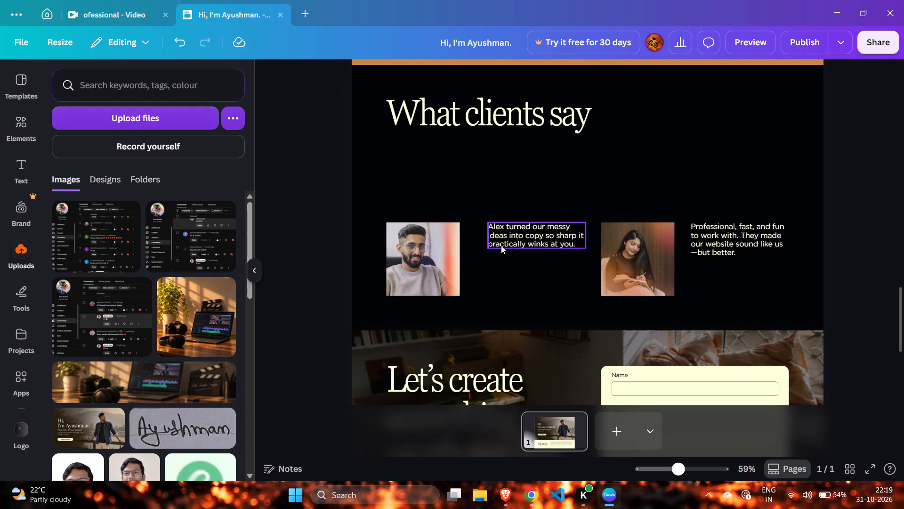
Add the uploaded screenshot containing the "What a edit bro" comment to the "What clients say" section.
{"action": "left_click", "coordinate": [94, 234]}
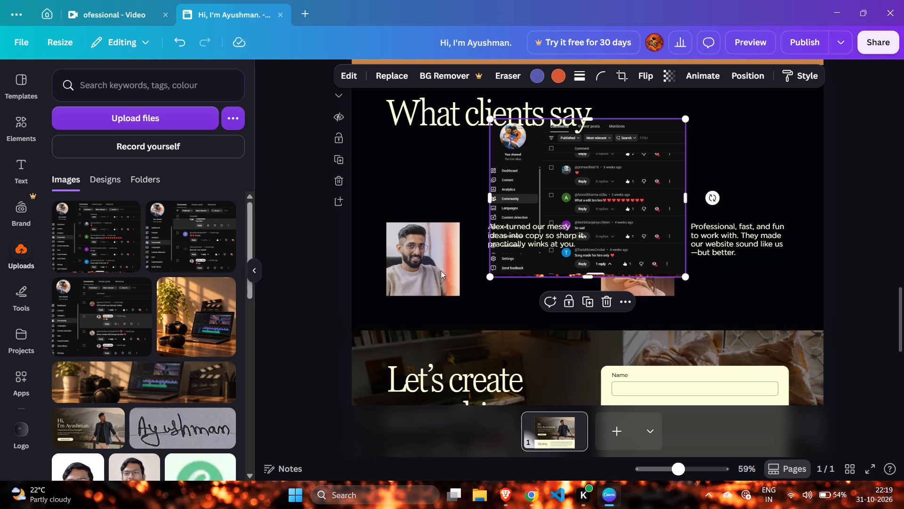
Try a comment screenshot in the first client portrait's frame, and delete both that image and the frame.
{"action": "left_click", "coordinate": [413, 264]}
{"action": "left_click", "coordinate": [417, 70]}
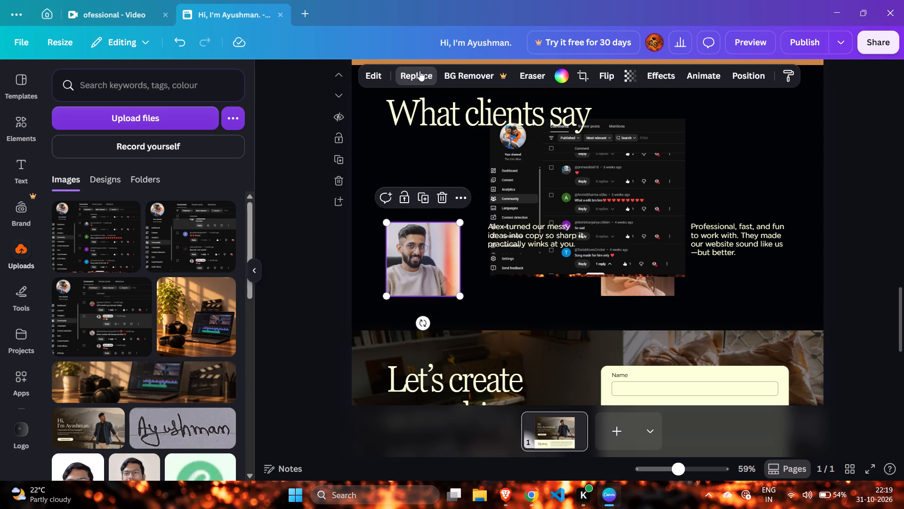
{"action": "left_click", "coordinate": [182, 256]}
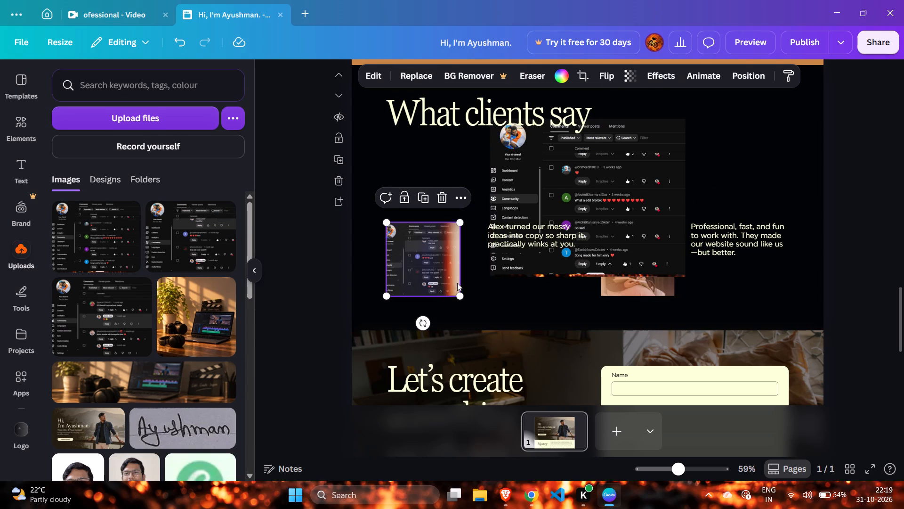
{"action": "left_click", "coordinate": [439, 199]}
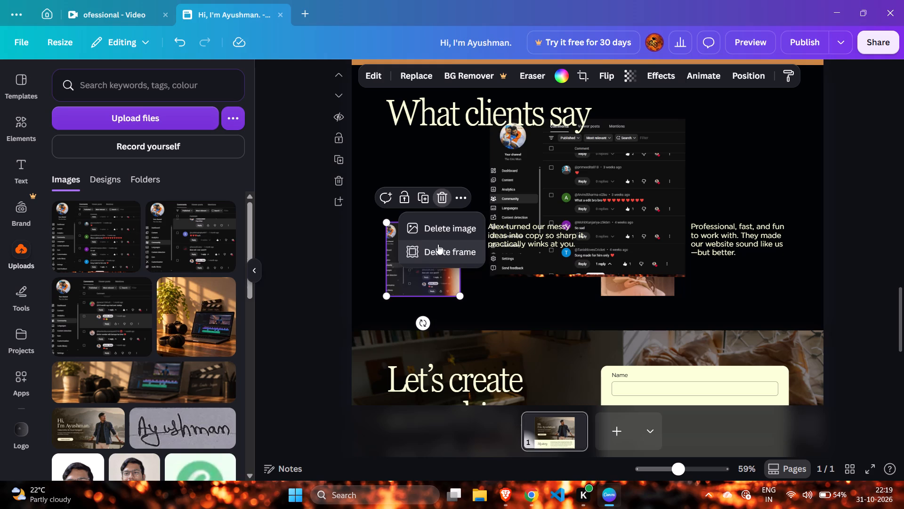
{"action": "left_click", "coordinate": [445, 228]}
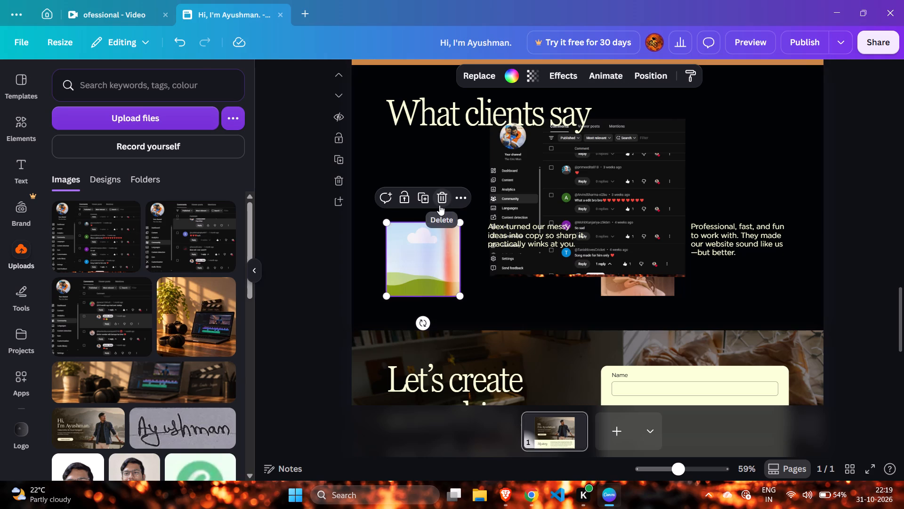
{"action": "left_click", "coordinate": [439, 205]}
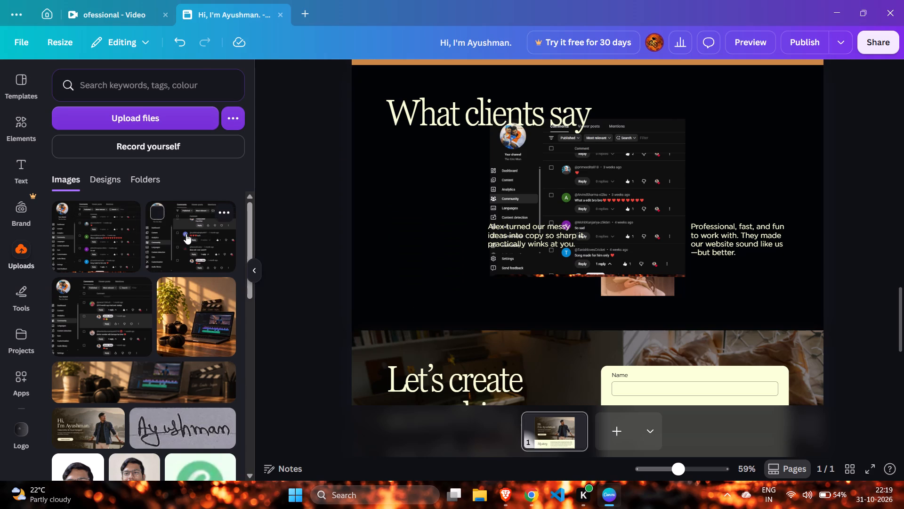
Add the "Best edit ever seen" and "2019 world cup msd and Jadeja" screenshots, placing them on opposite sides of the section.
{"action": "left_click", "coordinate": [186, 234]}
{"action": "left_click_drag", "start_coordinate": [530, 212], "coordinate": [434, 238]}
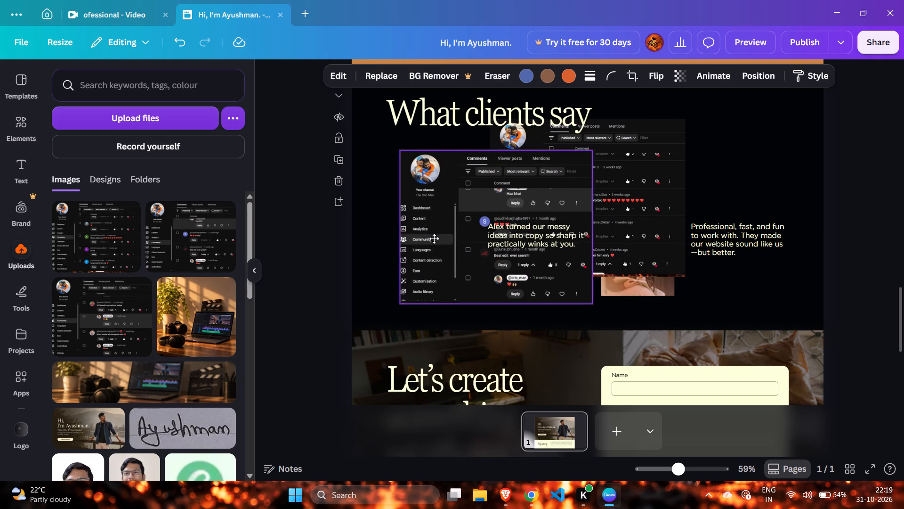
{"action": "left_click_drag", "start_coordinate": [434, 238], "coordinate": [428, 238]}
{"action": "left_click", "coordinate": [119, 313]}
{"action": "left_click_drag", "start_coordinate": [590, 207], "coordinate": [594, 206]}
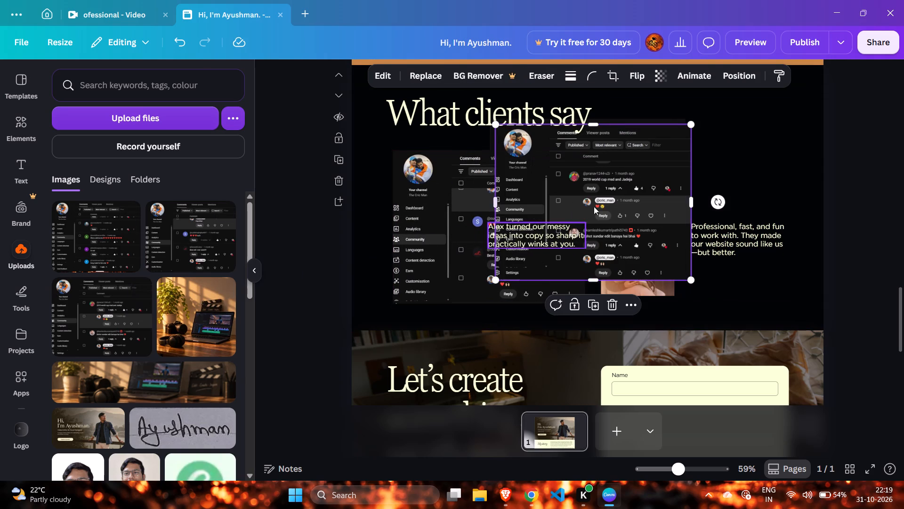
{"action": "left_click_drag", "start_coordinate": [594, 206], "coordinate": [708, 187]}
{"action": "left_click", "coordinate": [627, 294]}
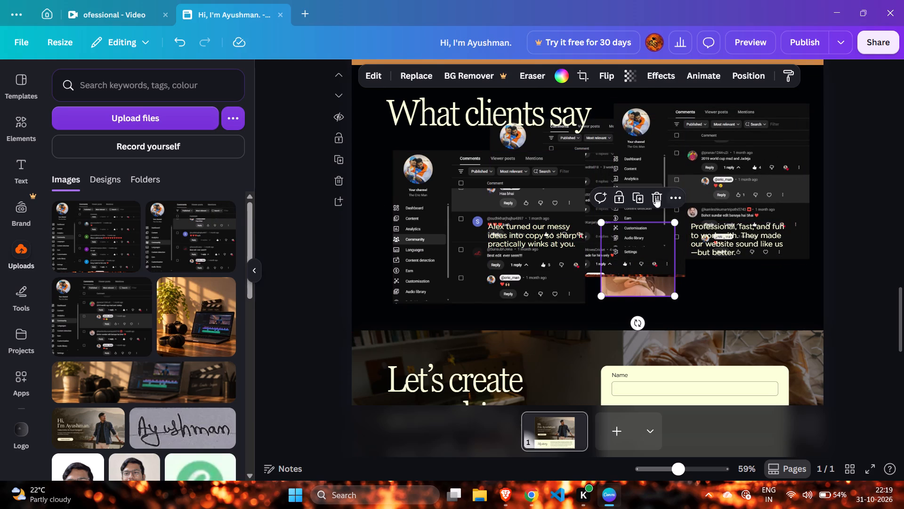
{"action": "left_click", "coordinate": [662, 196]}
Shrink the three comment screenshots and spread them side by side beneath the "What clients say" heading.
{"action": "left_click", "coordinate": [452, 235]}
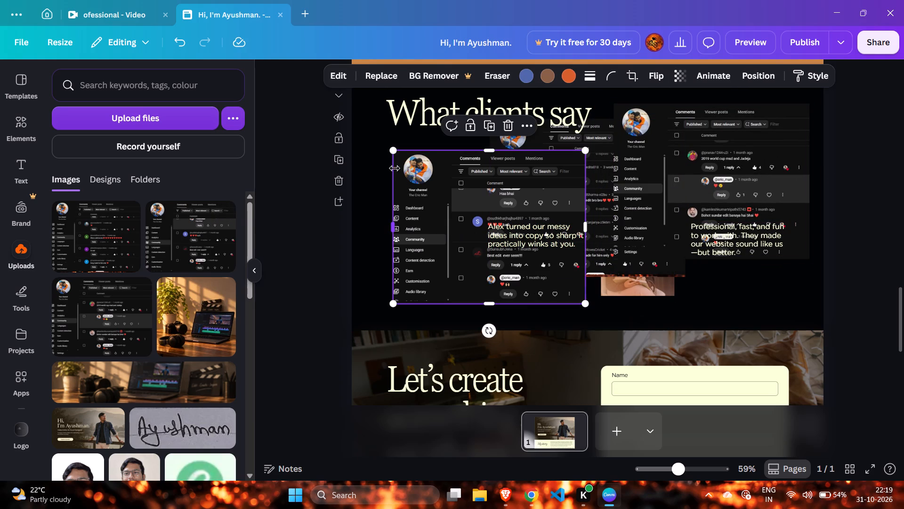
{"action": "left_click_drag", "start_coordinate": [395, 152], "coordinate": [481, 258]}
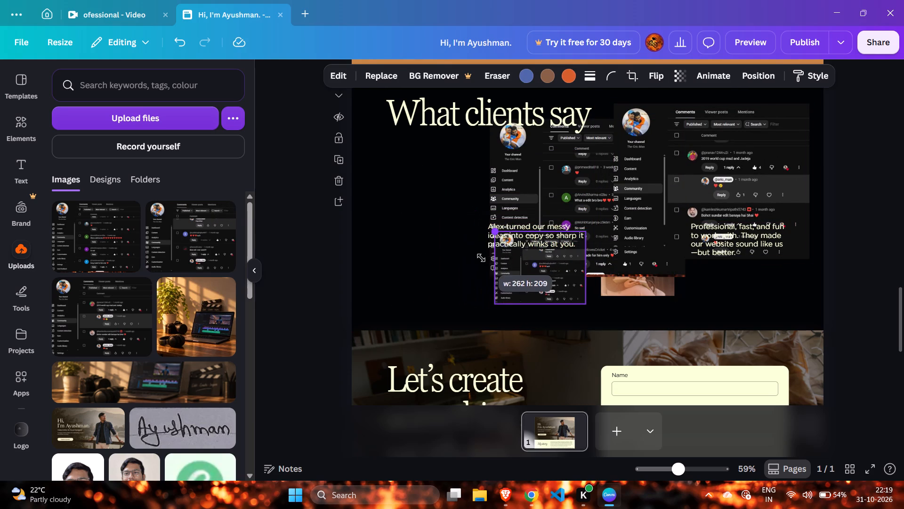
{"action": "left_click_drag", "start_coordinate": [481, 258], "coordinate": [483, 262]}
{"action": "left_click_drag", "start_coordinate": [525, 264], "coordinate": [408, 184]}
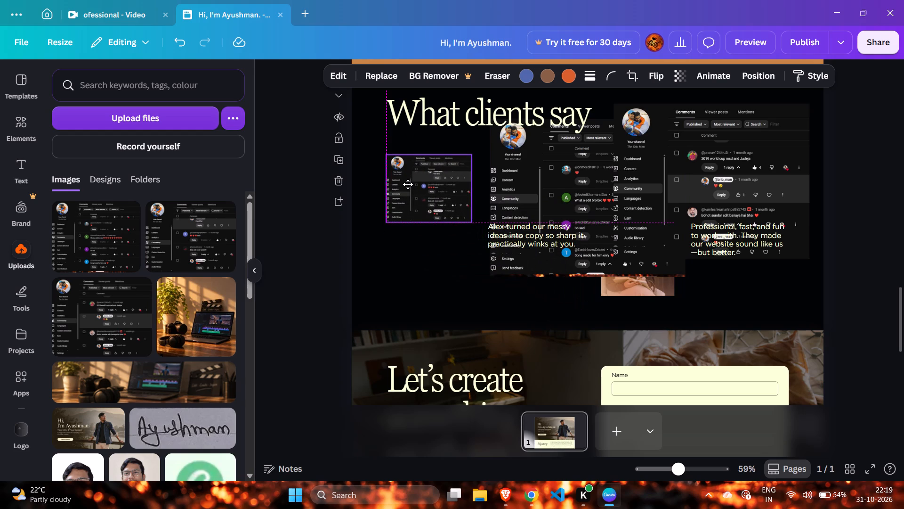
{"action": "left_click_drag", "start_coordinate": [408, 184], "coordinate": [408, 184]}
{"action": "left_click", "coordinate": [523, 183]}
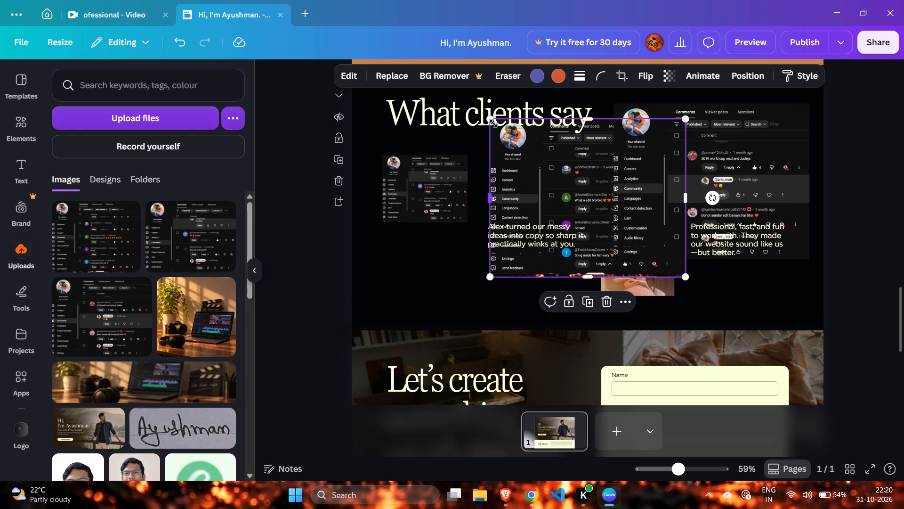
{"action": "left_click_drag", "start_coordinate": [493, 123], "coordinate": [560, 226]}
{"action": "left_click_drag", "start_coordinate": [601, 246], "coordinate": [530, 200]}
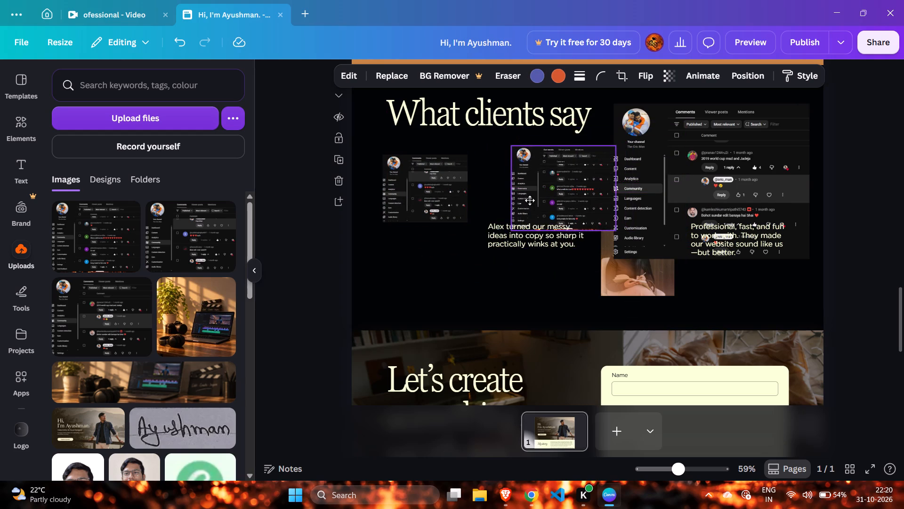
{"action": "left_click_drag", "start_coordinate": [530, 200], "coordinate": [527, 201]}
{"action": "left_click", "coordinate": [661, 179]}
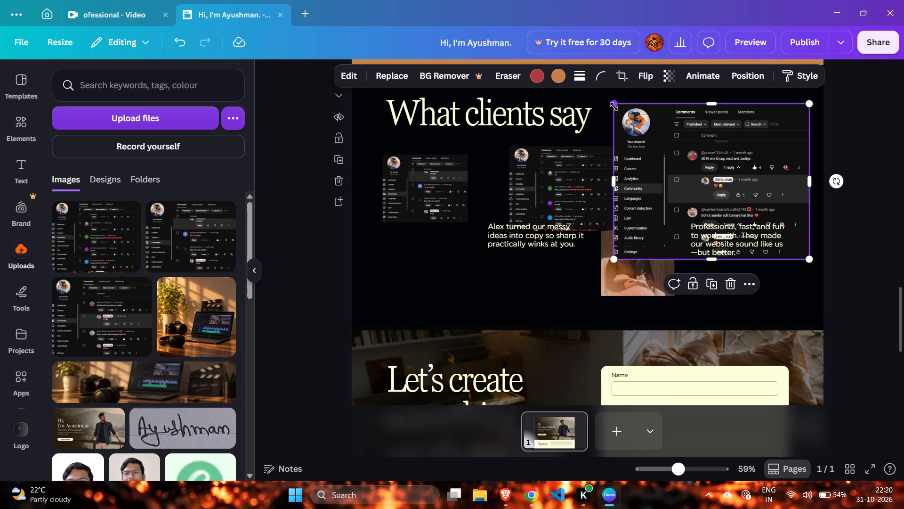
{"action": "left_click_drag", "start_coordinate": [614, 106], "coordinate": [675, 185]}
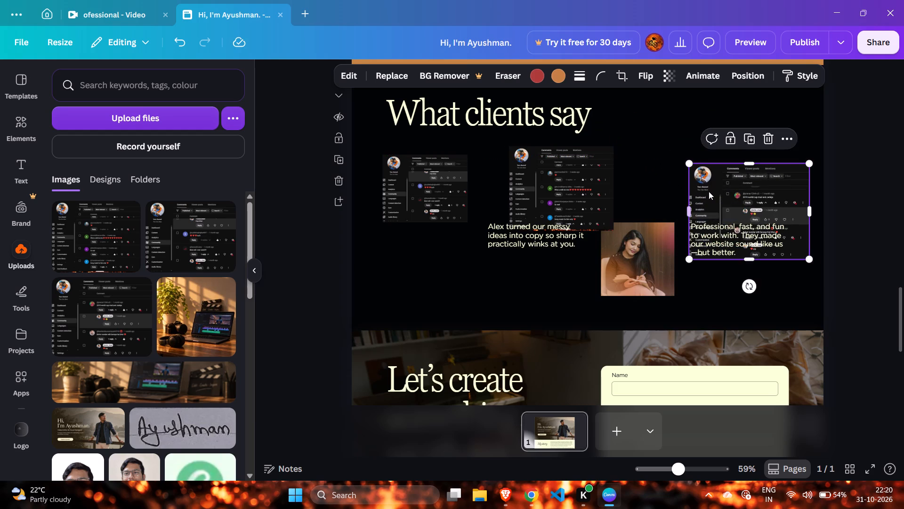
{"action": "left_click_drag", "start_coordinate": [712, 191], "coordinate": [677, 143]}
Delete the remaining woman's portrait together with its frame.
{"action": "left_click", "coordinate": [634, 250]}
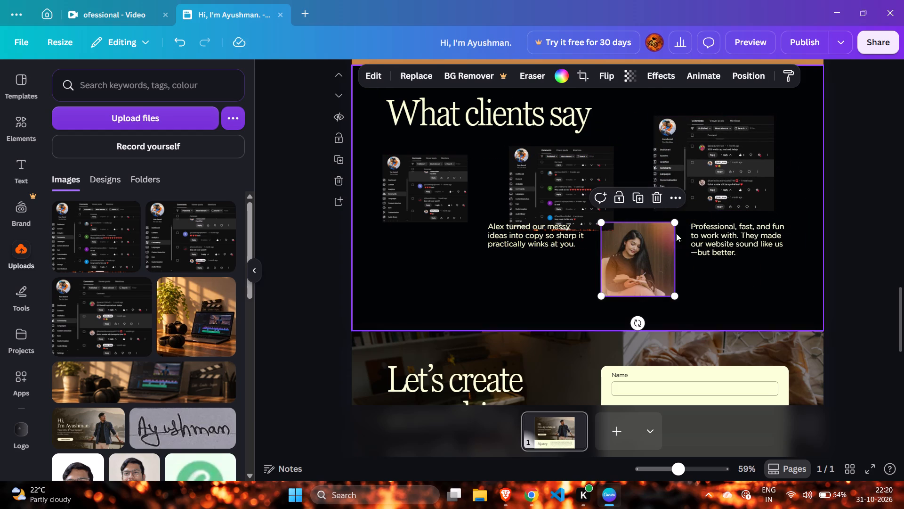
{"action": "left_click", "coordinate": [660, 195]}
{"action": "left_click", "coordinate": [659, 232]}
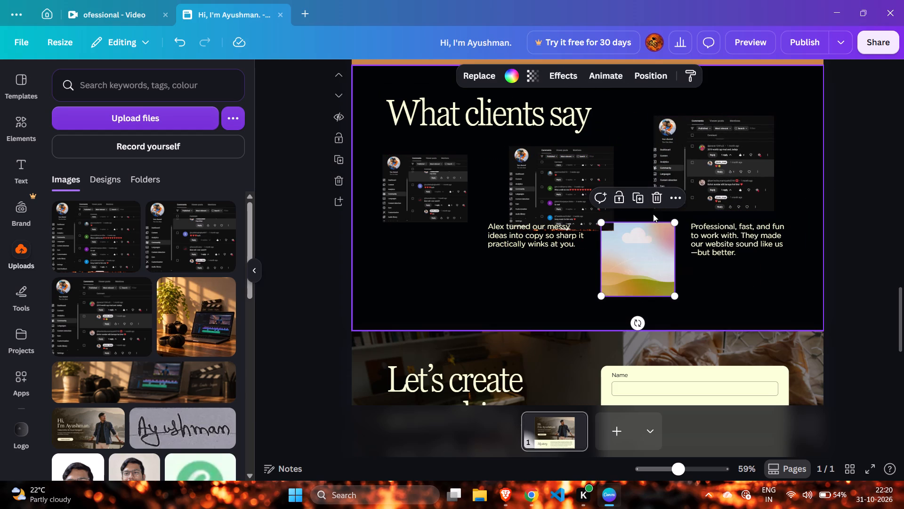
{"action": "left_click", "coordinate": [657, 198]}
Move the "Alex turned our messy ideas" and "Professional, fast, and fun" texts into the space below the screenshots.
{"action": "left_click", "coordinate": [530, 241]}
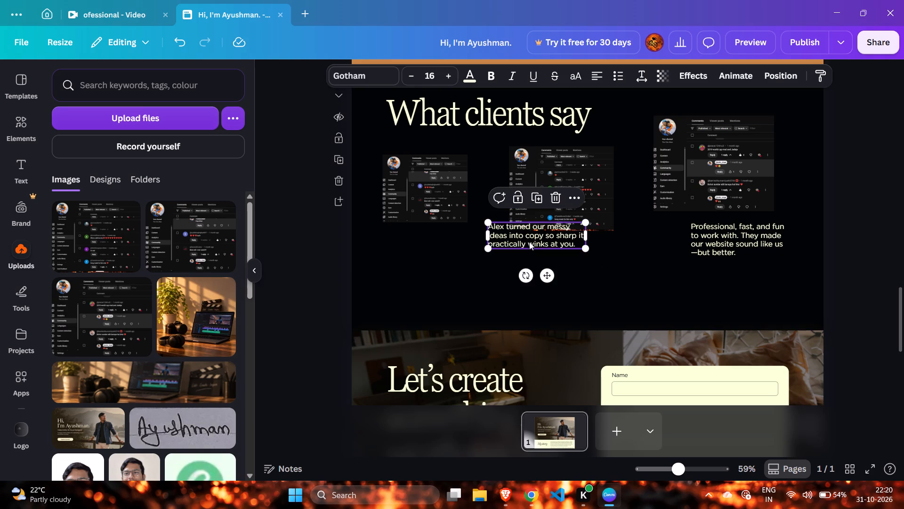
{"action": "left_click_drag", "start_coordinate": [529, 242], "coordinate": [472, 287]}
{"action": "left_click_drag", "start_coordinate": [739, 230], "coordinate": [688, 268]}
Enlarge the "Best edit ever seen" screenshot to match the middle one, align it with the heading's left edge and level the two.
{"action": "left_click", "coordinate": [457, 194]}
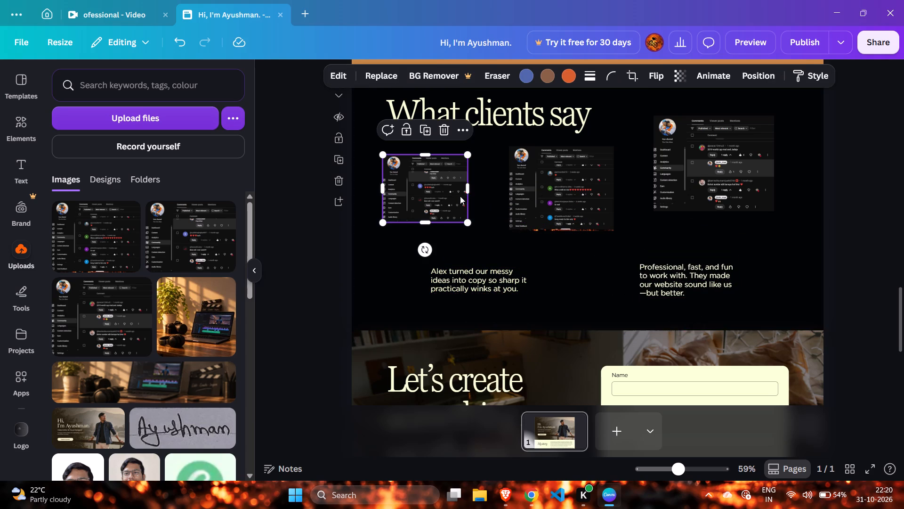
{"action": "left_click_drag", "start_coordinate": [471, 223], "coordinate": [481, 238]}
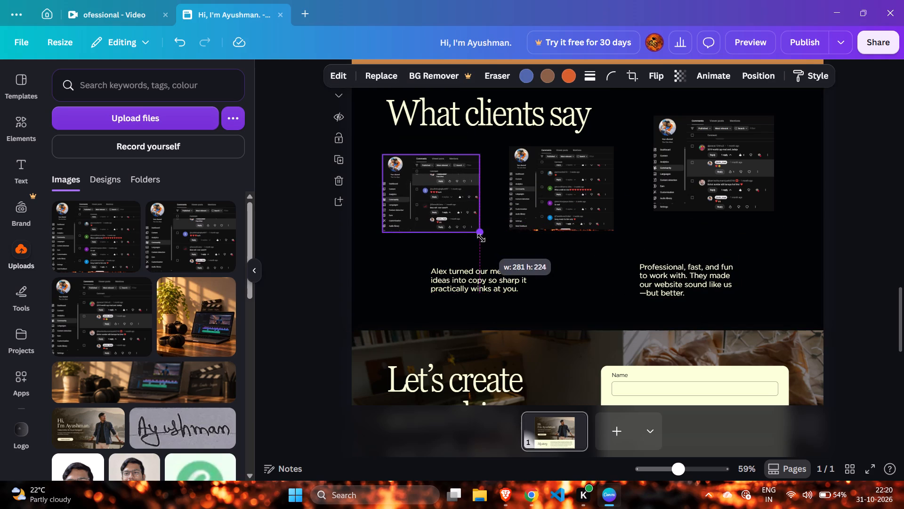
{"action": "left_click_drag", "start_coordinate": [481, 238], "coordinate": [483, 242]}
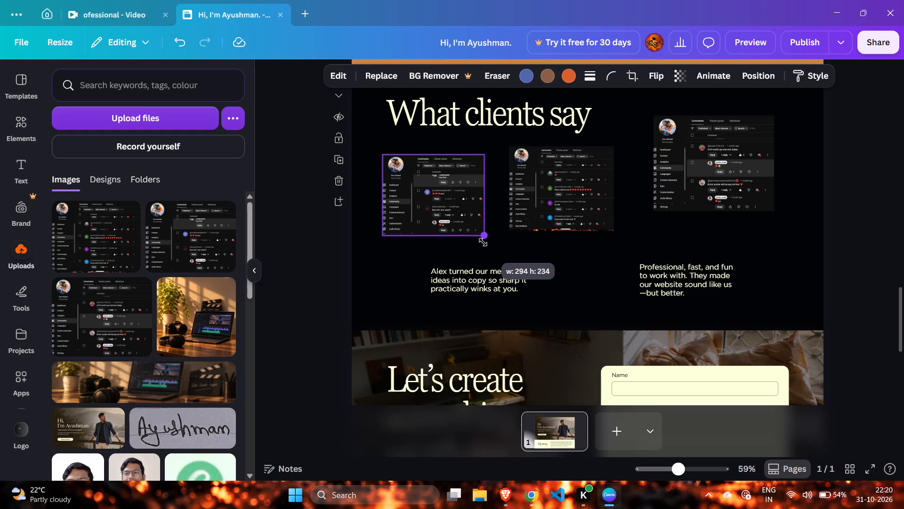
{"action": "left_click_drag", "start_coordinate": [483, 242], "coordinate": [486, 245]}
{"action": "left_click", "coordinate": [447, 207]}
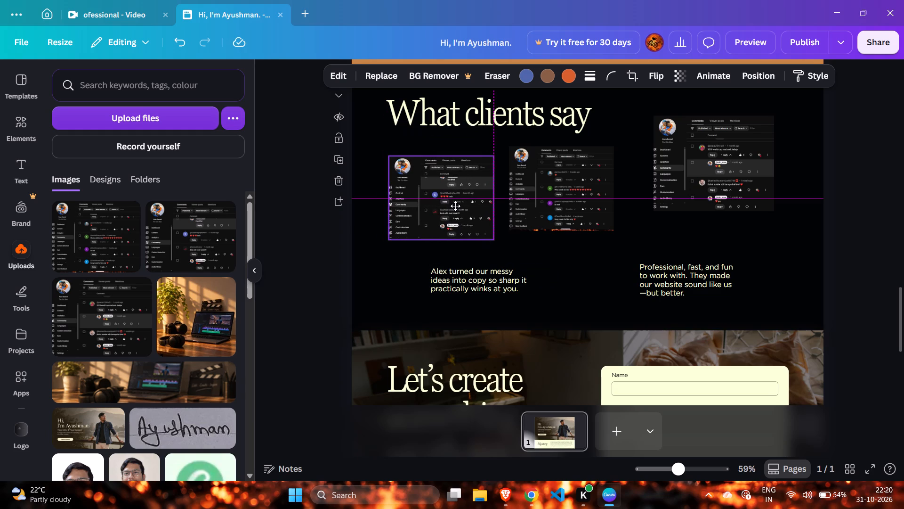
{"action": "left_click", "coordinate": [563, 182]}
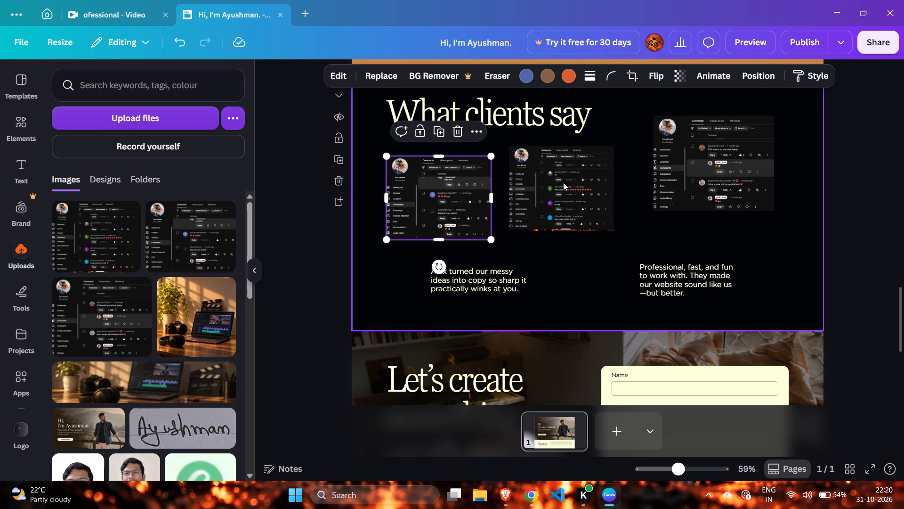
{"action": "left_click_drag", "start_coordinate": [561, 183], "coordinate": [561, 192]}
Reduce the "2019 world cup msd and Jadeja" screenshot to about 300 × 240 and align it in the row with the others.
{"action": "left_click", "coordinate": [660, 153]}
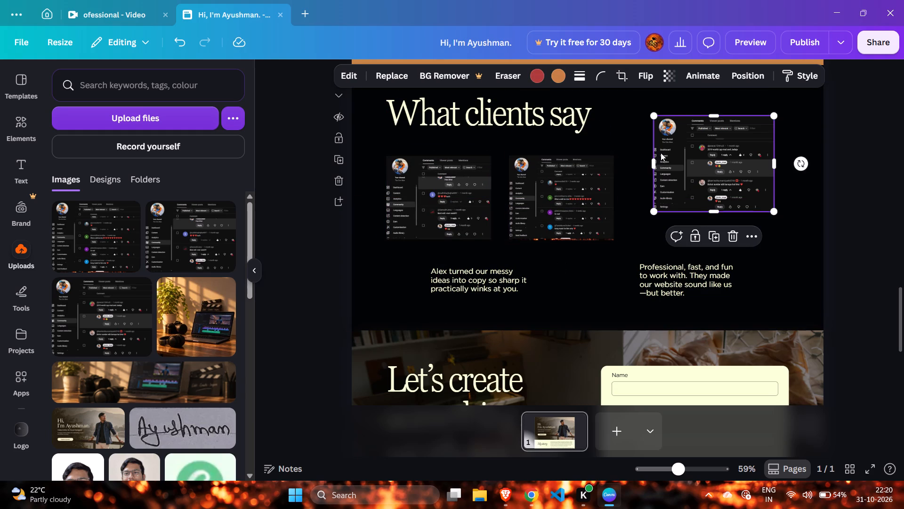
{"action": "left_click_drag", "start_coordinate": [655, 118], "coordinate": [665, 140]}
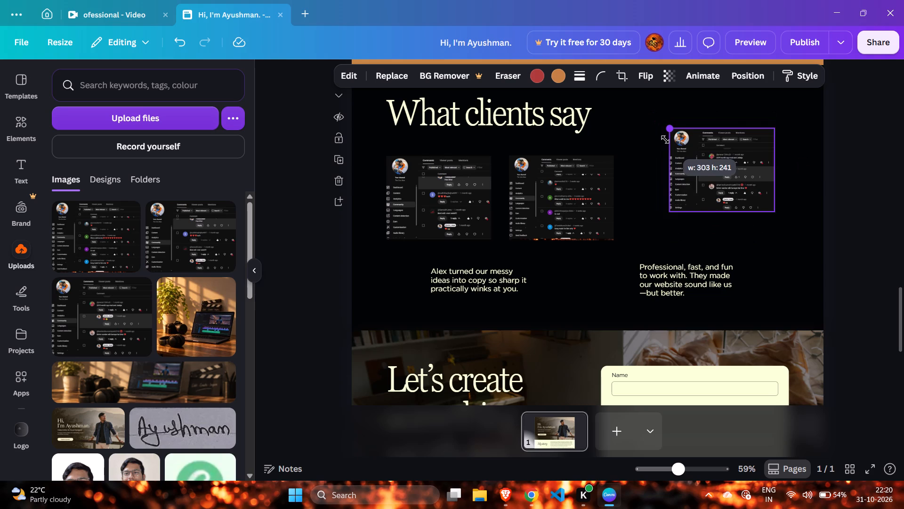
{"action": "left_click_drag", "start_coordinate": [665, 140], "coordinate": [665, 140]}
{"action": "left_click_drag", "start_coordinate": [685, 148], "coordinate": [679, 174]}
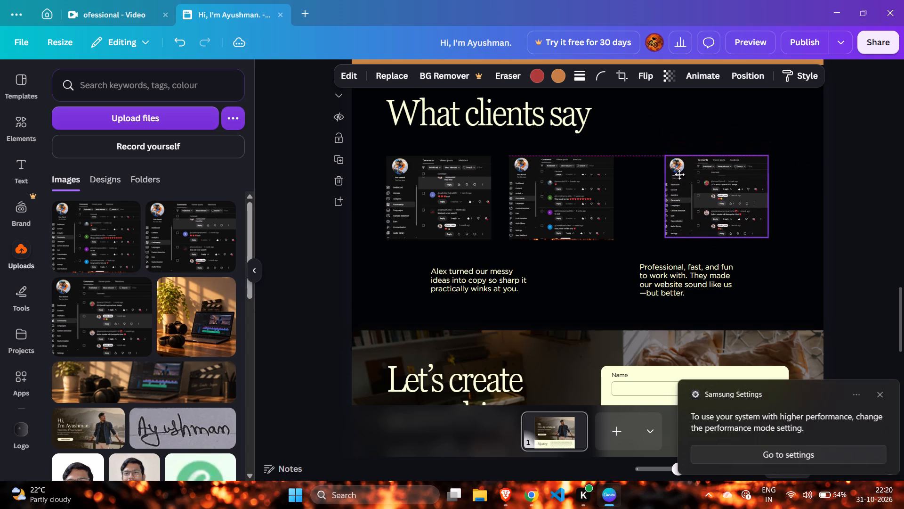
{"action": "left_click_drag", "start_coordinate": [679, 174], "coordinate": [685, 176]}
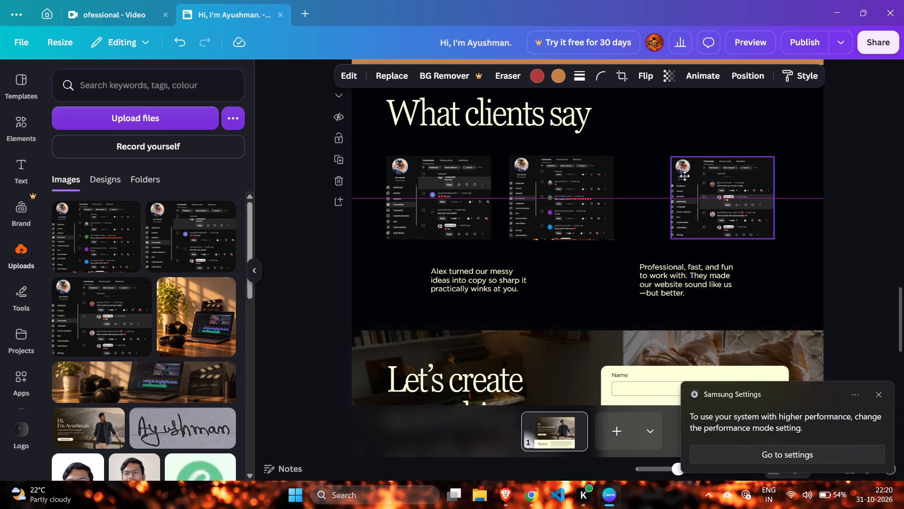
{"action": "left_click_drag", "start_coordinate": [685, 176], "coordinate": [690, 174]}
Position the middle screenshot evenly between the outer two and adjust the first screenshot's size to about 305 × 243.
{"action": "left_click_drag", "start_coordinate": [568, 168], "coordinate": [599, 169]}
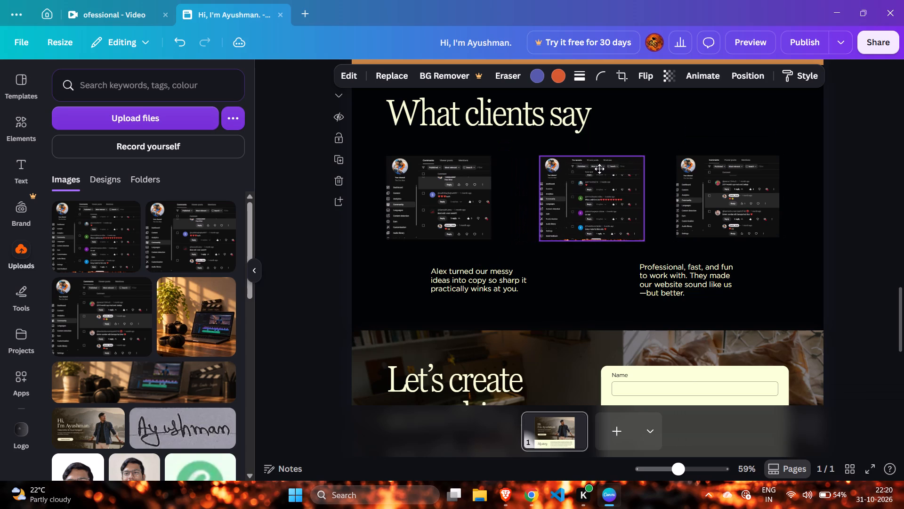
{"action": "left_click_drag", "start_coordinate": [599, 169], "coordinate": [596, 171]}
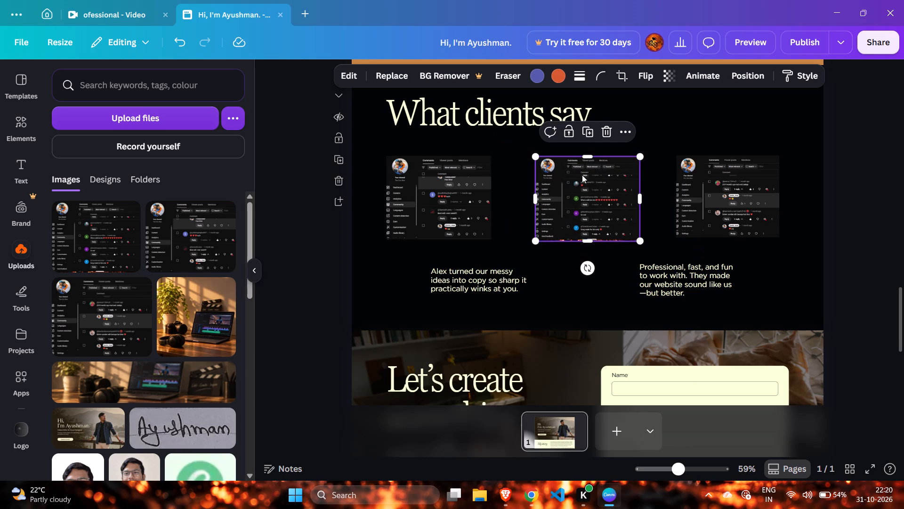
{"action": "left_click", "coordinate": [468, 188]}
{"action": "left_click", "coordinate": [387, 157]}
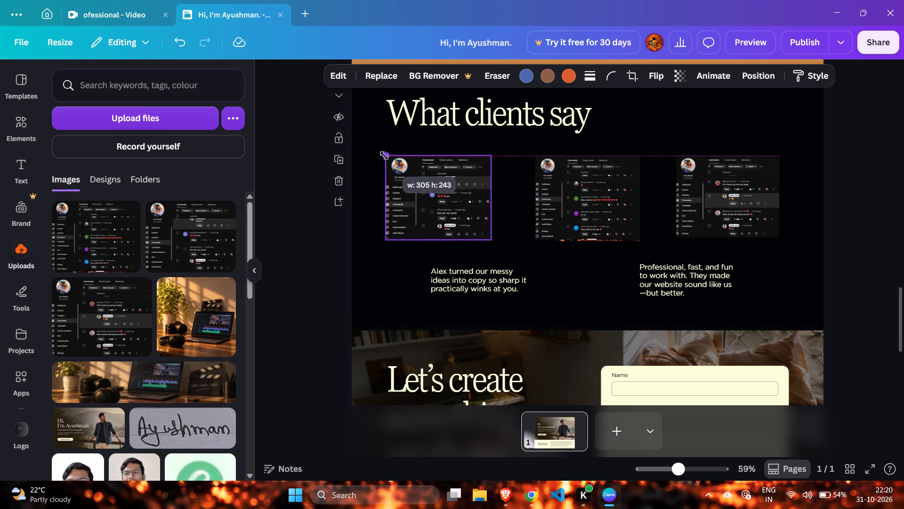
{"action": "left_click", "coordinate": [532, 148]}
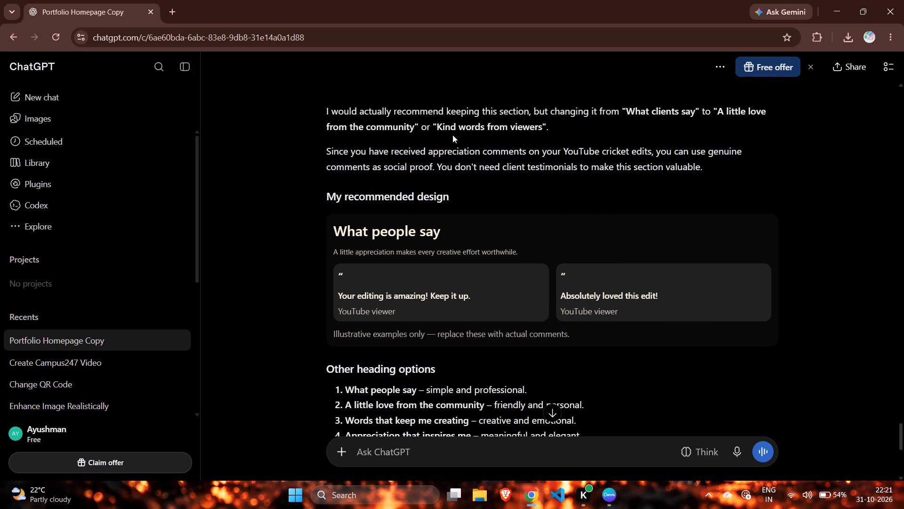
{"action": "scroll", "coordinate": [452, 135], "scroll_direction": "down", "scroll_amount": 3}
{"action": "scroll", "coordinate": [434, 199], "scroll_direction": "down", "scroll_amount": 1}
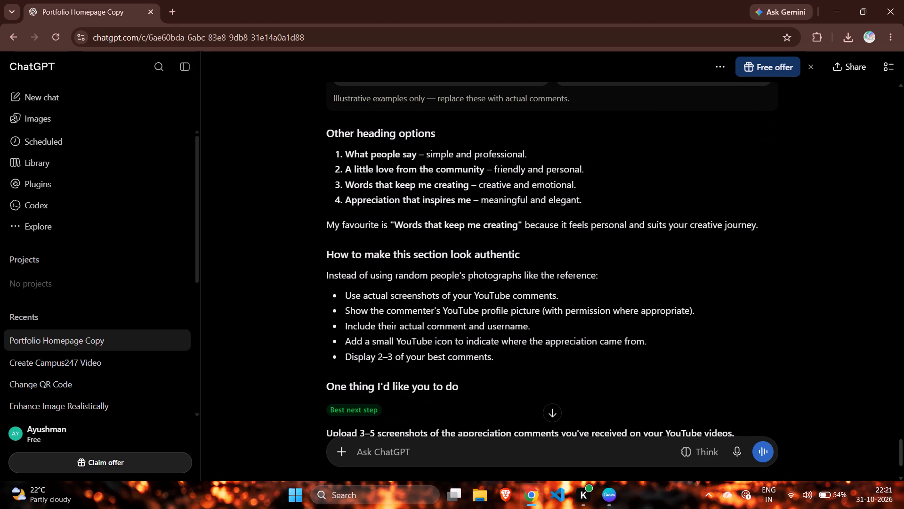
Replace the "Alex turned our messy ideas" text in Canva with ChatGPT's ""Words that keep me creating" because it feels personal and suits your creative journey.".
{"action": "left_click_drag", "start_coordinate": [395, 224], "coordinate": [498, 227]}
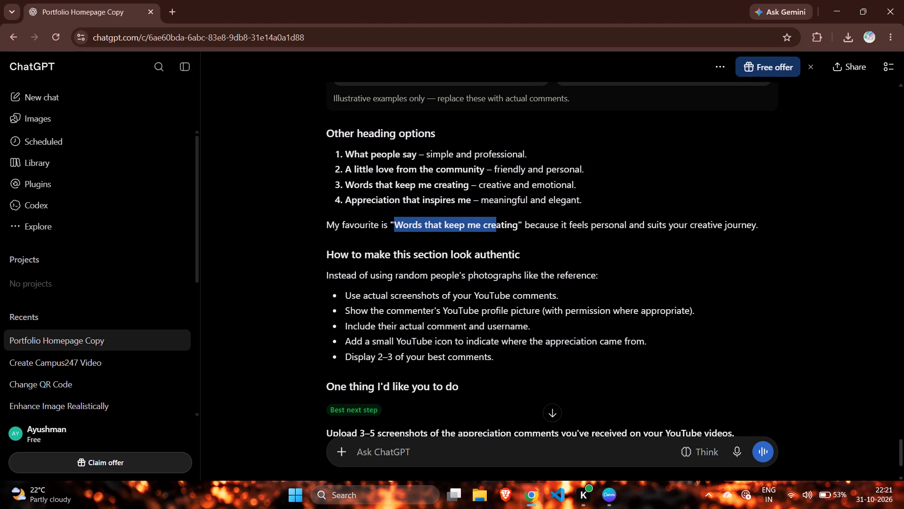
{"action": "left_click_drag", "start_coordinate": [498, 227], "coordinate": [517, 231]}
{"action": "left_click", "coordinate": [413, 242]}
{"action": "left_click", "coordinate": [394, 223]}
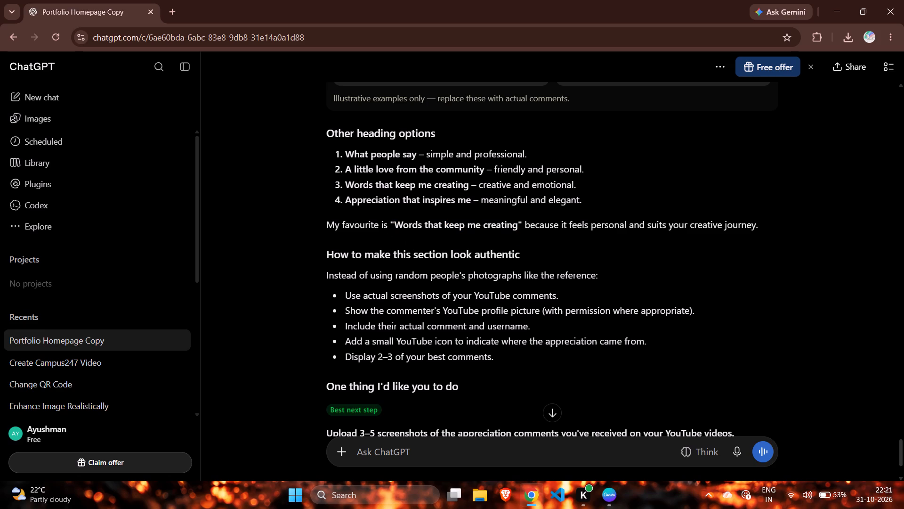
{"action": "left_click_drag", "start_coordinate": [391, 223], "coordinate": [750, 218]}
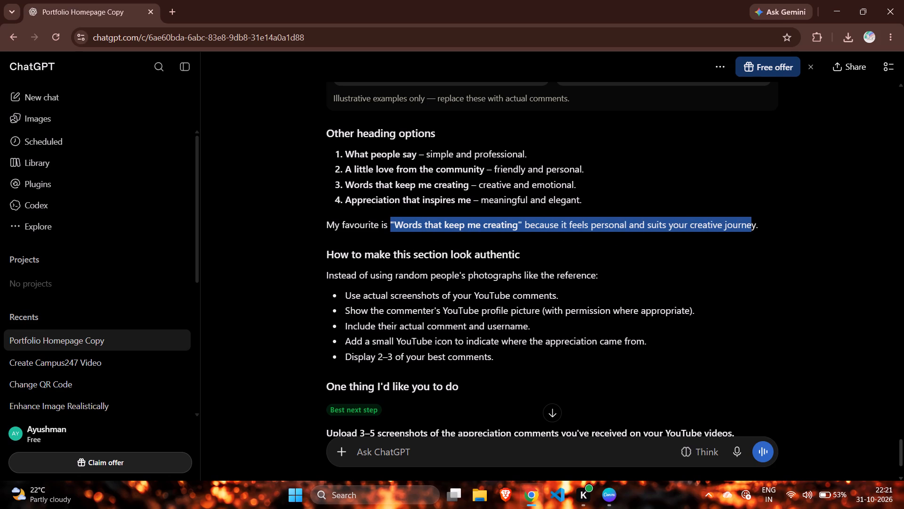
{"action": "left_click_drag", "start_coordinate": [750, 218], "coordinate": [758, 221]}
{"action": "key", "text": "ctrl+c"}
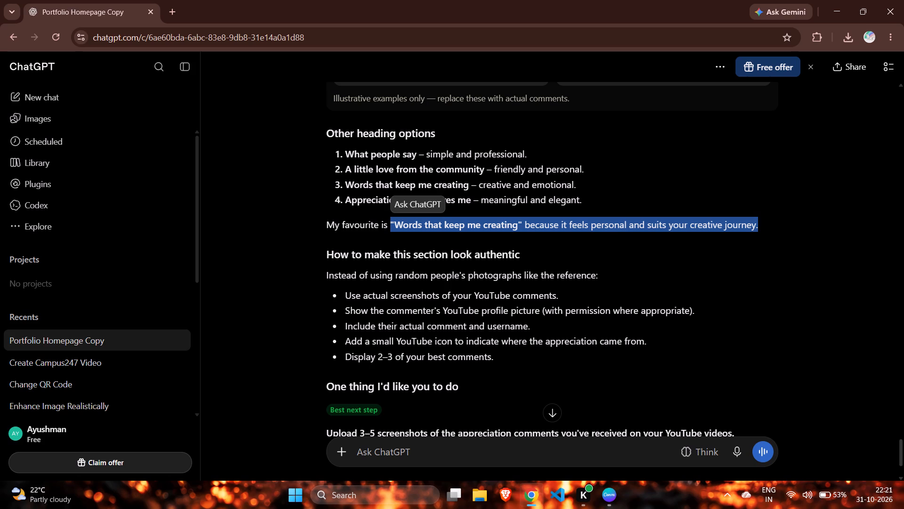
{"action": "left_click", "coordinate": [610, 492]}
{"action": "double_click", "coordinate": [533, 284]}
{"action": "double_click", "coordinate": [522, 288]}
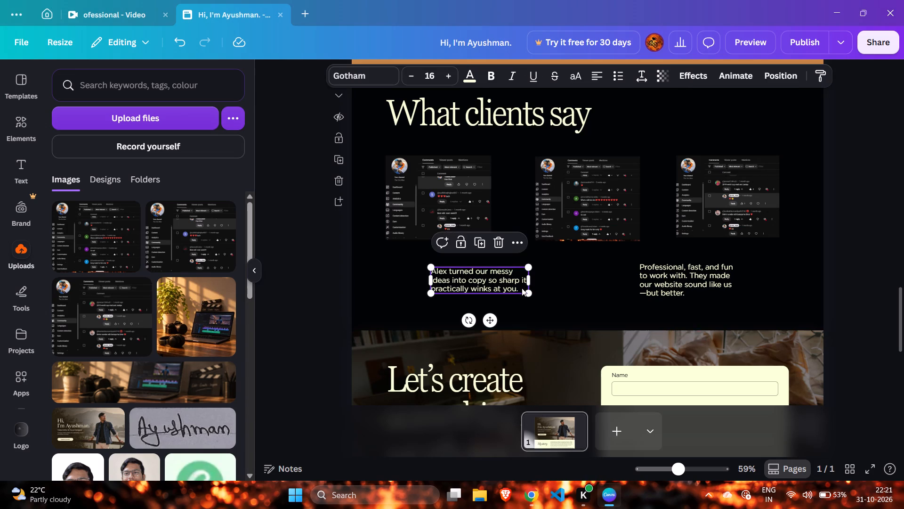
{"action": "key", "text": "BackSpace"}
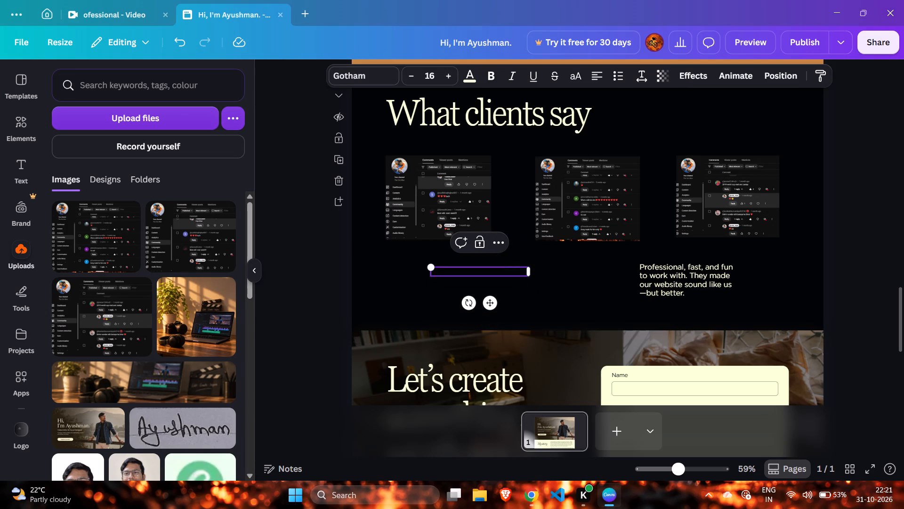
{"action": "key", "text": "ctrl+v"}
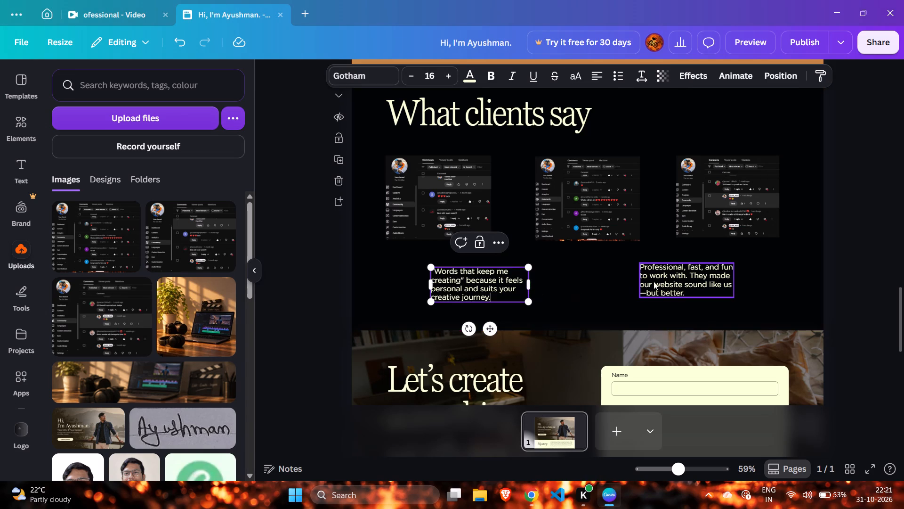
Replace the "Professional, fast, and fun" text with ChatGPT's "Appreciation that inspires me – meaningful and elegant." and move it slightly down.
{"action": "left_click", "coordinate": [684, 278]}
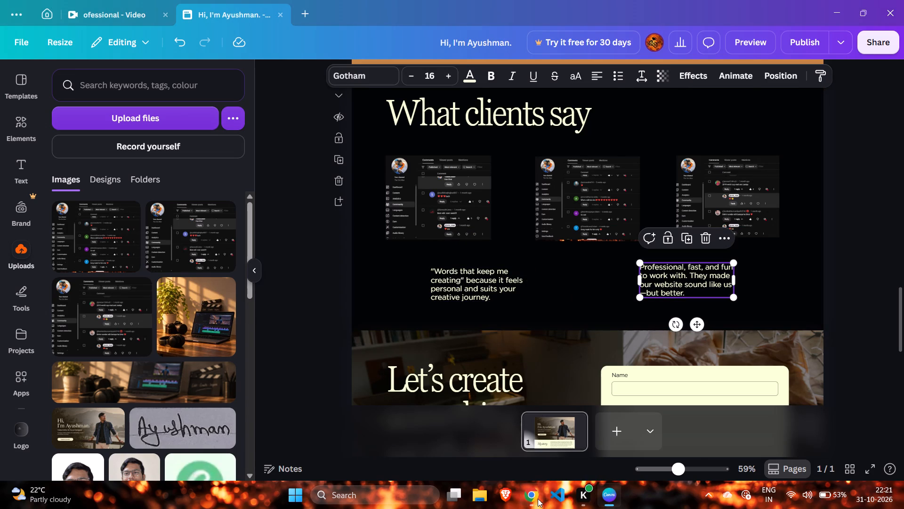
{"action": "left_click", "coordinate": [535, 498]}
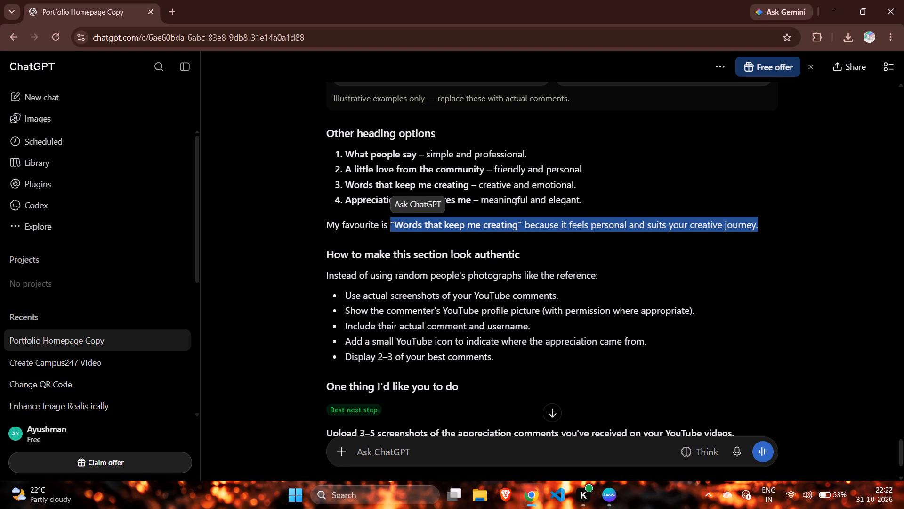
{"action": "left_click", "coordinate": [333, 215]}
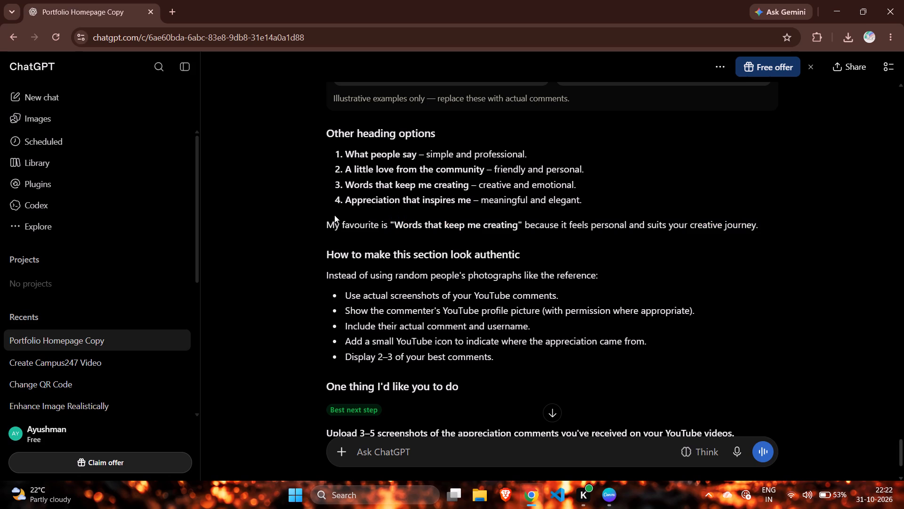
{"action": "left_click_drag", "start_coordinate": [344, 197], "coordinate": [470, 217]}
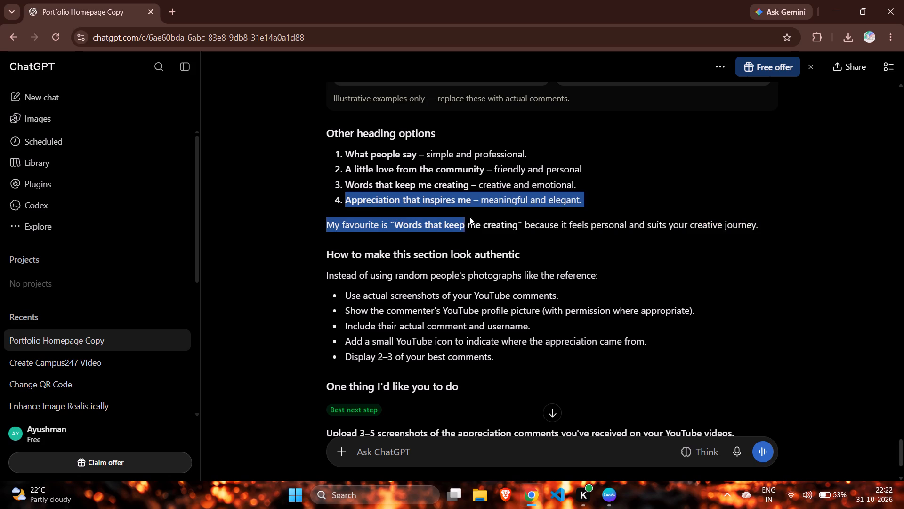
{"action": "left_click_drag", "start_coordinate": [470, 217], "coordinate": [581, 199]}
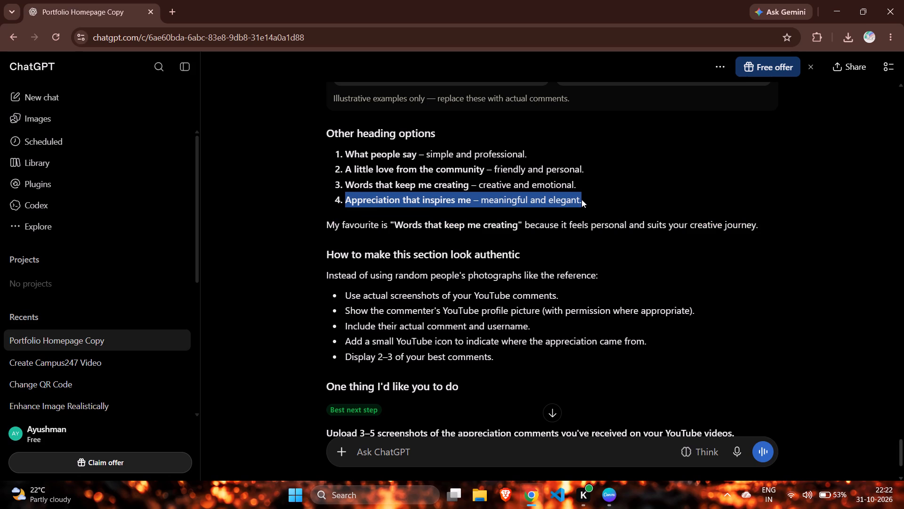
{"action": "key", "text": "ctrl+c"}
{"action": "left_click", "coordinate": [607, 494]}
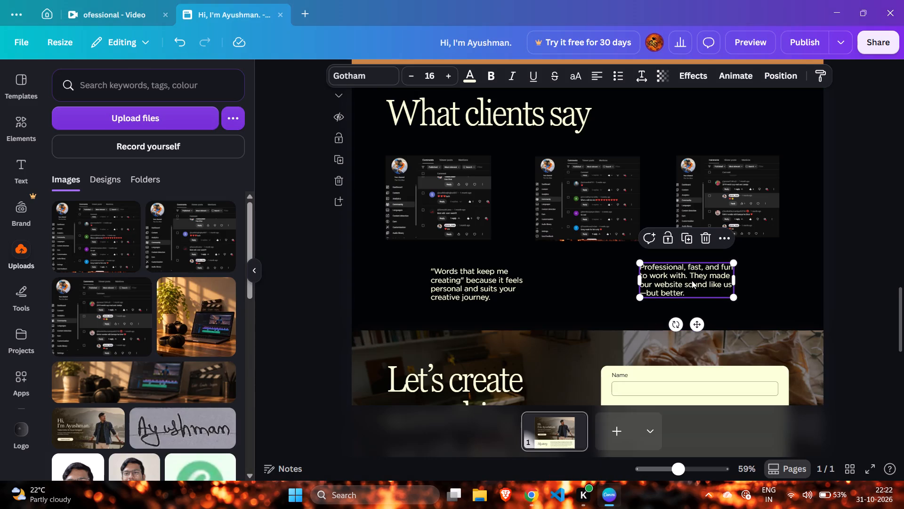
{"action": "double_click", "coordinate": [692, 280]}
{"action": "key", "text": "BackSpace"}
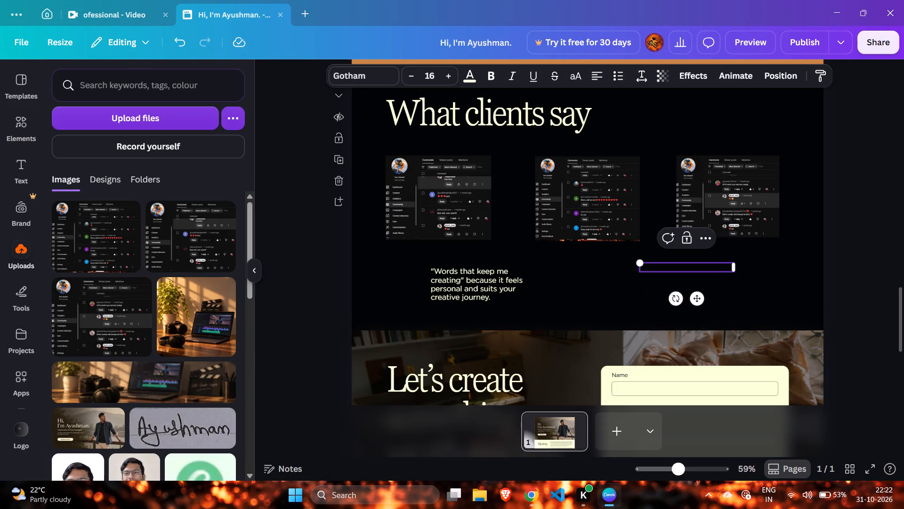
{"action": "key", "text": "ctrl+v"}
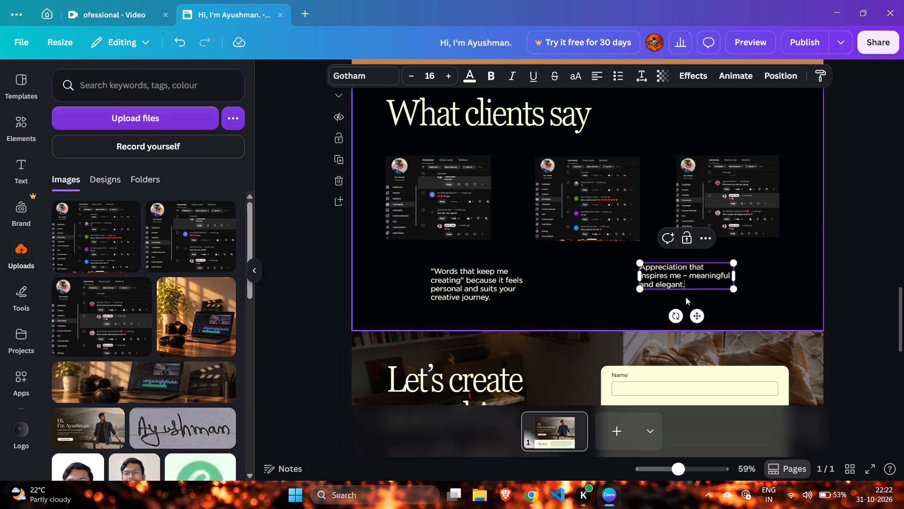
{"action": "left_click_drag", "start_coordinate": [693, 314], "coordinate": [692, 323]}
{"action": "left_click", "coordinate": [303, 317]}
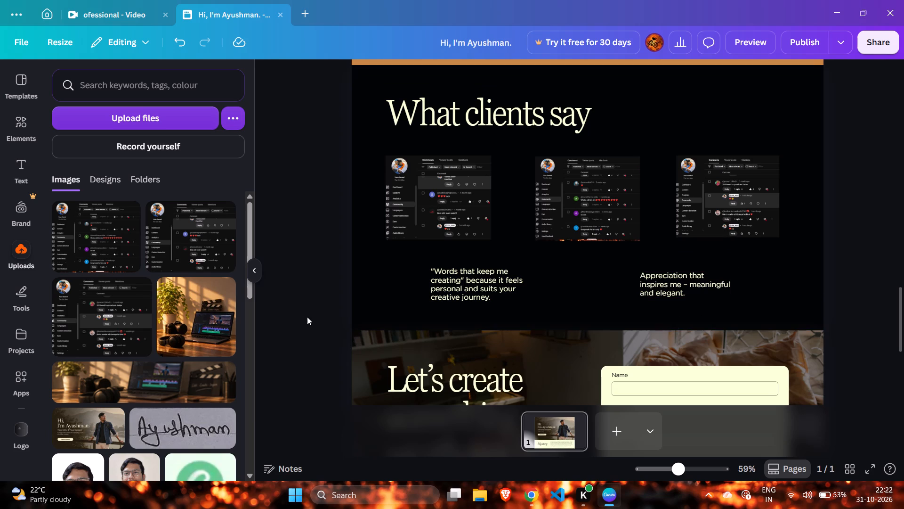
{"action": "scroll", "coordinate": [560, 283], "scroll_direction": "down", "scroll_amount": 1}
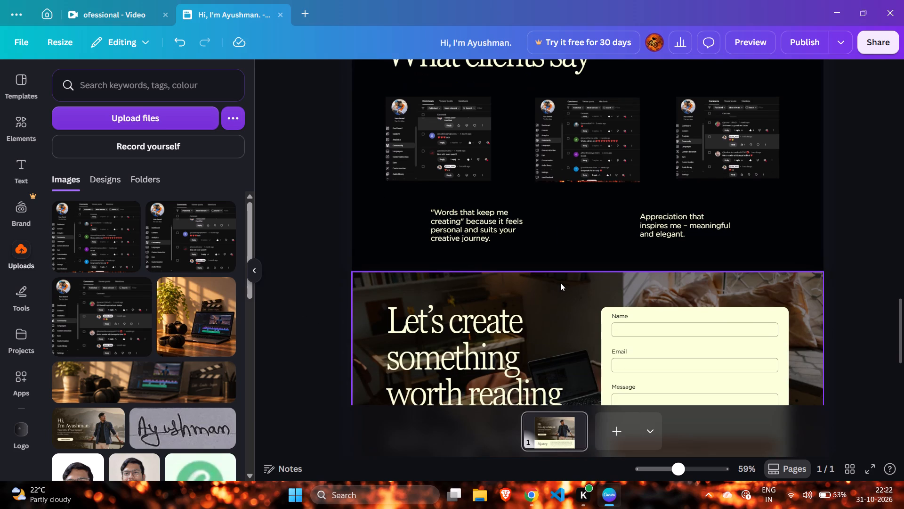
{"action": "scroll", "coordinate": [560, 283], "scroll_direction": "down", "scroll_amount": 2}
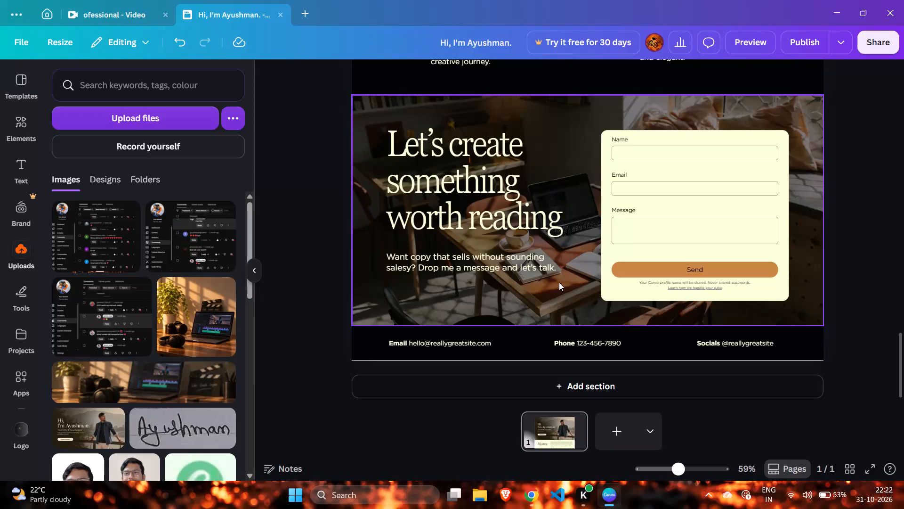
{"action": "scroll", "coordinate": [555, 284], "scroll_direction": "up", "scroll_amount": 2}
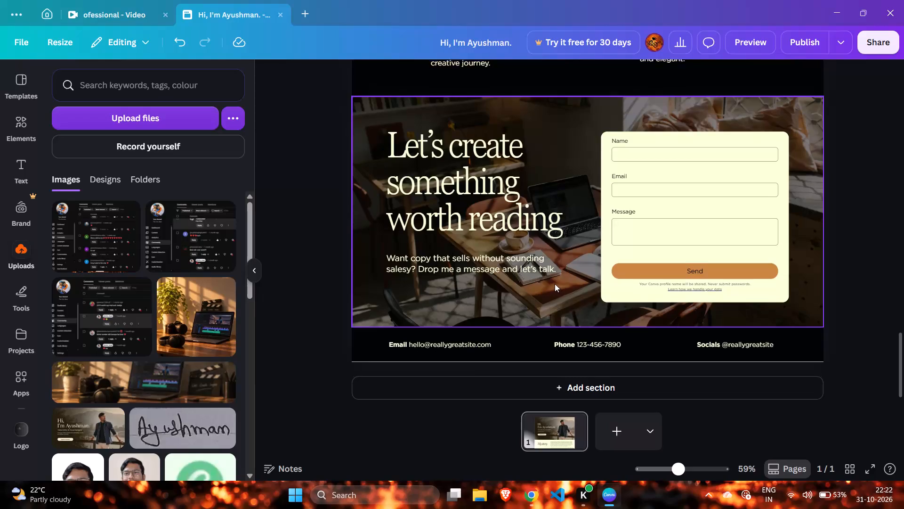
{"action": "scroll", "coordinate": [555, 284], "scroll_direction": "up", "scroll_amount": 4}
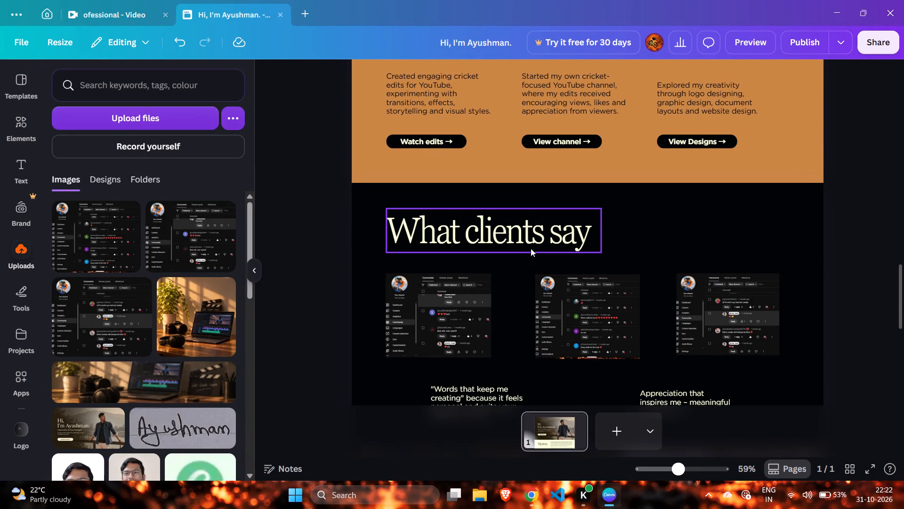
{"action": "double_click", "coordinate": [535, 238]}
{"action": "left_click", "coordinate": [543, 238]}
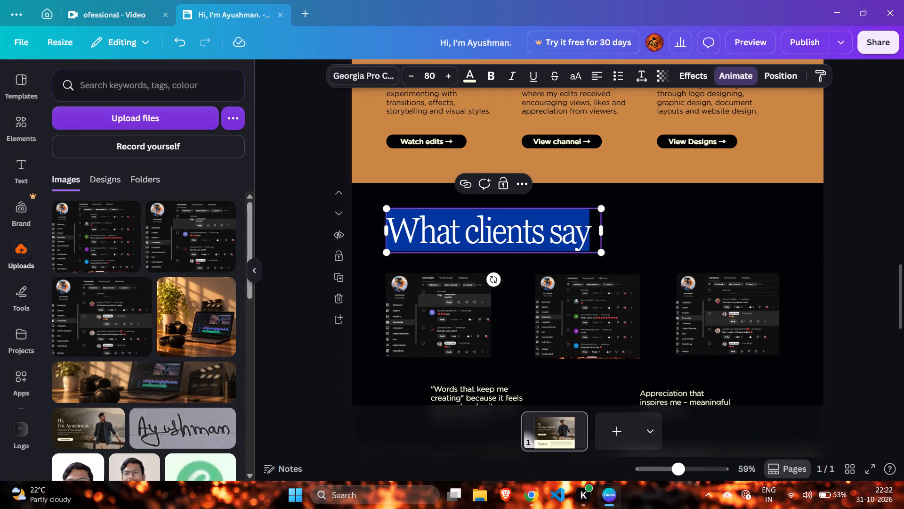
{"action": "left_click", "coordinate": [540, 238]}
{"action": "left_click", "coordinate": [546, 237]}
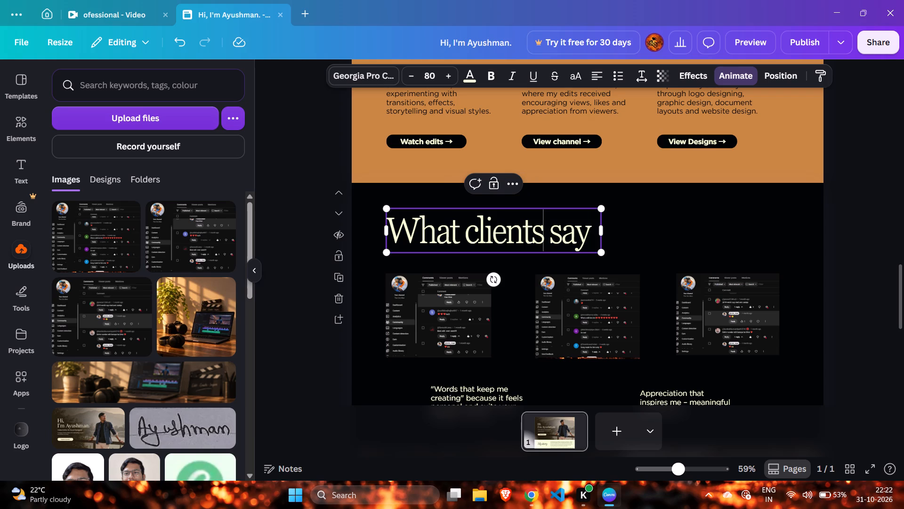
{"action": "key", "text": "BackSpace"}
{"action": "key", "text": "BackSpace"}
{"action": "key", "text": "BackSpace"}
{"action": "key", "text": "BackSpace"}
{"action": "key", "text": "BackSpace"}
{"action": "key", "text": "BackSpace"}
{"action": "key", "text": "BackSpace"}
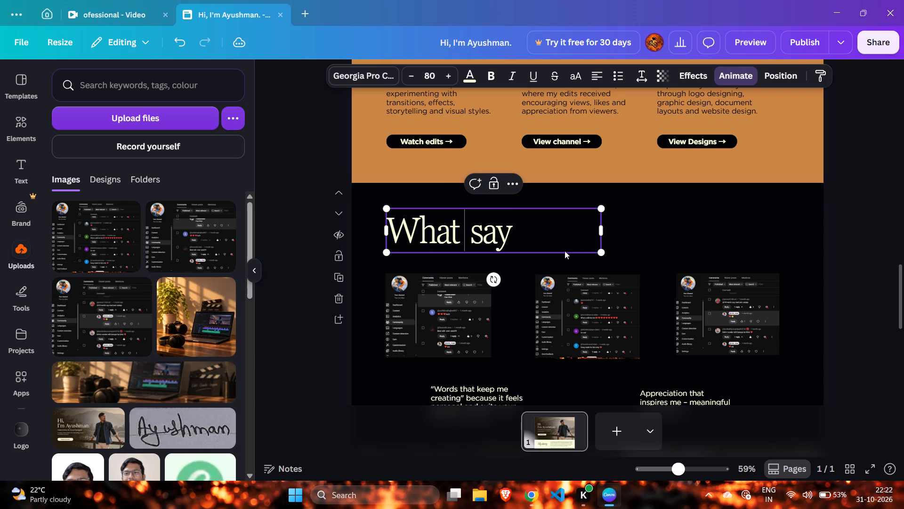
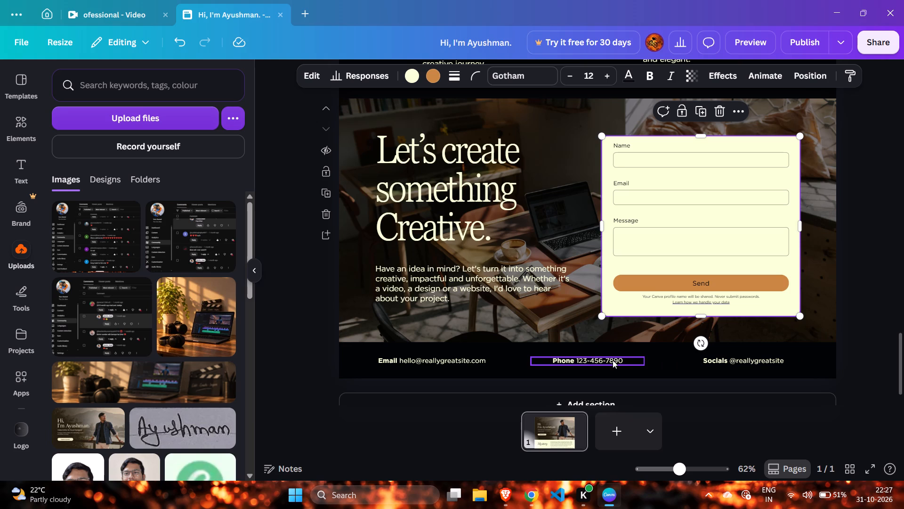
Delete the placeholder phone number after the "Phone" label in the contact section's footer.
{"action": "left_click", "coordinate": [627, 356]}
{"action": "double_click", "coordinate": [628, 357]}
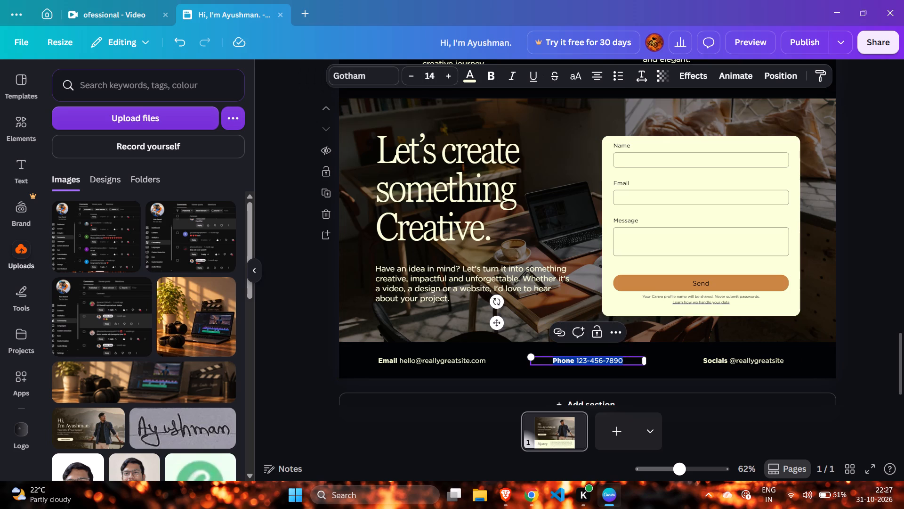
{"action": "left_click", "coordinate": [627, 361]}
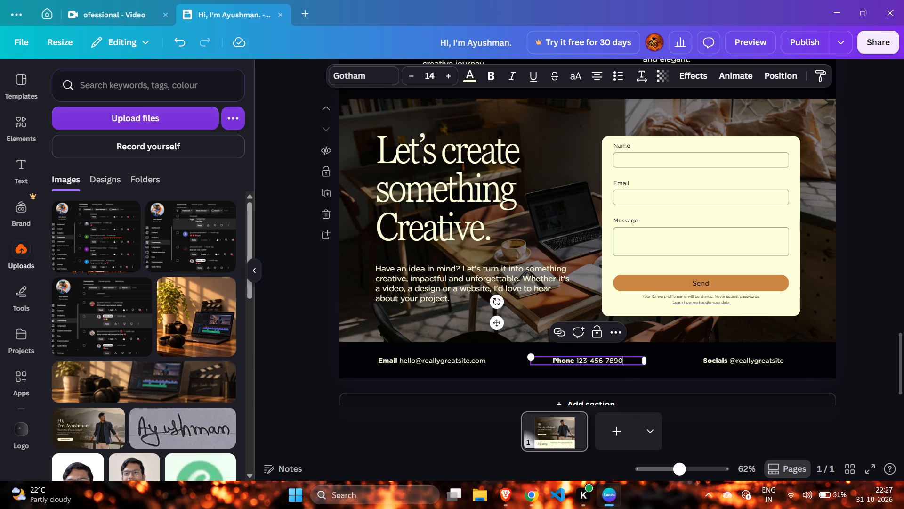
{"action": "key", "text": "BackSpace"}
{"action": "key", "text": "BackSpace"}
{"action": "key", "text": "BackSpace"}
{"action": "key", "text": "BackSpace"}
{"action": "key", "text": "BackSpace"}
{"action": "key", "text": "BackSpace"}
{"action": "key", "text": "BackSpace"}
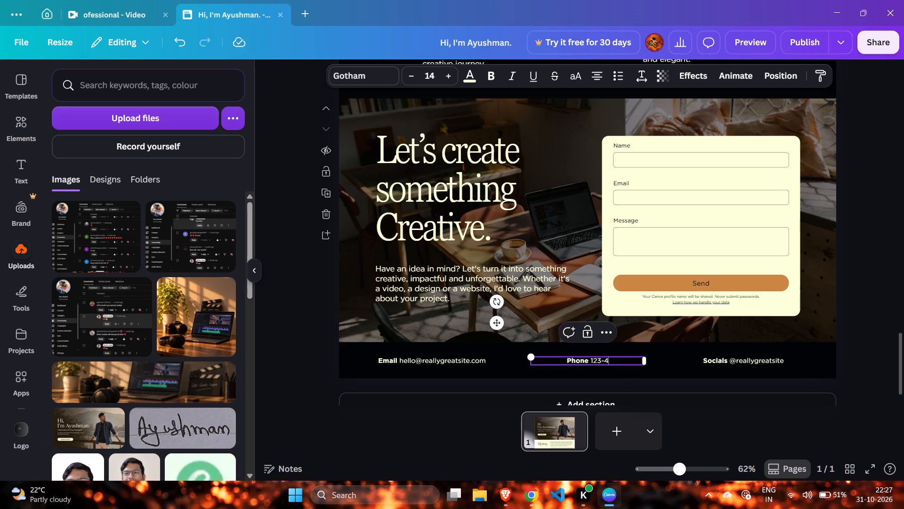
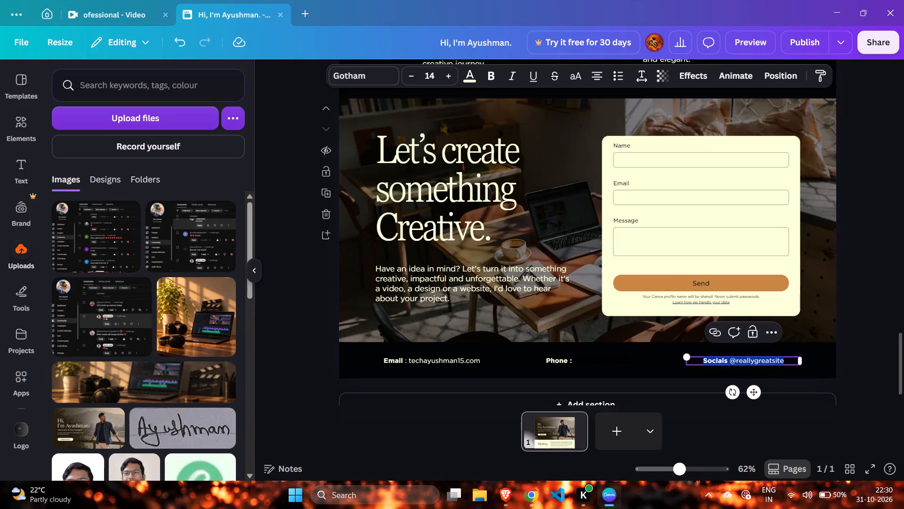
{"action": "key", "text": "BackSpace"}
{"action": "key", "text": "BackSpace"}
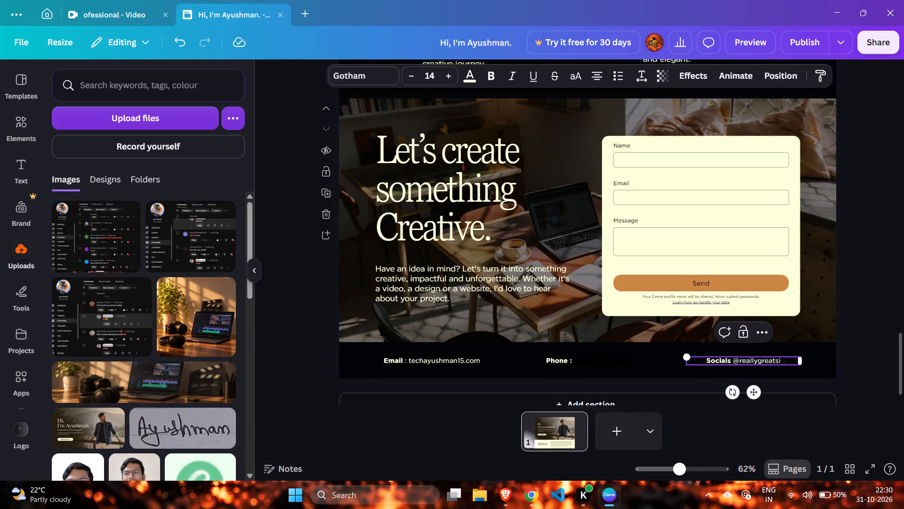
{"action": "key", "text": "BackSpace"}
{"action": "key", "text": "BackSpace"}
{"action": "key", "text": "BackSpace"}
{"action": "key", "text": "BackSpace"}
{"action": "key", "text": "BackSpace"}
{"action": "key", "text": "BackSpace"}
{"action": "key", "text": "BackSpace"}
{"action": "key", "text": "BackSpace"}
{"action": "key", "text": "BackSpace"}
{"action": "key", "text": "BackSpace"}
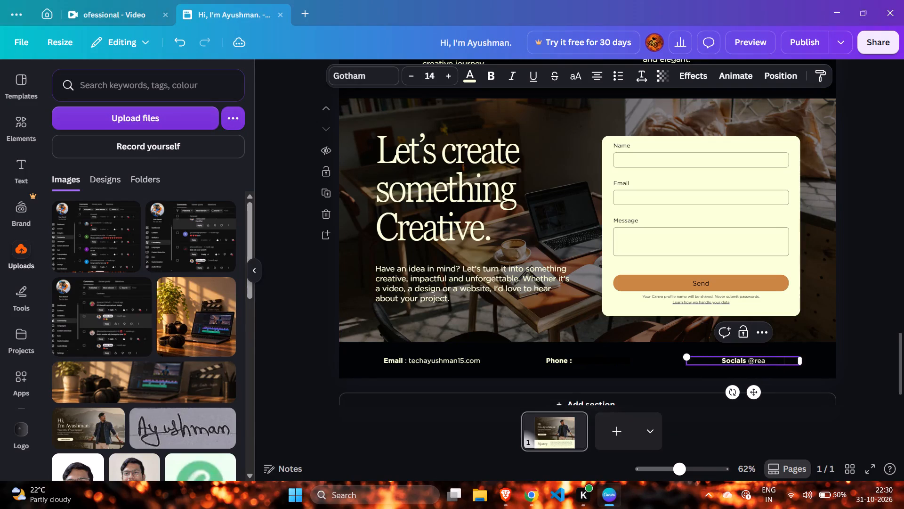
{"action": "key", "text": "BackSpace"}
{"action": "key", "text": "BackSpace"}
{"action": "key", "text": "BackSpace"}
{"action": "key", "text": "BackSpace"}
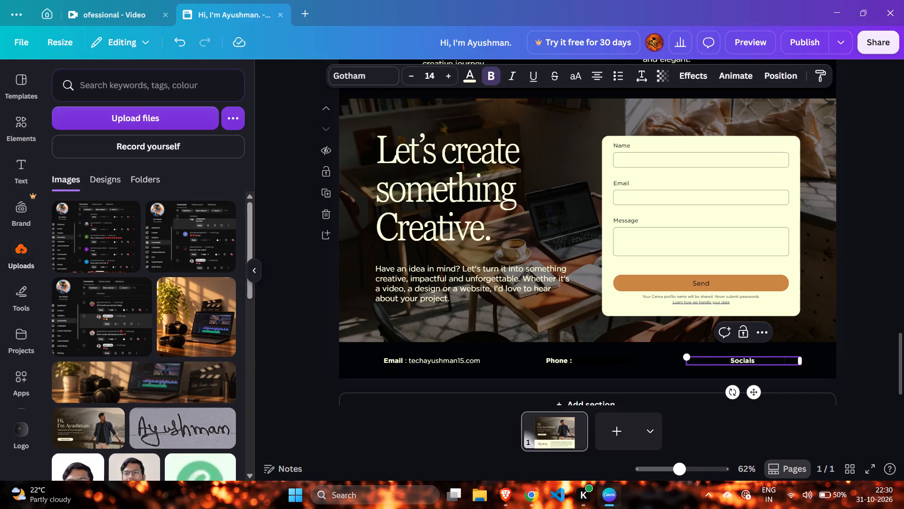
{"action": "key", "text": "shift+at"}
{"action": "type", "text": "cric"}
Complete the site owner's social media handle after "Socials" in the footer.
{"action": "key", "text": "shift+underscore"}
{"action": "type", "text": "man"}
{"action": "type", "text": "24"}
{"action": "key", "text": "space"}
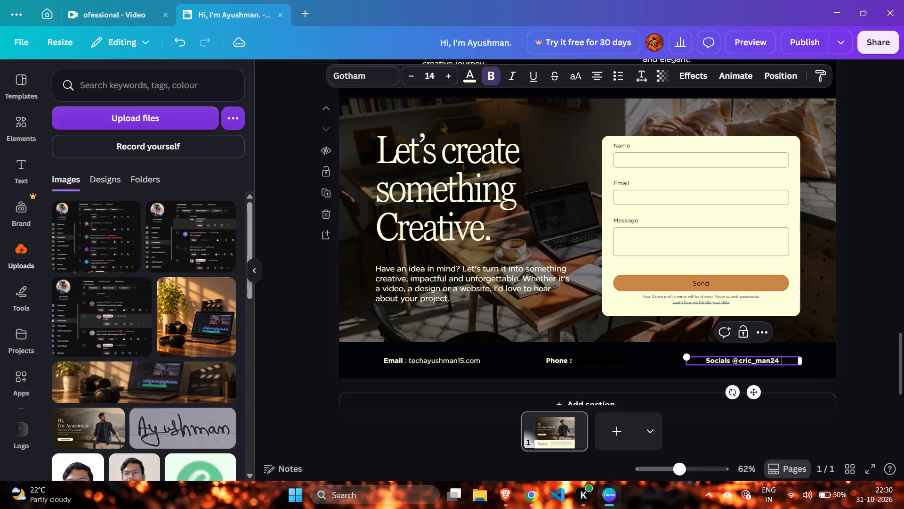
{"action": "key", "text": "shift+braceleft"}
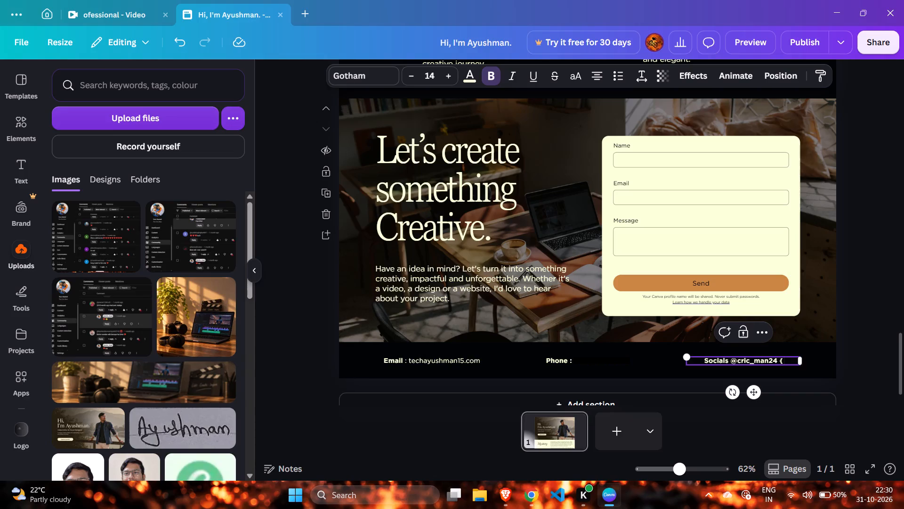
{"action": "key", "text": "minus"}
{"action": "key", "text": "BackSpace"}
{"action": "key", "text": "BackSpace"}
Remove the stray bracket text following the social media handle in the footer's Socials line.
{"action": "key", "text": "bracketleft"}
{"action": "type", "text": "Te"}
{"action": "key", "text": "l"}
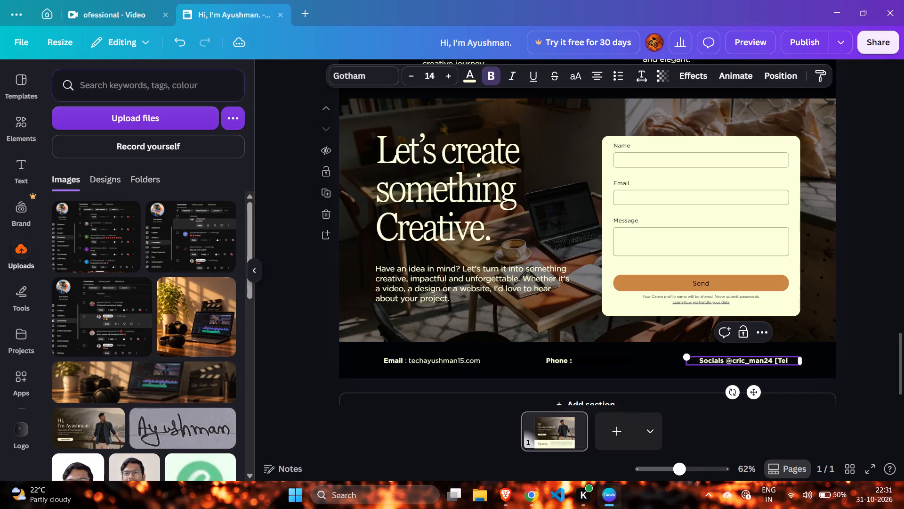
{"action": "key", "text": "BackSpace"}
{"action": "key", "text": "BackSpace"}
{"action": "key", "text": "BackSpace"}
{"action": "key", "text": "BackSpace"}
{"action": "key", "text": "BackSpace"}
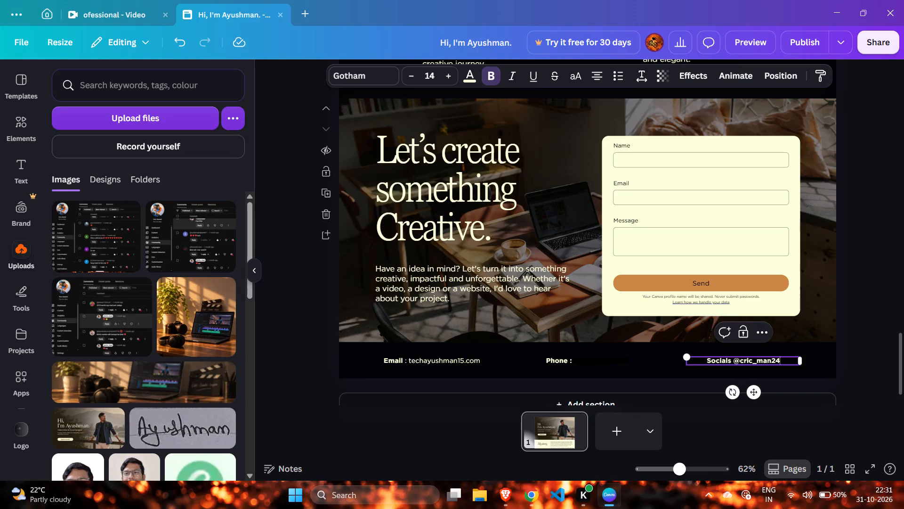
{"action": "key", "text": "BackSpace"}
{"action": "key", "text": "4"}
Insert the round blue Telegram logo from the uploaded images into the contact section and shrink it to a small icon.
{"action": "scroll", "coordinate": [162, 322], "scroll_direction": "down", "scroll_amount": 14}
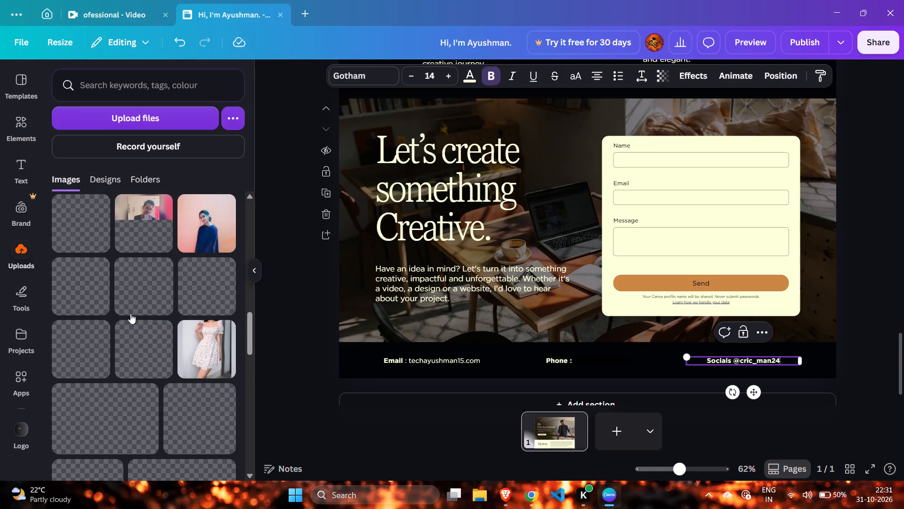
{"action": "scroll", "coordinate": [114, 296], "scroll_direction": "down", "scroll_amount": 1}
{"action": "scroll", "coordinate": [114, 296], "scroll_direction": "up", "scroll_amount": 2}
{"action": "scroll", "coordinate": [114, 296], "scroll_direction": "down", "scroll_amount": 8}
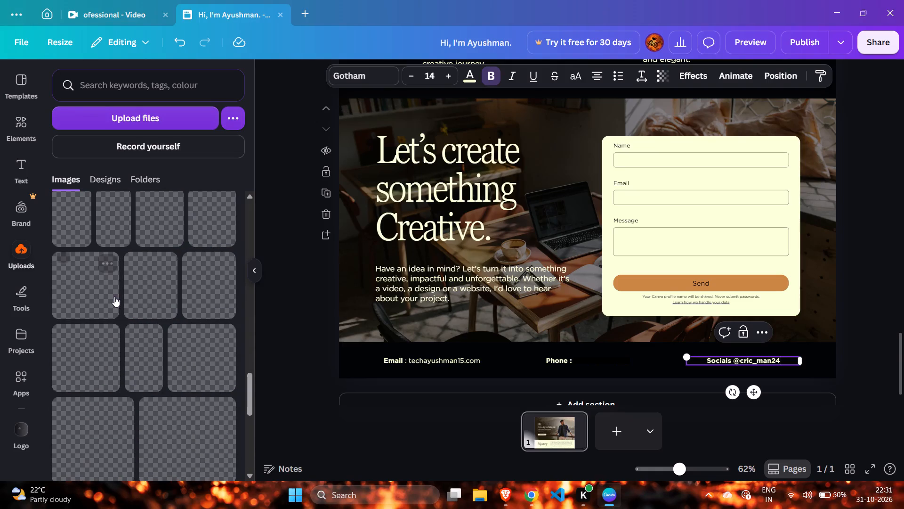
{"action": "left_click", "coordinate": [95, 287]}
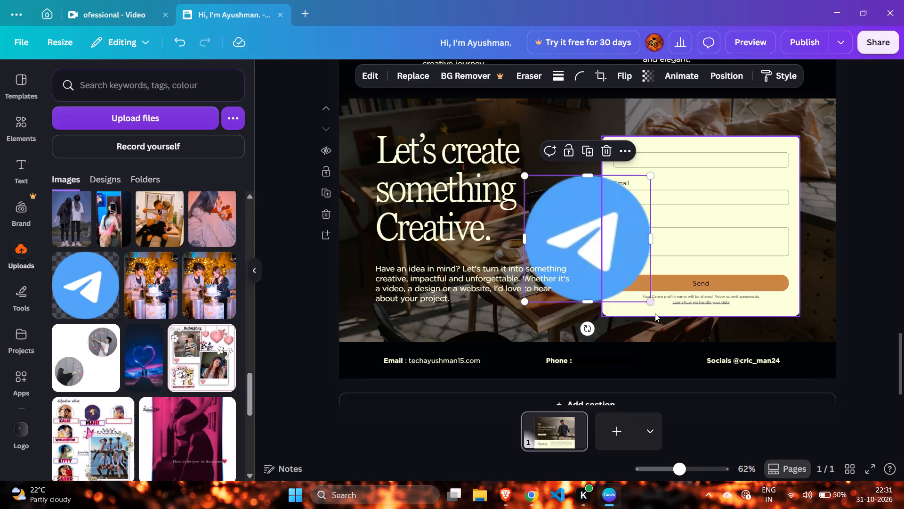
{"action": "left_click_drag", "start_coordinate": [653, 302], "coordinate": [559, 169]}
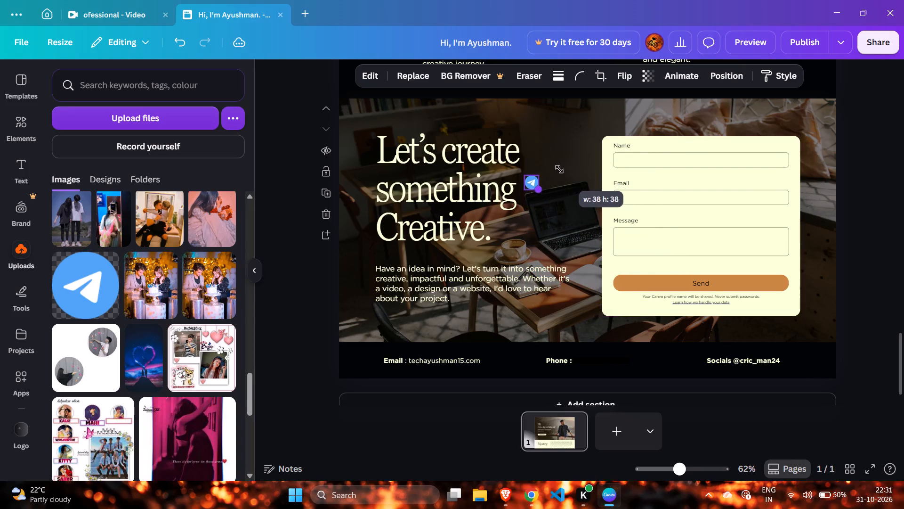
{"action": "left_click_drag", "start_coordinate": [559, 169], "coordinate": [555, 165]}
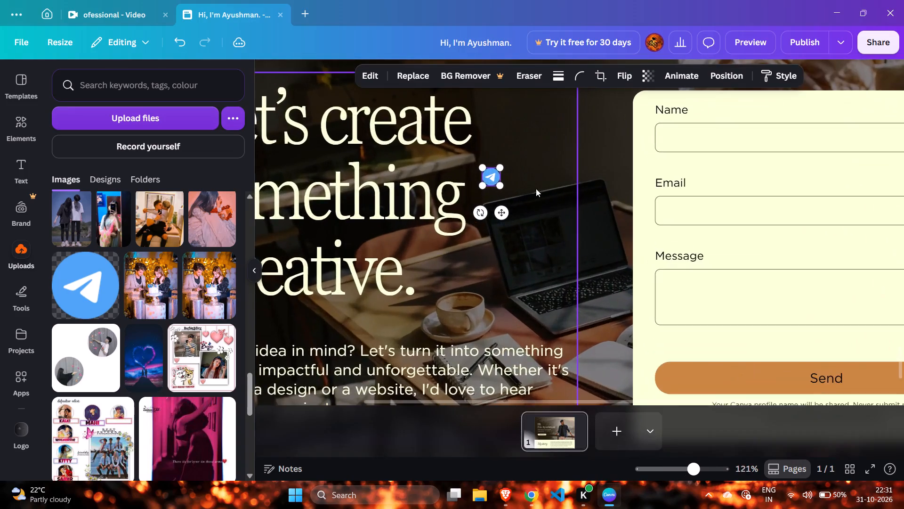
Move the Telegram icon down into the footer, just after the social media handle.
{"action": "left_click_drag", "start_coordinate": [487, 213], "coordinate": [893, 495]}
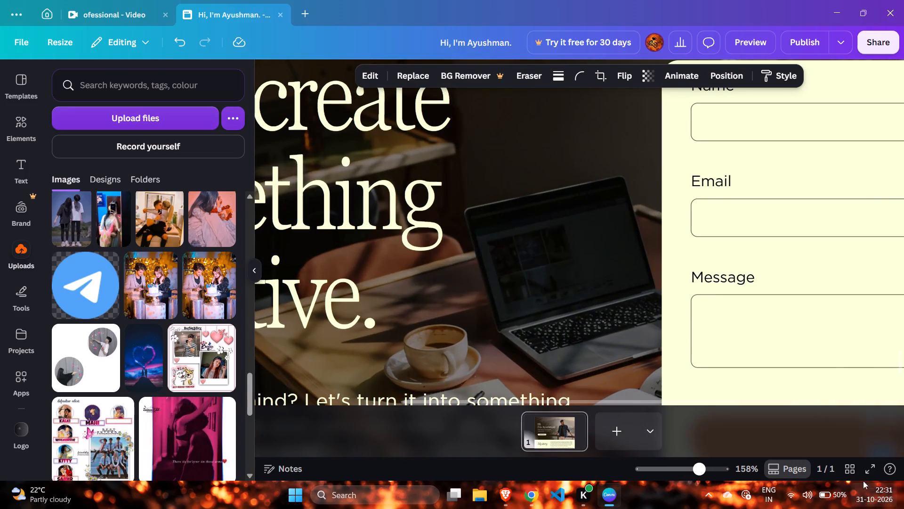
{"action": "scroll", "coordinate": [704, 287], "scroll_direction": "down", "scroll_amount": 3}
{"action": "scroll", "coordinate": [704, 287], "scroll_direction": "left", "scroll_amount": 5}
{"action": "left_click_drag", "start_coordinate": [565, 122], "coordinate": [768, 263]}
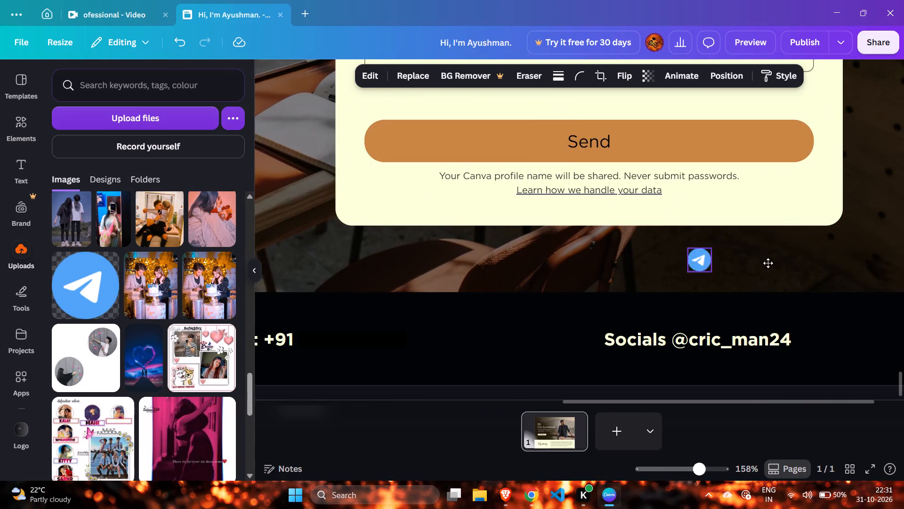
{"action": "left_click_drag", "start_coordinate": [768, 263], "coordinate": [822, 304]}
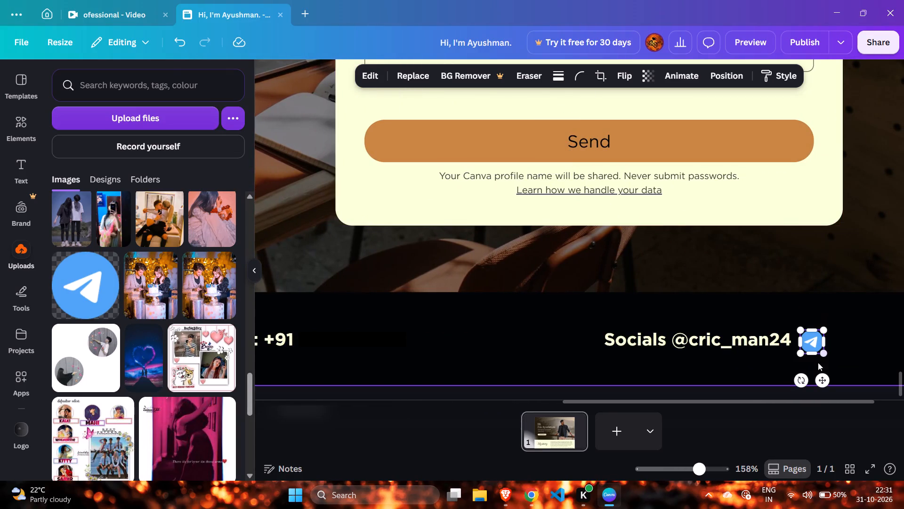
Shrink the footer's Telegram icon to about 16 by 16 and place it tight against the end of the social media handle.
{"action": "left_click_drag", "start_coordinate": [824, 352], "coordinate": [814, 346]}
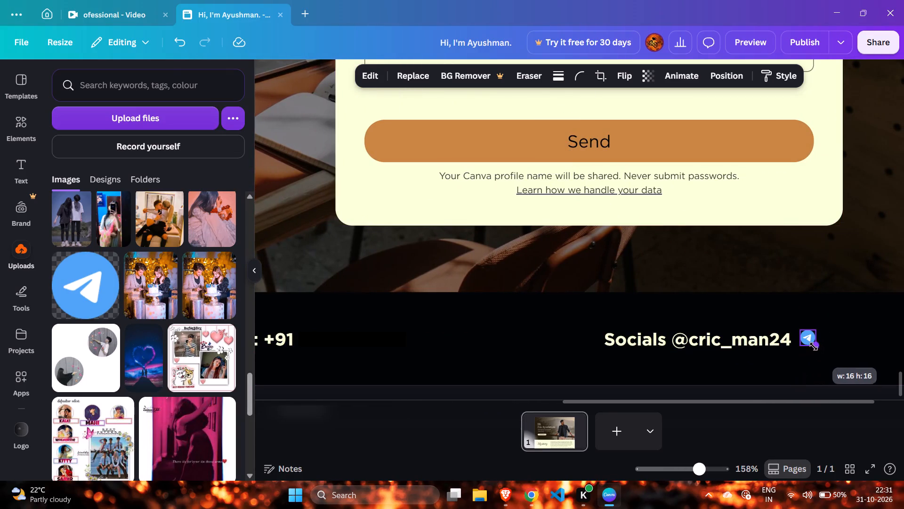
{"action": "left_click_drag", "start_coordinate": [814, 346], "coordinate": [812, 346]}
{"action": "left_click_drag", "start_coordinate": [817, 369], "coordinate": [815, 370]}
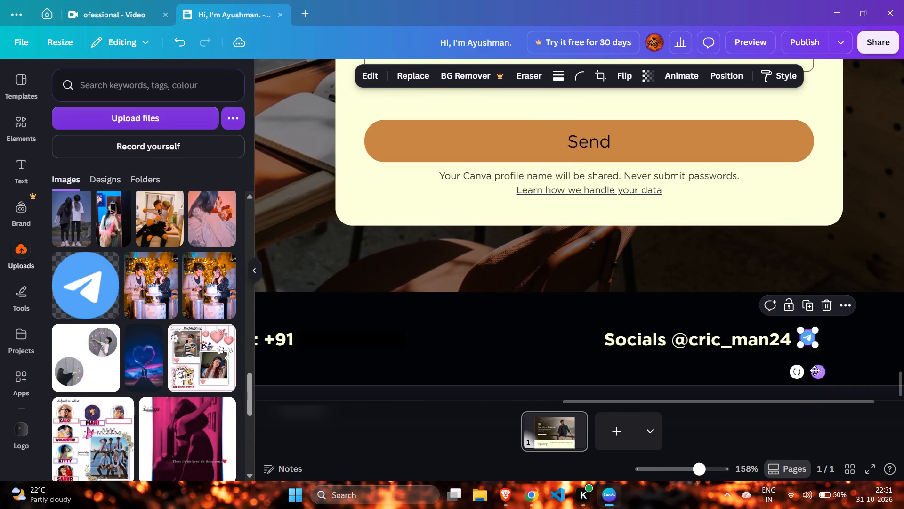
{"action": "left_click_drag", "start_coordinate": [815, 370], "coordinate": [812, 370]}
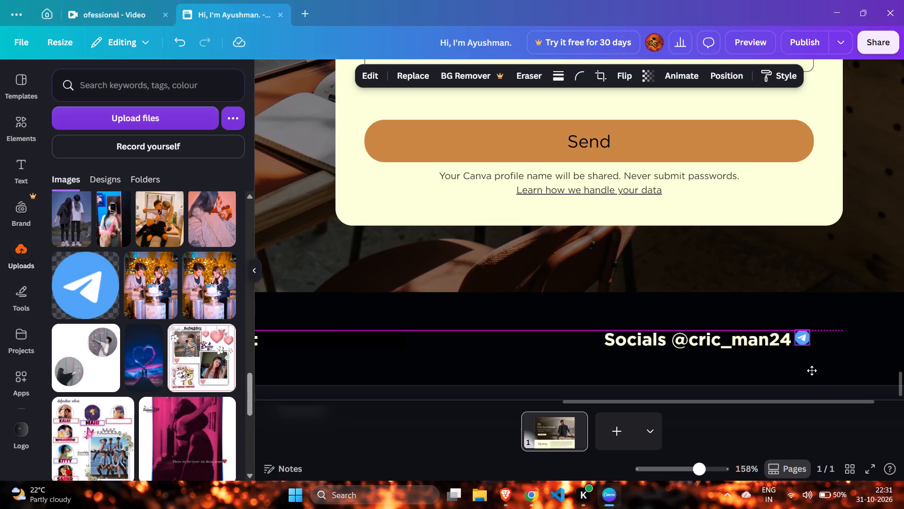
{"action": "left_click_drag", "start_coordinate": [812, 370], "coordinate": [811, 370]}
{"action": "left_click_drag", "start_coordinate": [811, 370], "coordinate": [811, 371]}
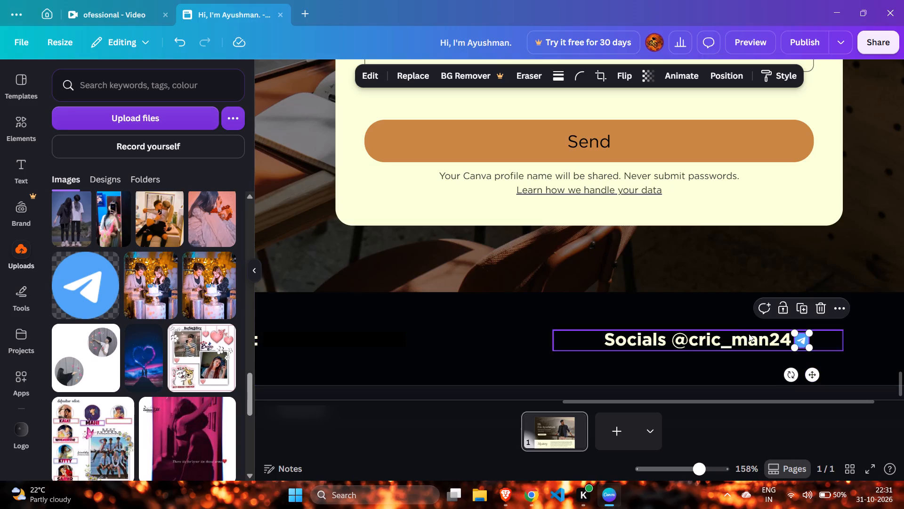
{"action": "left_click", "coordinate": [903, 302]}
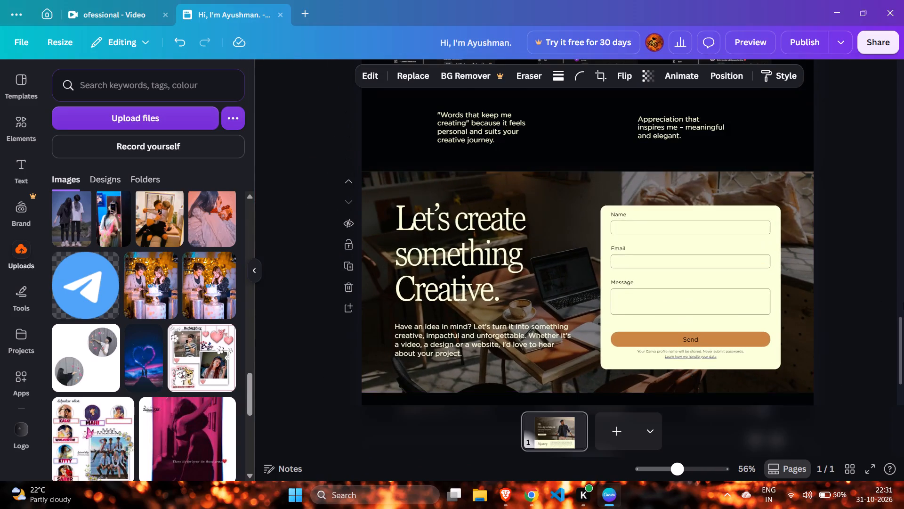
{"action": "scroll", "coordinate": [746, 295], "scroll_direction": "down", "scroll_amount": 3}
{"action": "left_click", "coordinate": [835, 298]}
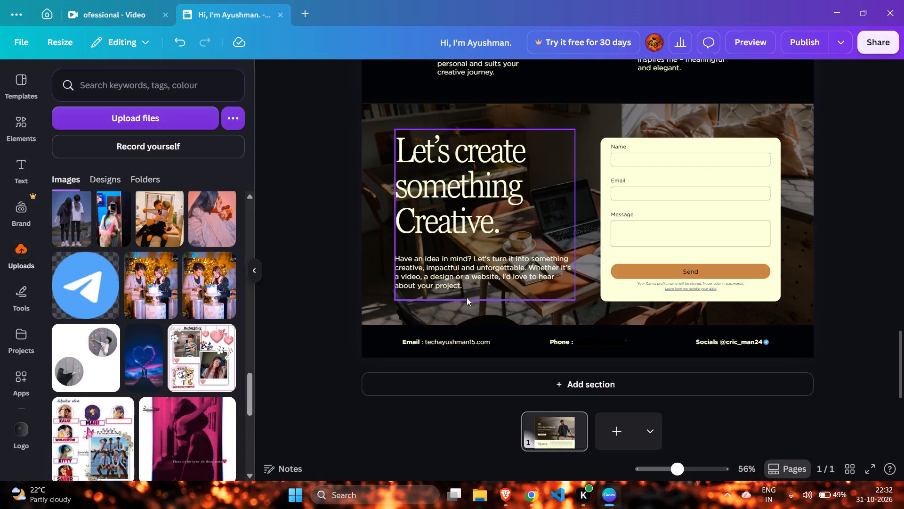
Review the whole portfolio page from the opening banner to the footer before publishing.
{"action": "scroll", "coordinate": [472, 235], "scroll_direction": "up", "scroll_amount": 2}
{"action": "scroll", "coordinate": [472, 235], "scroll_direction": "down", "scroll_amount": 2}
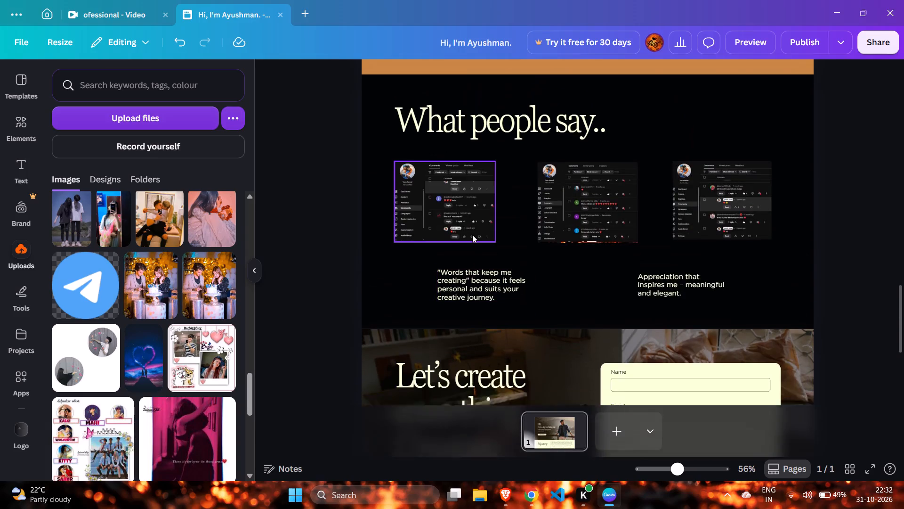
{"action": "scroll", "coordinate": [472, 235], "scroll_direction": "down", "scroll_amount": 1}
{"action": "scroll", "coordinate": [652, 230], "scroll_direction": "down", "scroll_amount": 2}
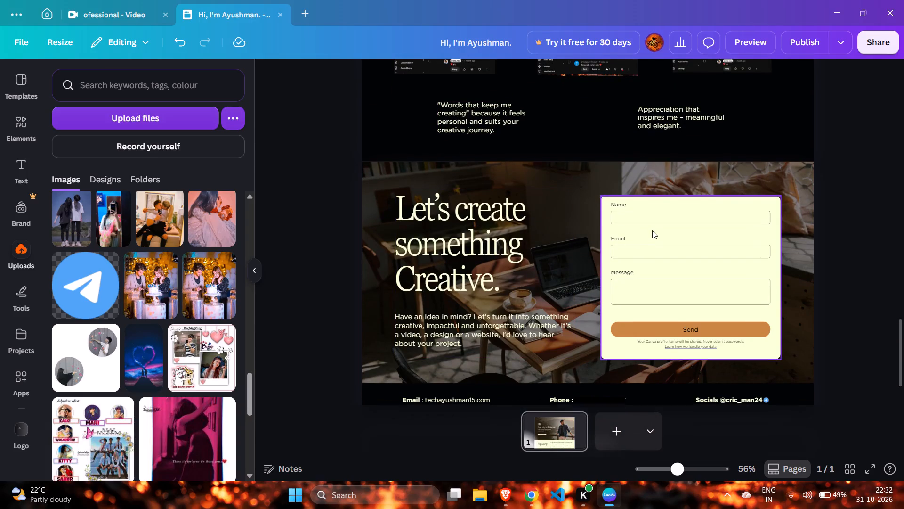
{"action": "scroll", "coordinate": [652, 230], "scroll_direction": "down", "scroll_amount": 2}
{"action": "scroll", "coordinate": [652, 230], "scroll_direction": "up", "scroll_amount": 11}
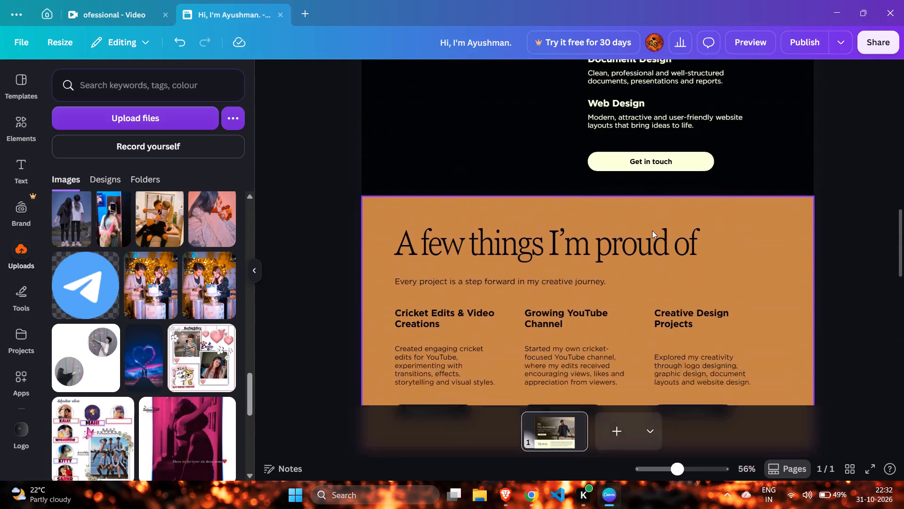
{"action": "scroll", "coordinate": [652, 230], "scroll_direction": "down", "scroll_amount": 8}
{"action": "scroll", "coordinate": [569, 244], "scroll_direction": "up", "scroll_amount": 17}
{"action": "scroll", "coordinate": [571, 232], "scroll_direction": "up", "scroll_amount": 14}
{"action": "scroll", "coordinate": [571, 232], "scroll_direction": "down", "scroll_amount": 4}
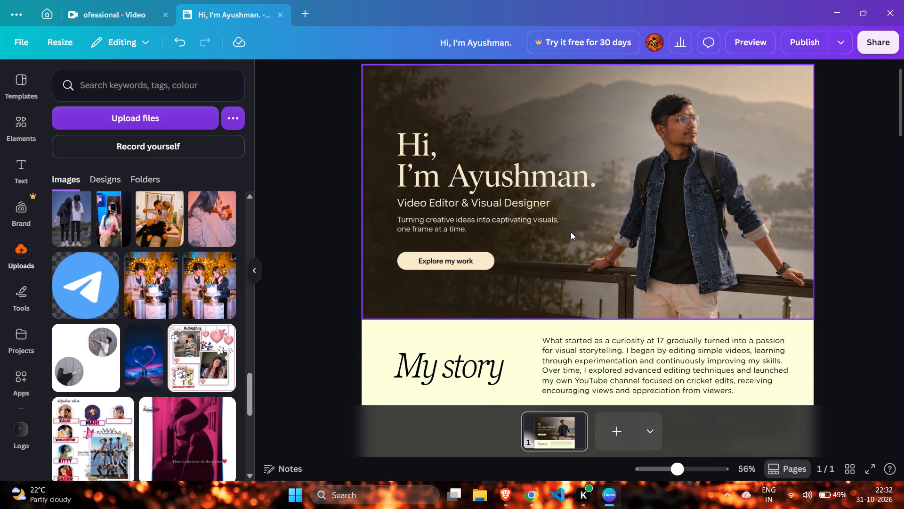
{"action": "scroll", "coordinate": [571, 232], "scroll_direction": "down", "scroll_amount": 16}
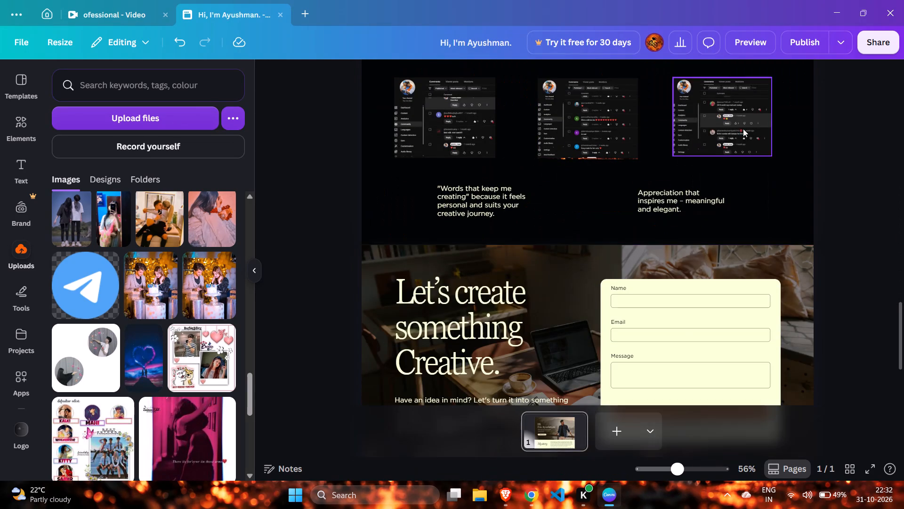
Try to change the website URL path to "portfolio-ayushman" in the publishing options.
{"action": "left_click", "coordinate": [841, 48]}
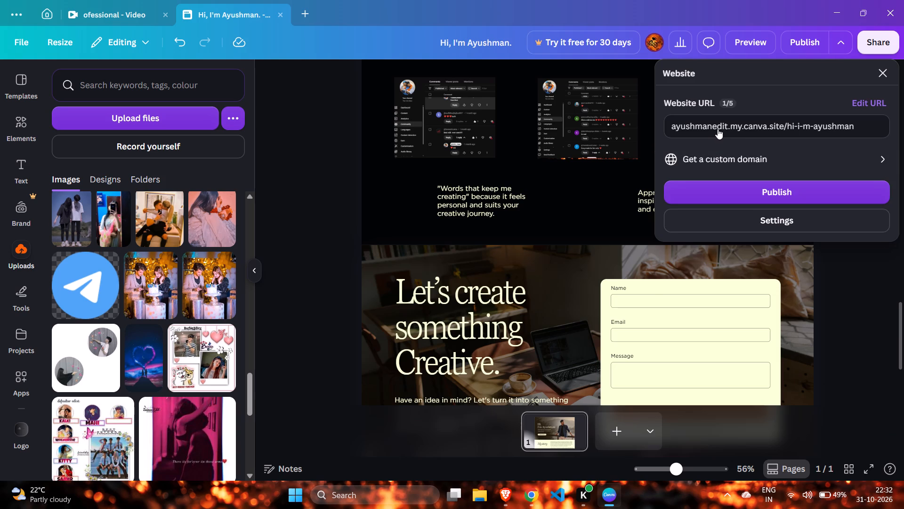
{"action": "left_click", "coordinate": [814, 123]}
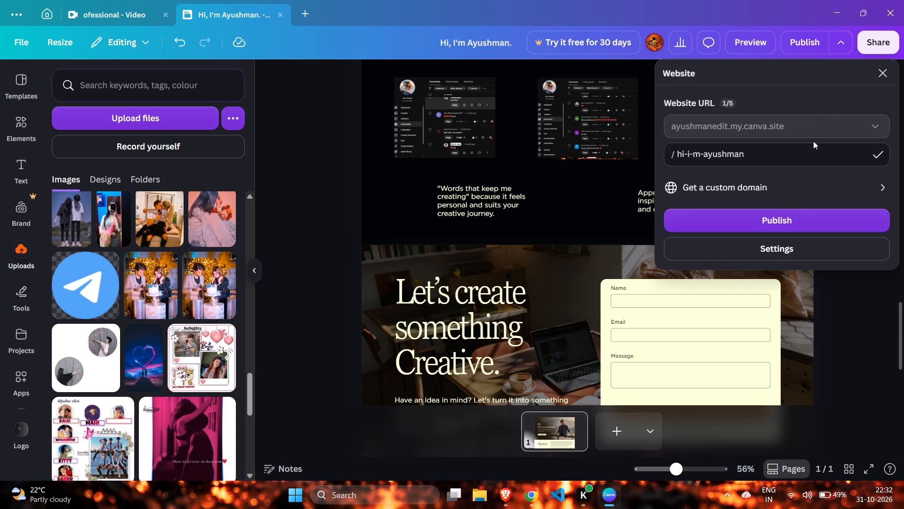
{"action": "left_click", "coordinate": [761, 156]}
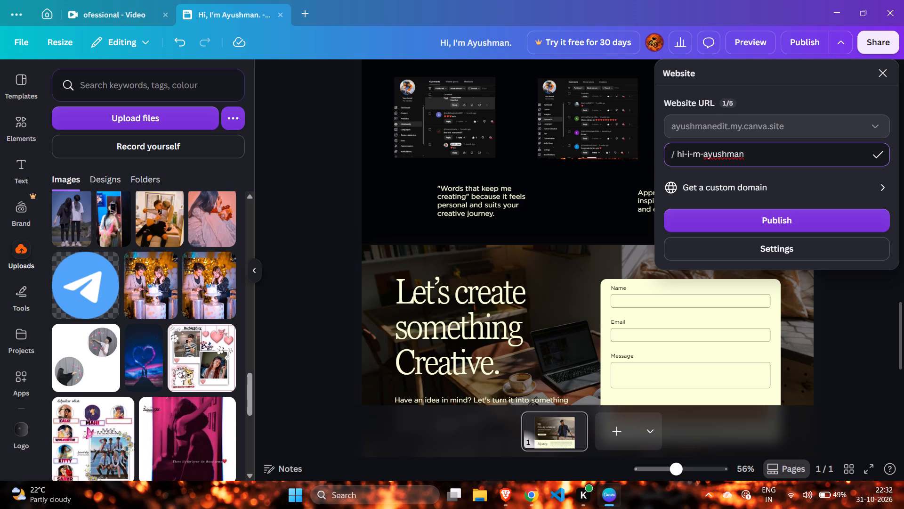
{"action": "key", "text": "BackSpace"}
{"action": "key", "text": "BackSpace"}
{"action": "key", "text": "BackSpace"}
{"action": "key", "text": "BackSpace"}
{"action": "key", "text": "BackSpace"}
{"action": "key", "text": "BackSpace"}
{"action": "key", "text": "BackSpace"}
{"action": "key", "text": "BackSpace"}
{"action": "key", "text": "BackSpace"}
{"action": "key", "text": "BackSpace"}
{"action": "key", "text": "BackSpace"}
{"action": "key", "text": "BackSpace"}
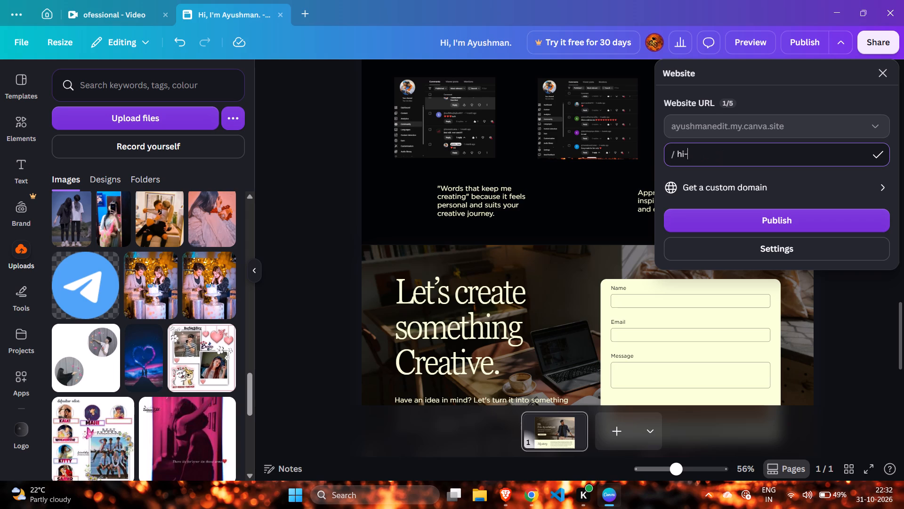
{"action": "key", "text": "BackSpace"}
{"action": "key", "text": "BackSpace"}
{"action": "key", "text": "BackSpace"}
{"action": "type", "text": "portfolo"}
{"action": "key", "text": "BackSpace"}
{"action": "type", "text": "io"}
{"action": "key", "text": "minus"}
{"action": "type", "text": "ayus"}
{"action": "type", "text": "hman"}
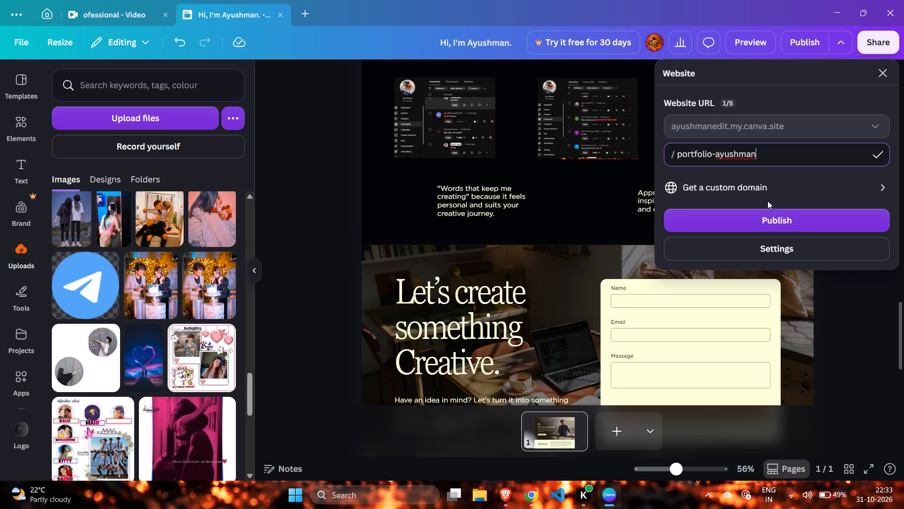
Look at the custom domain offer and dismiss it.
{"action": "left_click", "coordinate": [773, 193]}
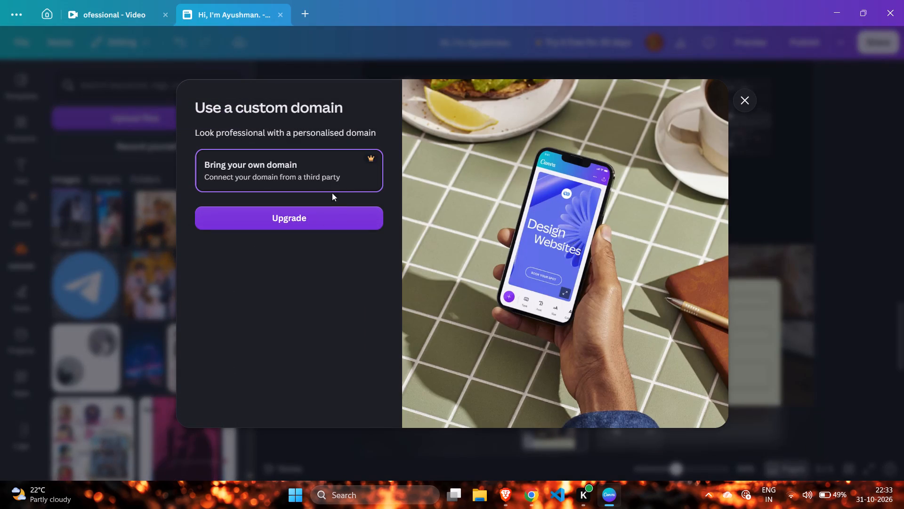
{"action": "left_click", "coordinate": [752, 99]}
Edit the website URL path in the publishing options to "portfolio-ayushman".
{"action": "left_click", "coordinate": [845, 37]}
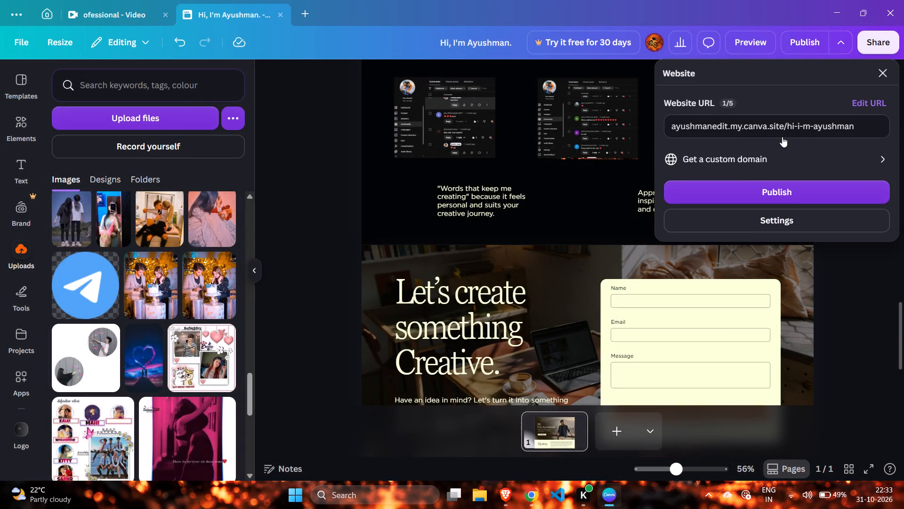
{"action": "left_click", "coordinate": [815, 124]}
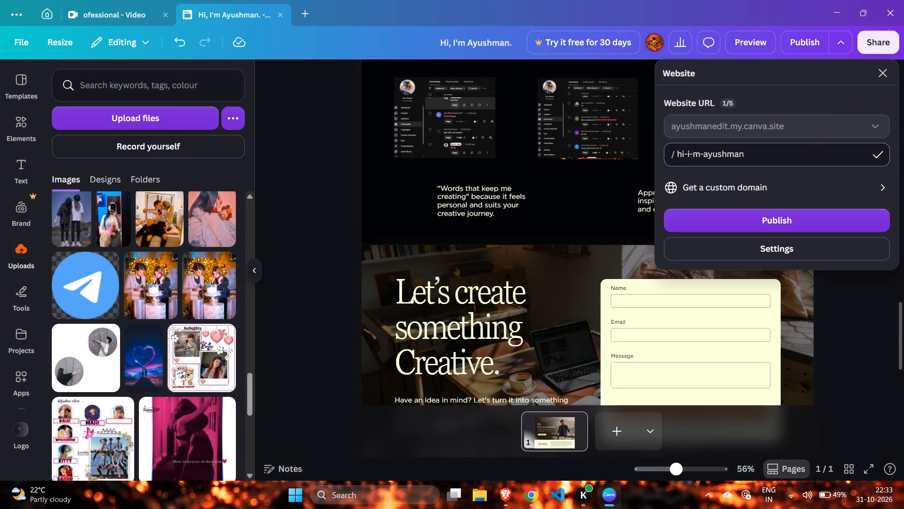
{"action": "left_click", "coordinate": [704, 155]}
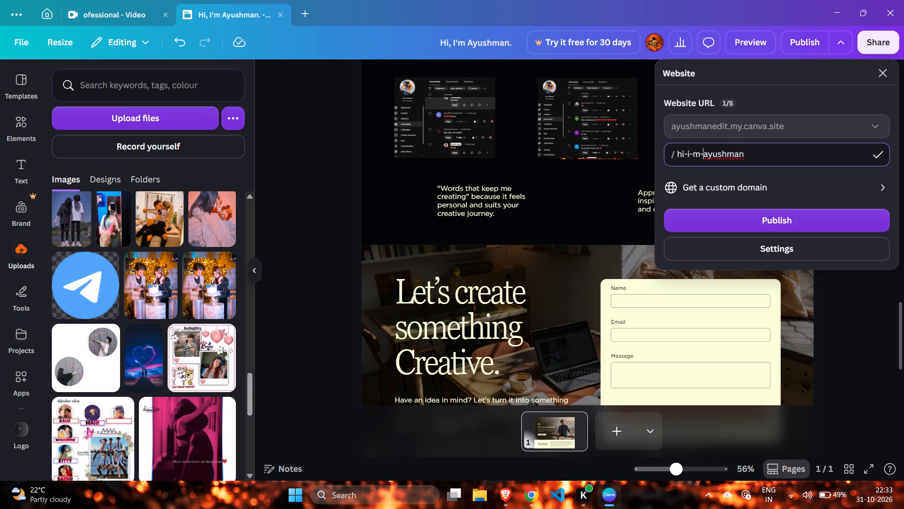
{"action": "key", "text": "BackSpace"}
{"action": "key", "text": "BackSpace"}
{"action": "key", "text": "BackSpace"}
{"action": "key", "text": "BackSpace"}
{"action": "key", "text": "BackSpace"}
{"action": "key", "text": "BackSpace"}
{"action": "key", "text": "BackSpace"}
{"action": "type", "text": "portfolio"}
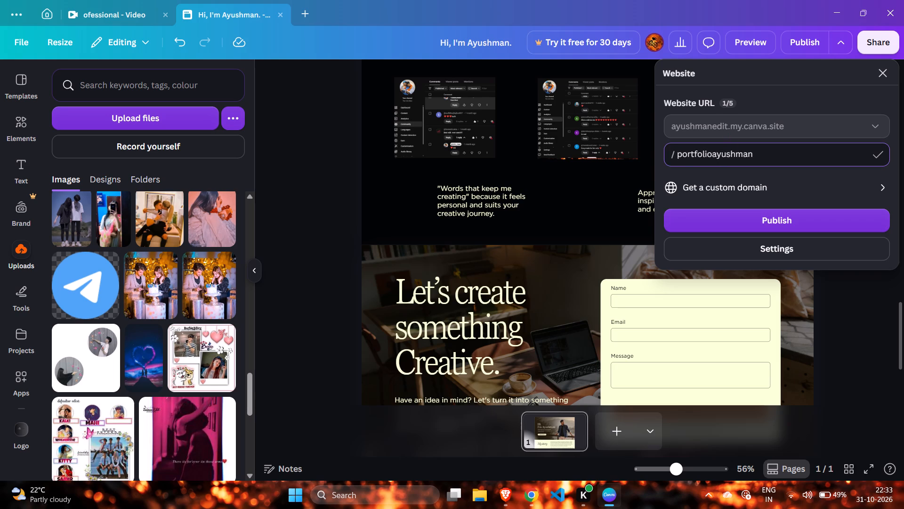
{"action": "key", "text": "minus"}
Try to capitalise the first letter of the name in the website URL path, as "portfolioAyushman".
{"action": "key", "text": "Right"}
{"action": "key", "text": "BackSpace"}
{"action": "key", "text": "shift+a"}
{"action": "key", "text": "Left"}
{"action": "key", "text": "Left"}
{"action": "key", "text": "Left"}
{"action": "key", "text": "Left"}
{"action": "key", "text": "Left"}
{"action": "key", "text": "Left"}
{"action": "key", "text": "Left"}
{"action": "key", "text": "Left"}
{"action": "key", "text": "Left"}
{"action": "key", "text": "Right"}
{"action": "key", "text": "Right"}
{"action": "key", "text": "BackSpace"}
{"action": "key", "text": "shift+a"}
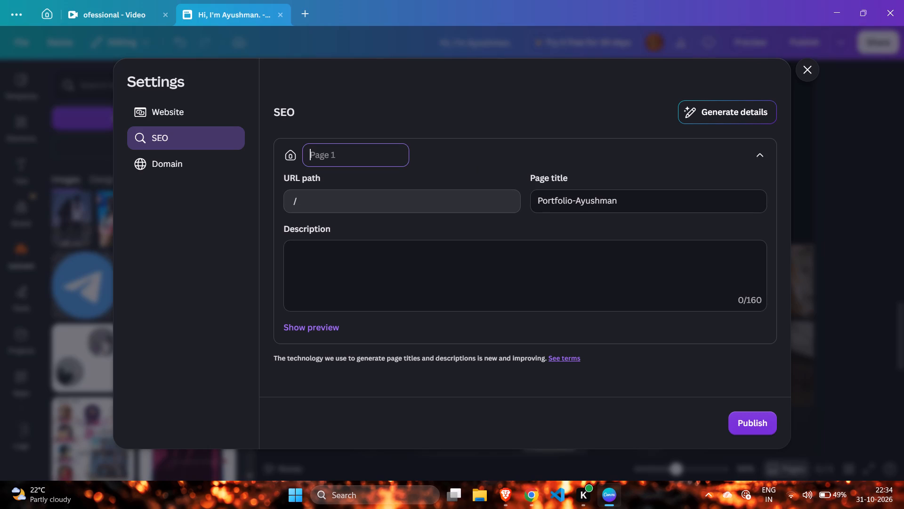
Check the website's domain settings and the web domains management page, and return to the portfolio design.
{"action": "left_click", "coordinate": [205, 162]}
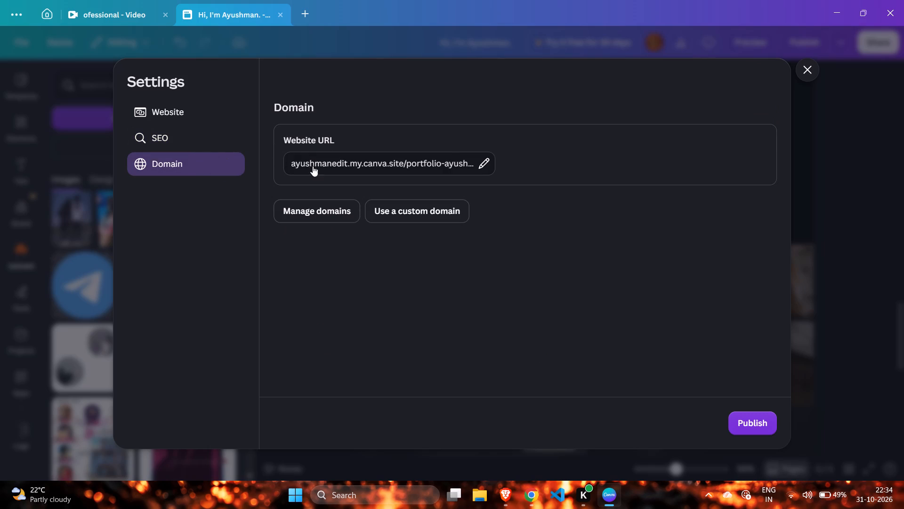
{"action": "left_click", "coordinate": [339, 213]}
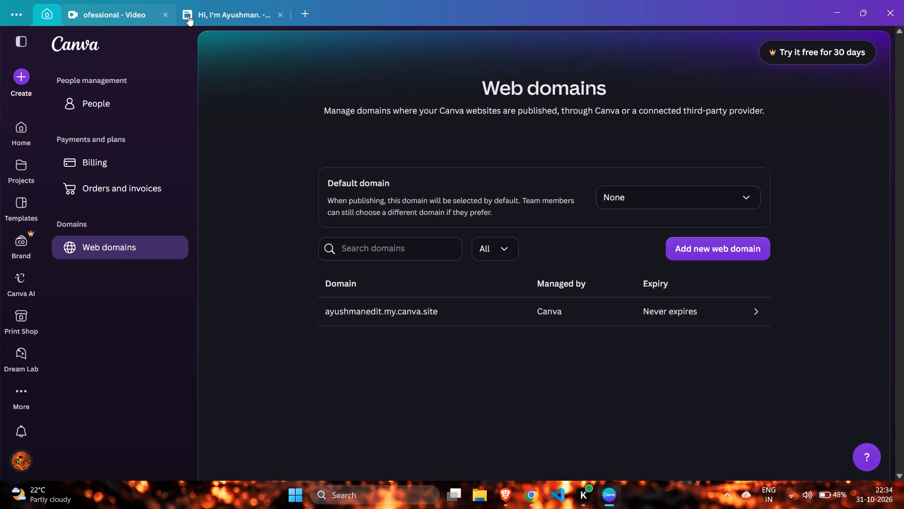
{"action": "left_click", "coordinate": [213, 11]}
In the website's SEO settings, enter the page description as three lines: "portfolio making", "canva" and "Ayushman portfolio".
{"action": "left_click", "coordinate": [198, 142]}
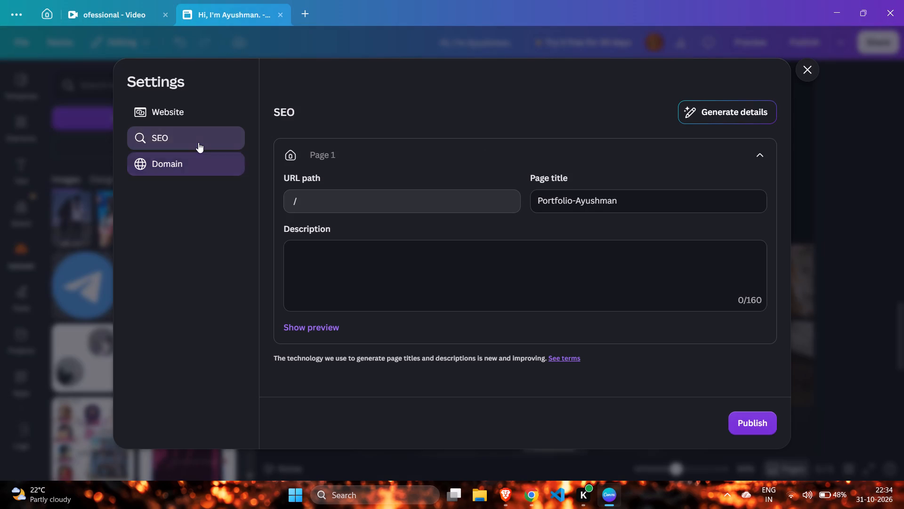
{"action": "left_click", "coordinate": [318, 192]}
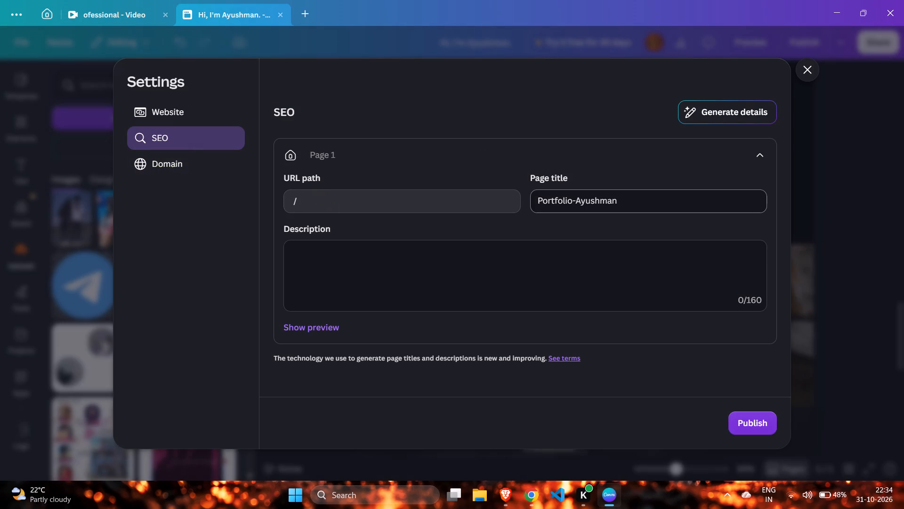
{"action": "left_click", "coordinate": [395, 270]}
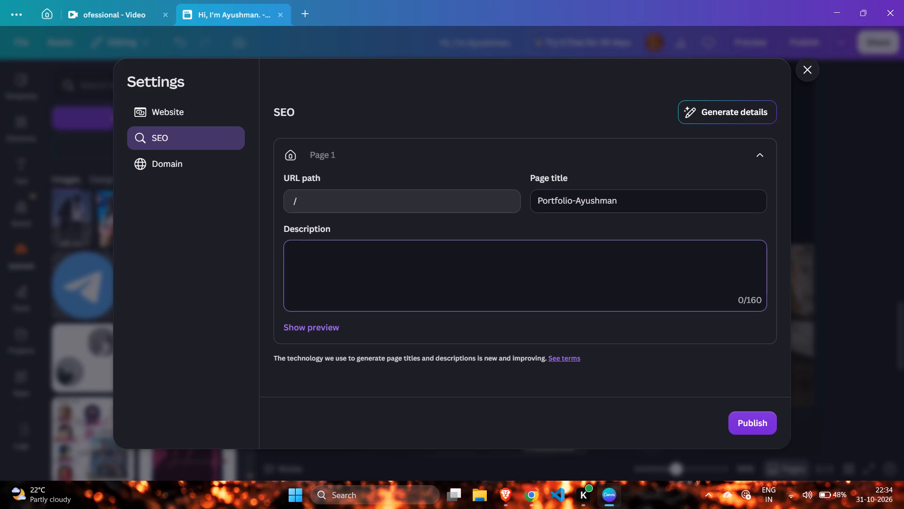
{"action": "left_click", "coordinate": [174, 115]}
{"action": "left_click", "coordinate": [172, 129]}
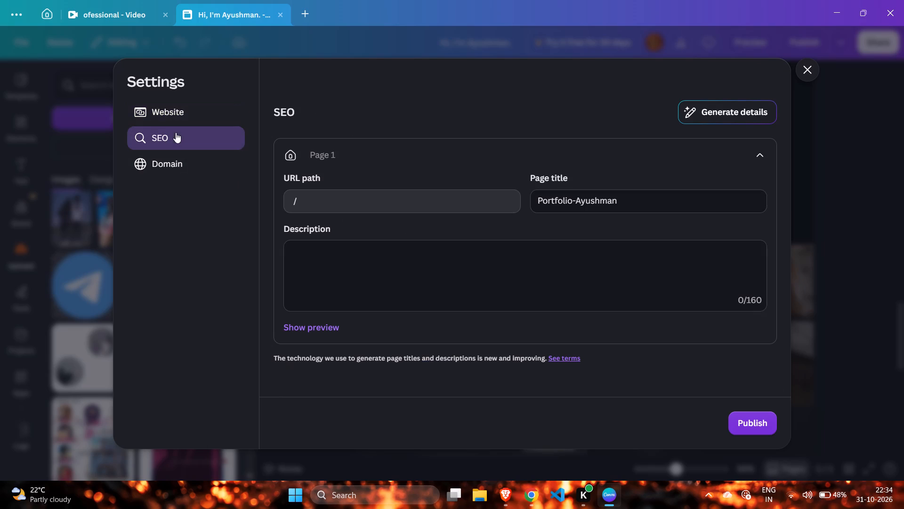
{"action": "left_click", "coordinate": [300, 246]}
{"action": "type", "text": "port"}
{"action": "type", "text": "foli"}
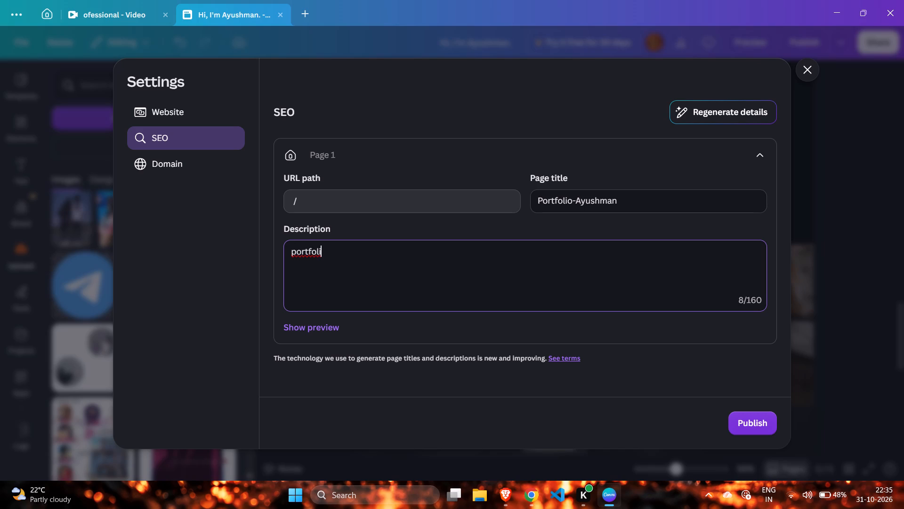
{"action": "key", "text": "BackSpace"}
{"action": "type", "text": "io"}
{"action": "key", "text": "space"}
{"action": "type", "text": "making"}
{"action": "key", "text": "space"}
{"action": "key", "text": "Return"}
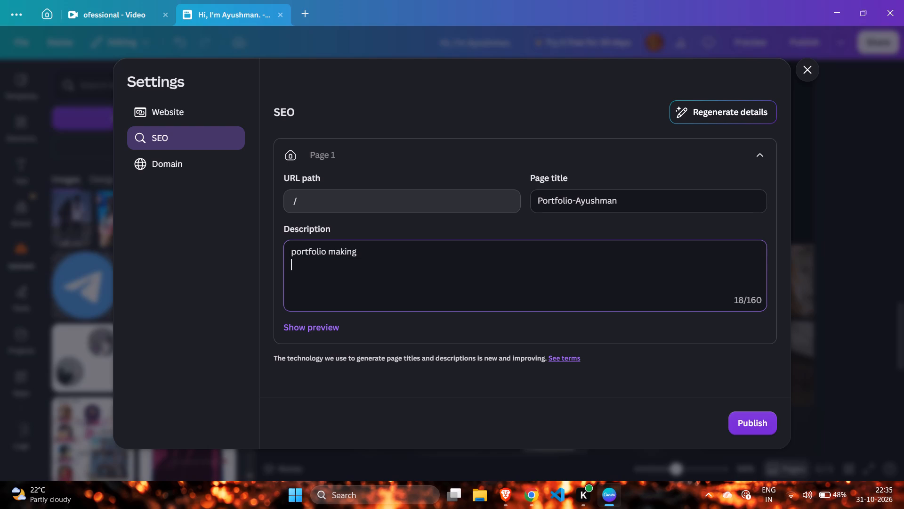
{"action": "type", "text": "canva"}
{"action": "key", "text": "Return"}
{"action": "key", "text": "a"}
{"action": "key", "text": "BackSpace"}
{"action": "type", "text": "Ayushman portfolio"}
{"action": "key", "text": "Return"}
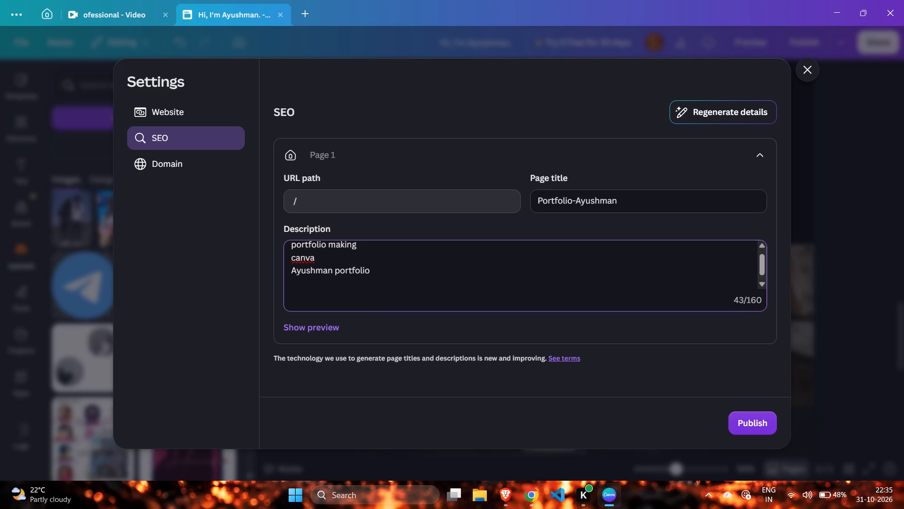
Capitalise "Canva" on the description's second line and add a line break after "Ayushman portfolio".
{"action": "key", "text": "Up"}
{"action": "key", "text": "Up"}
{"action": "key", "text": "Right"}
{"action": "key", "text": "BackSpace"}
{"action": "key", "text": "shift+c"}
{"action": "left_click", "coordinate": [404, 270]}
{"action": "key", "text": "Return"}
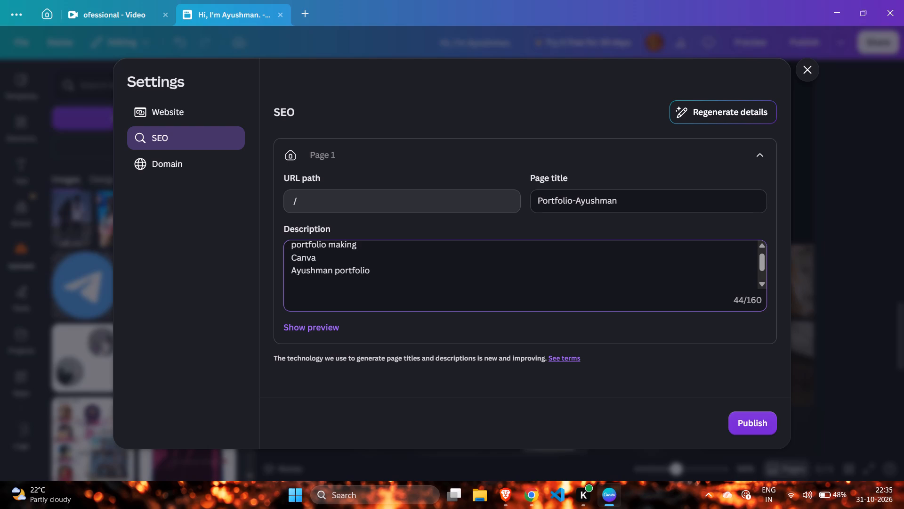
Show the search result preview for the page and review its title, address and description.
{"action": "left_click", "coordinate": [284, 326]}
{"action": "scroll", "coordinate": [328, 331], "scroll_direction": "down", "scroll_amount": 3}
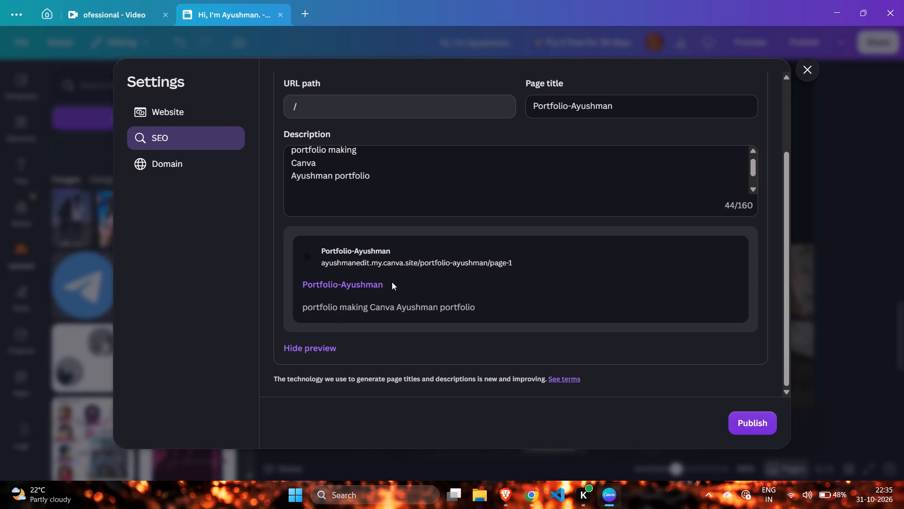
{"action": "scroll", "coordinate": [362, 247], "scroll_direction": "up", "scroll_amount": 4}
{"action": "scroll", "coordinate": [362, 247], "scroll_direction": "down", "scroll_amount": 3}
{"action": "scroll", "coordinate": [362, 247], "scroll_direction": "up", "scroll_amount": 2}
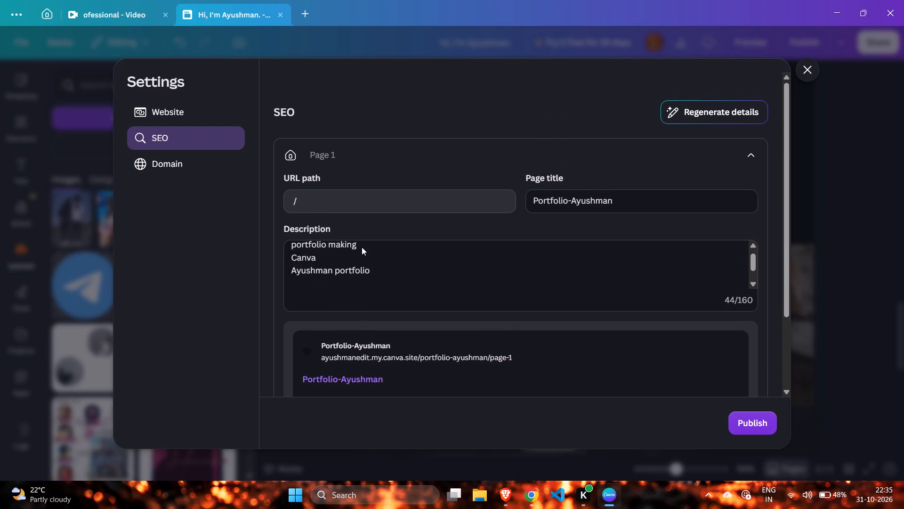
{"action": "scroll", "coordinate": [374, 253], "scroll_direction": "down", "scroll_amount": 1}
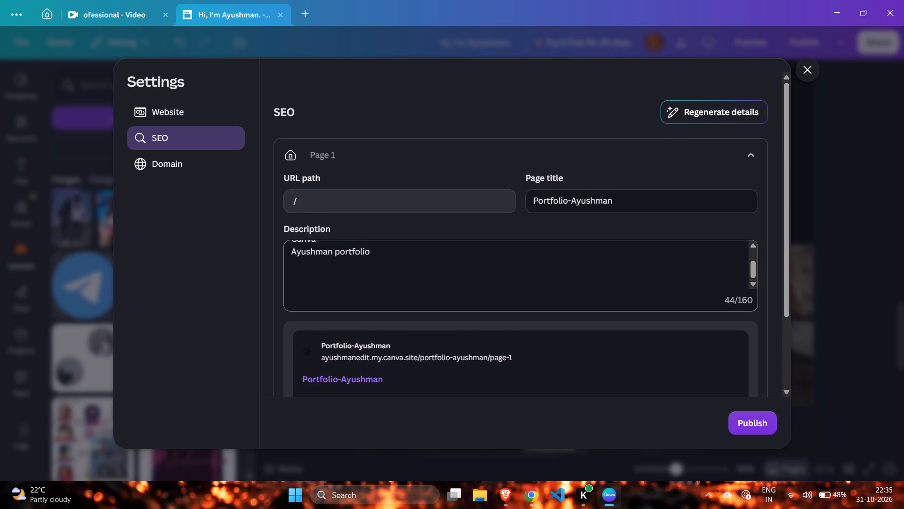
{"action": "scroll", "coordinate": [372, 273], "scroll_direction": "up", "scroll_amount": 2}
Replace the three-line SEO description with the opening text "Hi,I'm Ayushman".
{"action": "left_click_drag", "start_coordinate": [388, 282], "coordinate": [384, 280]}
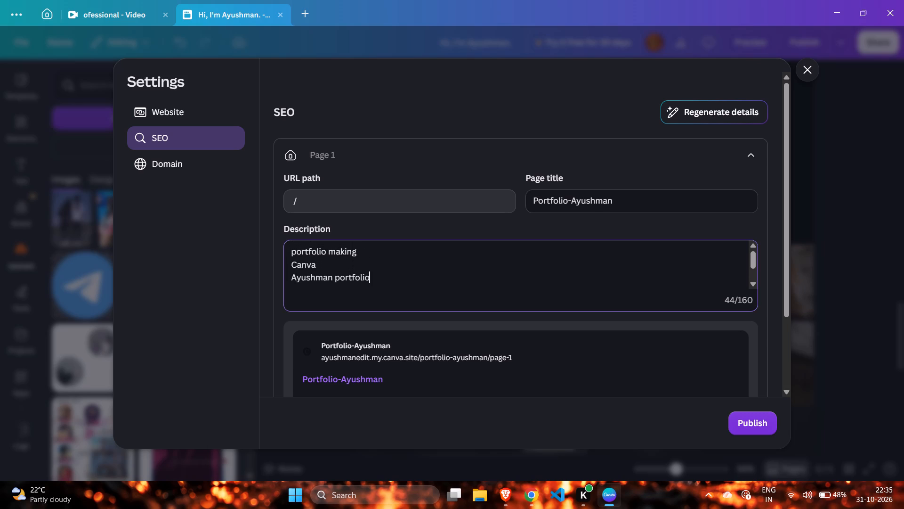
{"action": "left_click_drag", "start_coordinate": [384, 280], "coordinate": [282, 249]}
{"action": "key", "text": "BackSpace"}
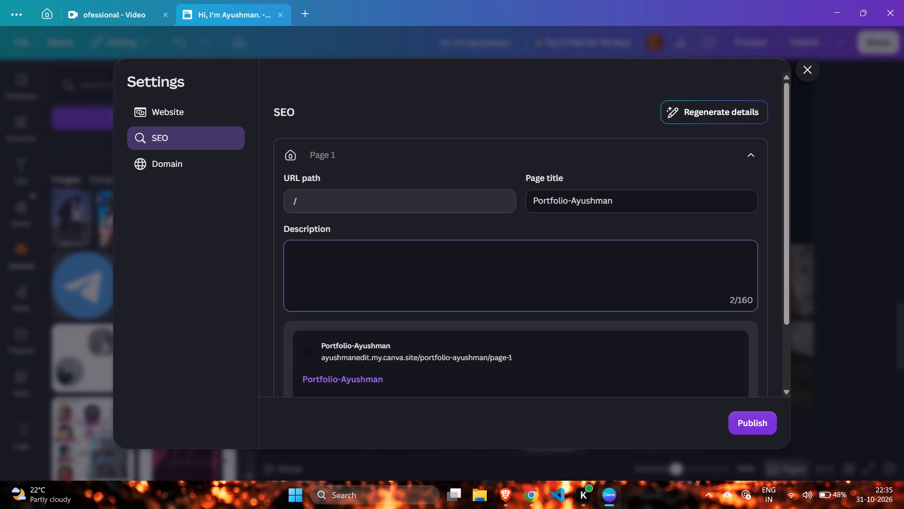
{"action": "type", "text": "HI"}
{"action": "key", "text": "BackSpace"}
{"action": "key", "text": "i"}
{"action": "key", "text": "comma"}
{"action": "key", "text": "i"}
{"action": "key", "text": "BackSpace"}
{"action": "key", "text": "shift+i"}
{"action": "type", "text": "'m"}
{"action": "key", "text": "space"}
{"action": "type", "text": "yu"}
{"action": "key", "text": "BackSpace"}
{"action": "key", "text": "BackSpace"}
{"action": "type", "text": "Ayushman"}
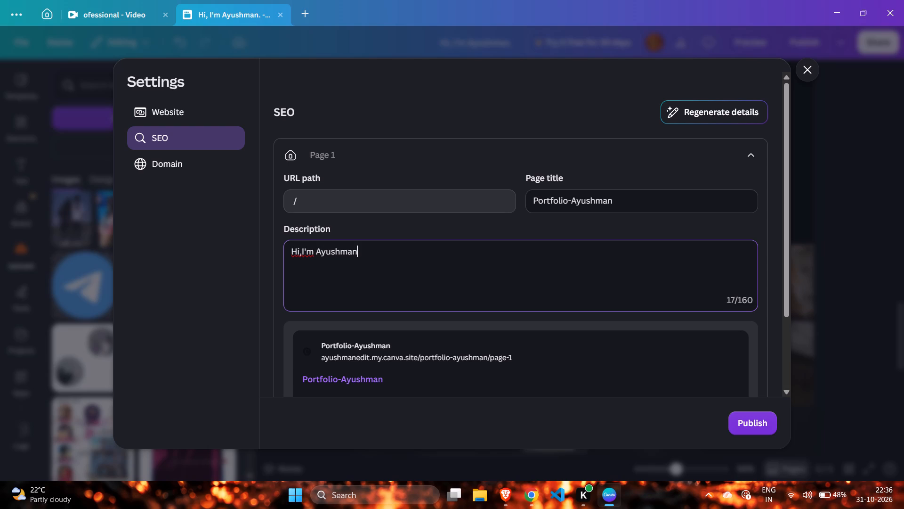
{"action": "key", "text": "space"}
Continue the SEO description with ", a video editor and visual designer".
{"action": "type", "text": ", a"}
{"action": "key", "text": "space"}
{"action": "type", "text": "video eit"}
{"action": "key", "text": "BackSpace"}
{"action": "key", "text": "BackSpace"}
{"action": "key", "text": "BackSpace"}
{"action": "type", "text": "edtio"}
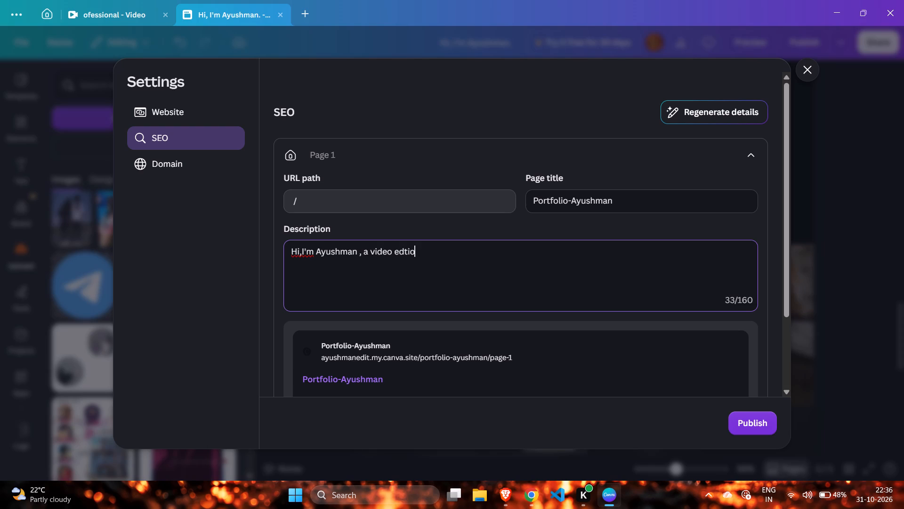
{"action": "key", "text": "BackSpace"}
{"action": "key", "text": "BackSpace"}
{"action": "key", "text": "BackSpace"}
{"action": "type", "text": "itor and visual designer"}
{"action": "key", "text": "space"}
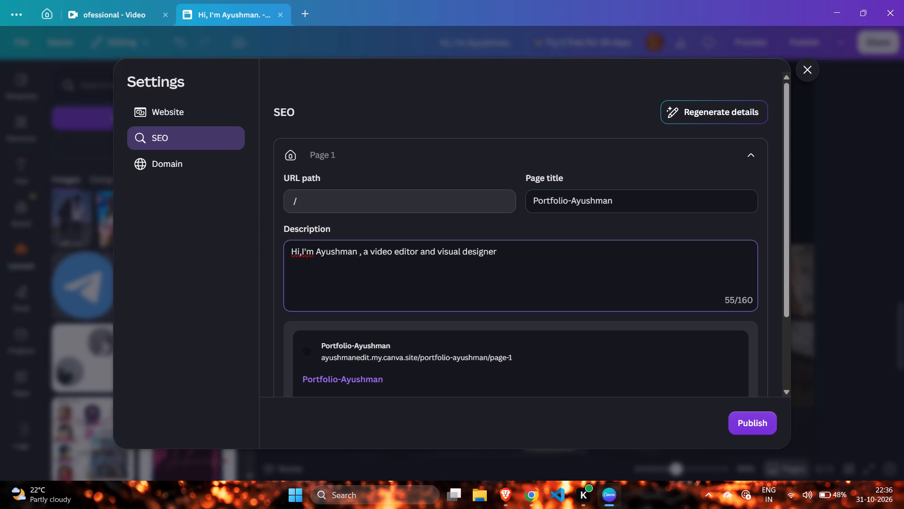
Insert a space after "Hi," at the start of the SEO description.
{"action": "left_click", "coordinate": [301, 248]}
{"action": "key", "text": "space"}
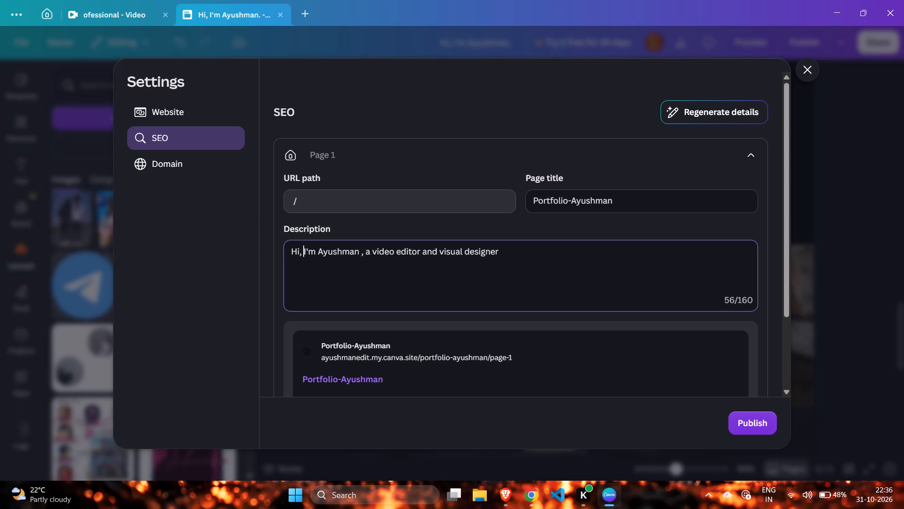
Finish the SEO description by adding ", contact for more information." after "visual designer".
{"action": "left_click", "coordinate": [505, 252]}
{"action": "key", "text": "space"}
{"action": "key", "text": "BackSpace"}
{"action": "key", "text": "comma"}
{"action": "key", "text": "space"}
{"action": "type", "text": "contact"}
{"action": "key", "text": "space"}
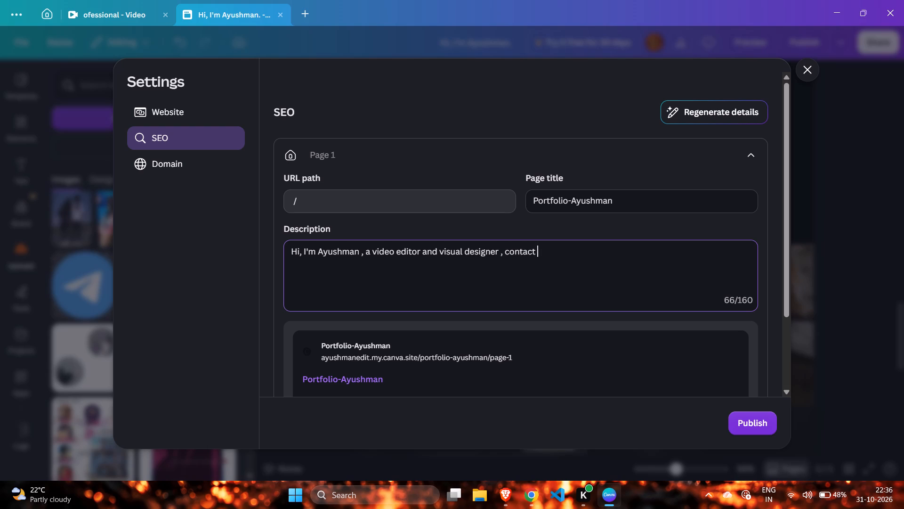
{"action": "type", "text": "me fo"}
{"action": "key", "text": "BackSpace"}
{"action": "key", "text": "BackSpace"}
{"action": "key", "text": "BackSpace"}
{"action": "key", "text": "BackSpace"}
{"action": "key", "text": "BackSpace"}
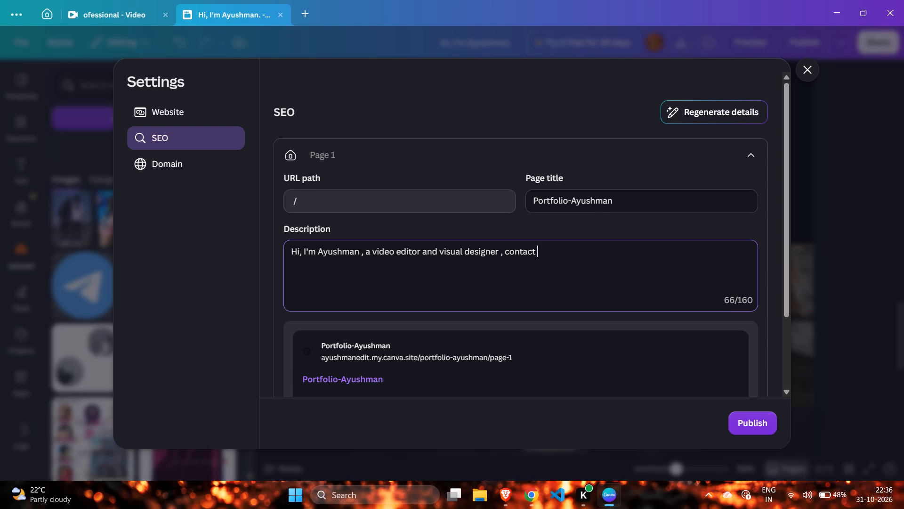
{"action": "type", "text": "f o"}
{"action": "key", "text": "BackSpace"}
{"action": "key", "text": "BackSpace"}
{"action": "type", "text": "or more information."}
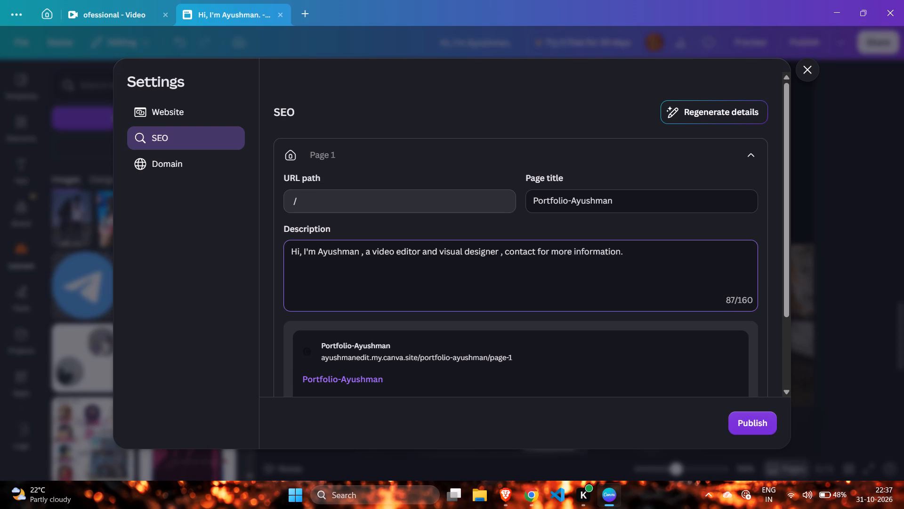
Review the search-result preview of the page title and description in the SEO settings.
{"action": "scroll", "coordinate": [529, 260], "scroll_direction": "down", "scroll_amount": 3}
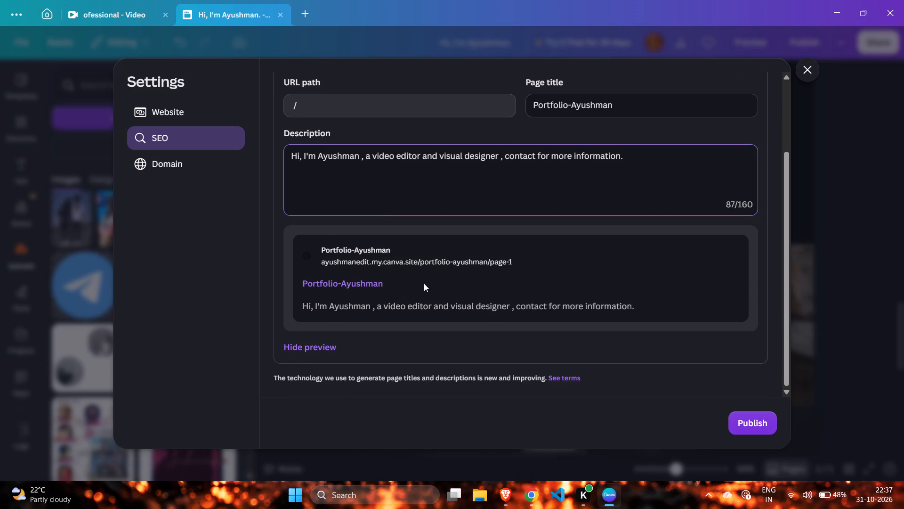
{"action": "scroll", "coordinate": [424, 283], "scroll_direction": "down", "scroll_amount": 2}
{"action": "scroll", "coordinate": [379, 296], "scroll_direction": "down", "scroll_amount": 3}
{"action": "scroll", "coordinate": [430, 283], "scroll_direction": "up", "scroll_amount": 3}
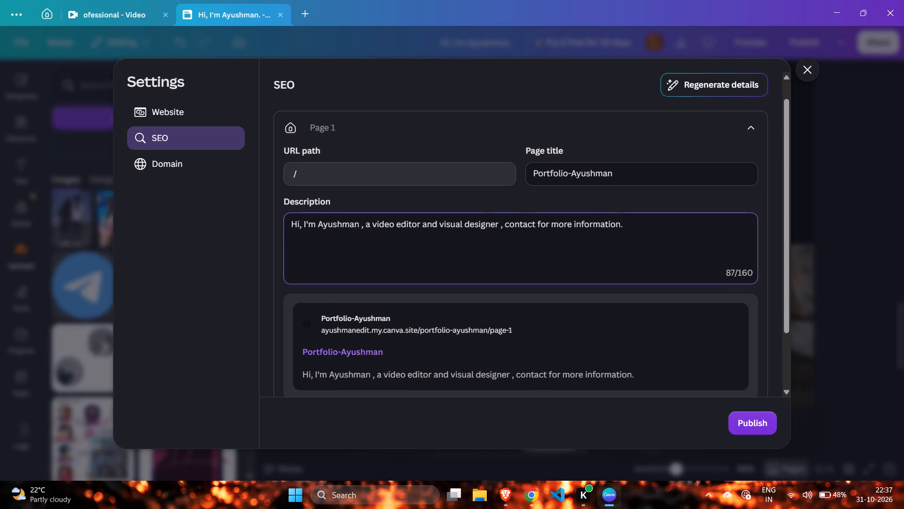
{"action": "scroll", "coordinate": [430, 282], "scroll_direction": "up", "scroll_amount": 4}
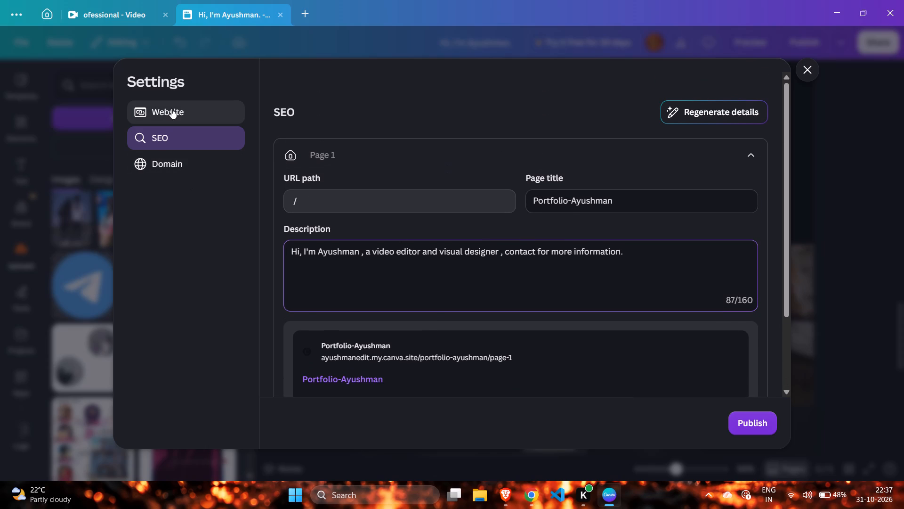
Check the Website settings, from title and favicon to display options, and publish the website.
{"action": "left_click", "coordinate": [171, 108]}
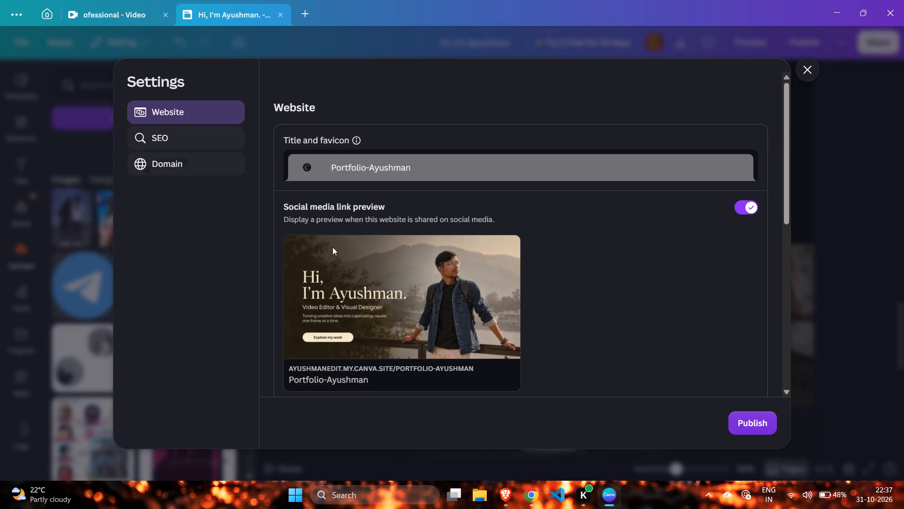
{"action": "scroll", "coordinate": [395, 250], "scroll_direction": "down", "scroll_amount": 8}
{"action": "scroll", "coordinate": [523, 325], "scroll_direction": "down", "scroll_amount": 1}
{"action": "scroll", "coordinate": [715, 405], "scroll_direction": "down", "scroll_amount": 4}
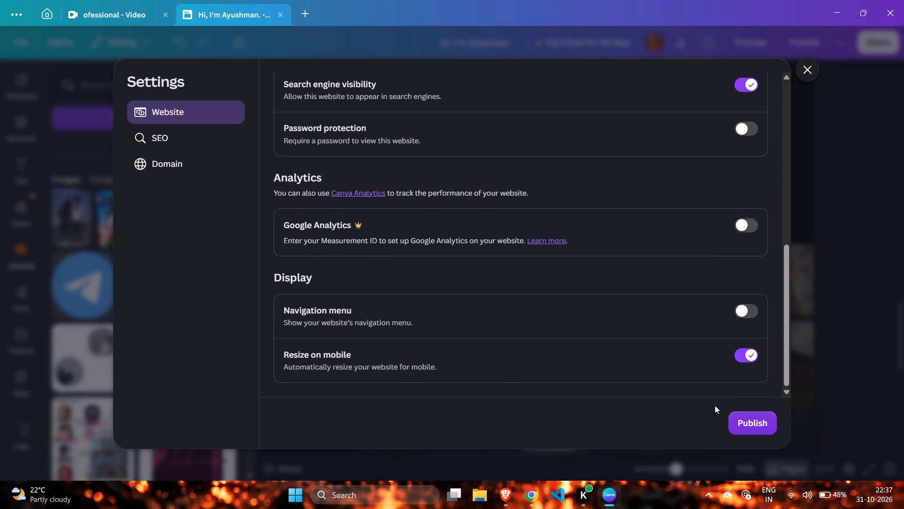
{"action": "left_click", "coordinate": [743, 418]}
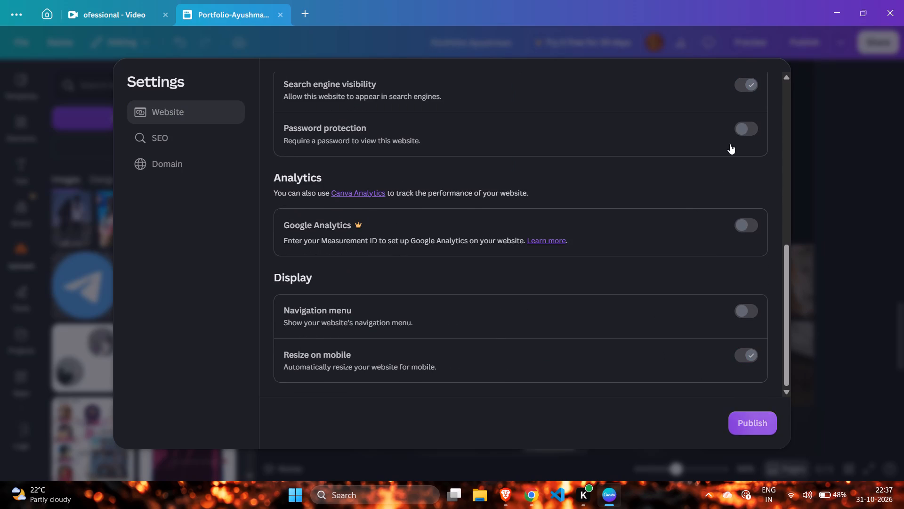
Preview the website in mobile view and examine the My story and What I can do for you sections.
{"action": "scroll", "coordinate": [620, 249], "scroll_direction": "up", "scroll_amount": 4}
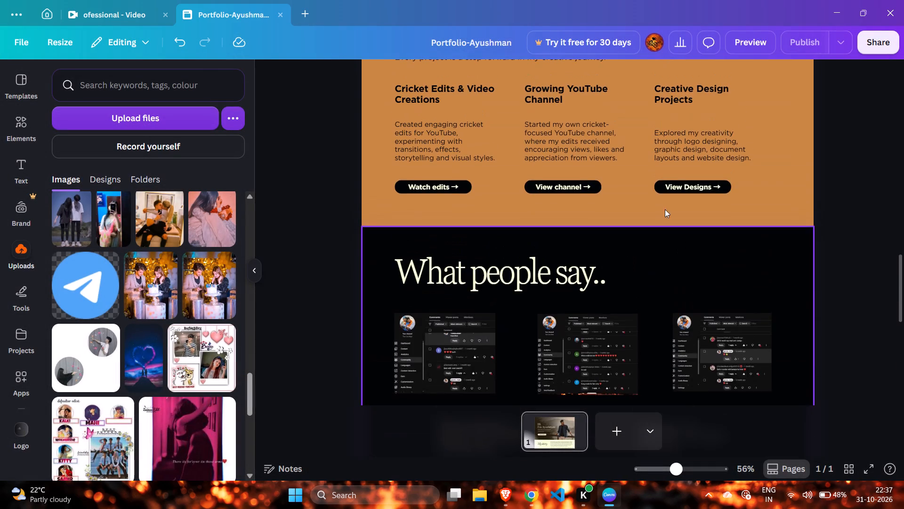
{"action": "scroll", "coordinate": [677, 188], "scroll_direction": "up", "scroll_amount": 3}
{"action": "scroll", "coordinate": [702, 156], "scroll_direction": "up", "scroll_amount": 7}
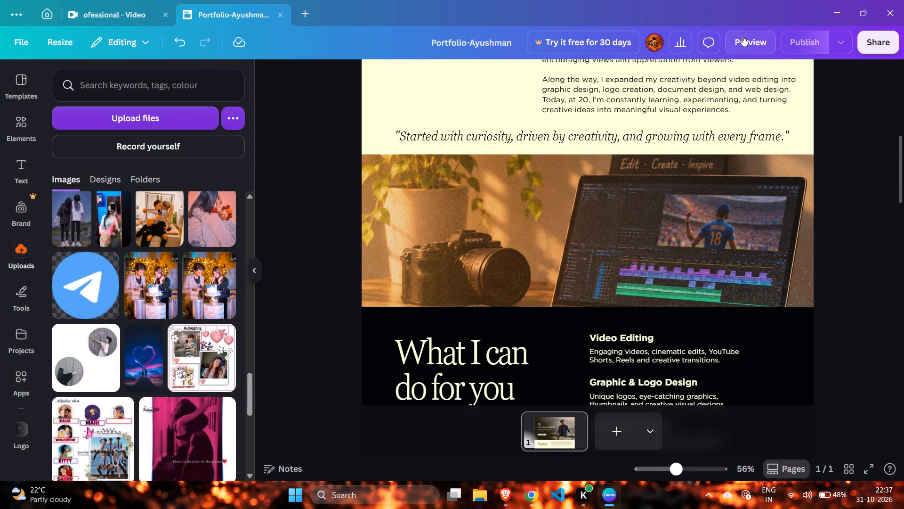
{"action": "left_click", "coordinate": [743, 36]}
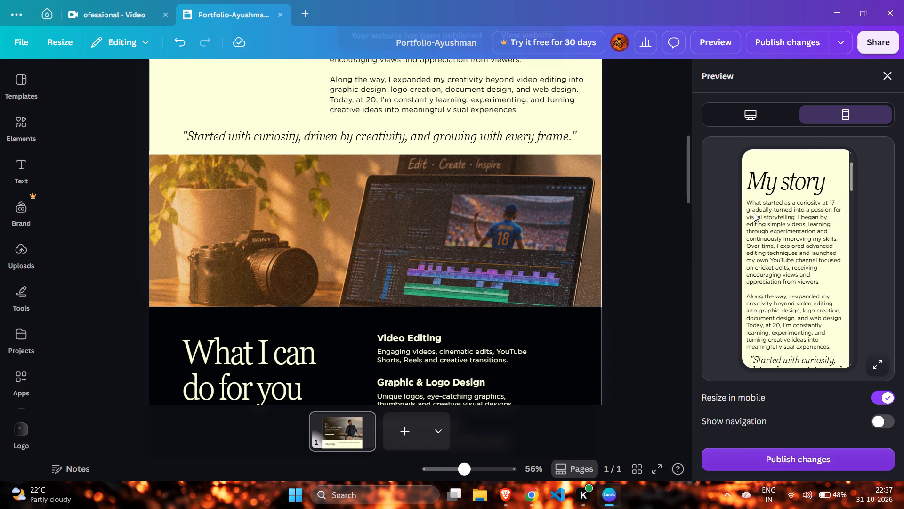
{"action": "scroll", "coordinate": [789, 232], "scroll_direction": "down", "scroll_amount": 4}
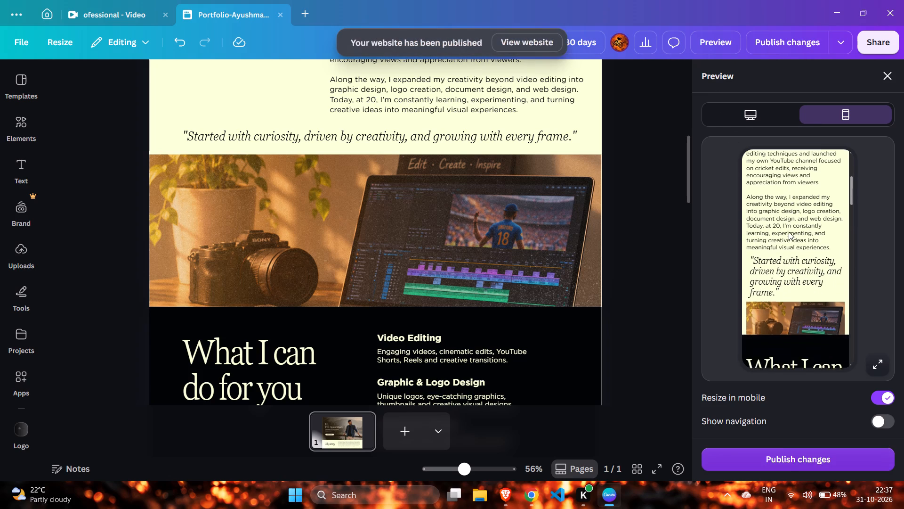
{"action": "scroll", "coordinate": [789, 232], "scroll_direction": "down", "scroll_amount": 5}
{"action": "scroll", "coordinate": [789, 232], "scroll_direction": "up", "scroll_amount": 2}
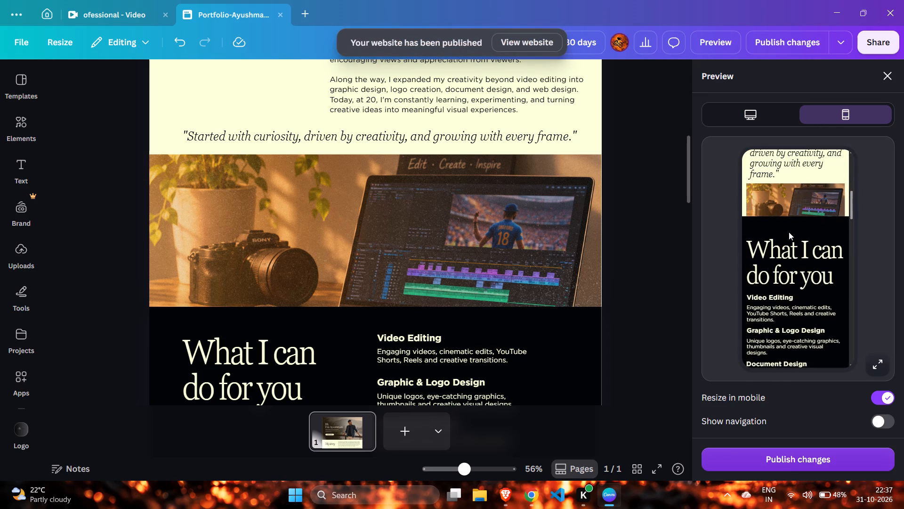
{"action": "scroll", "coordinate": [789, 232], "scroll_direction": "up", "scroll_amount": 1}
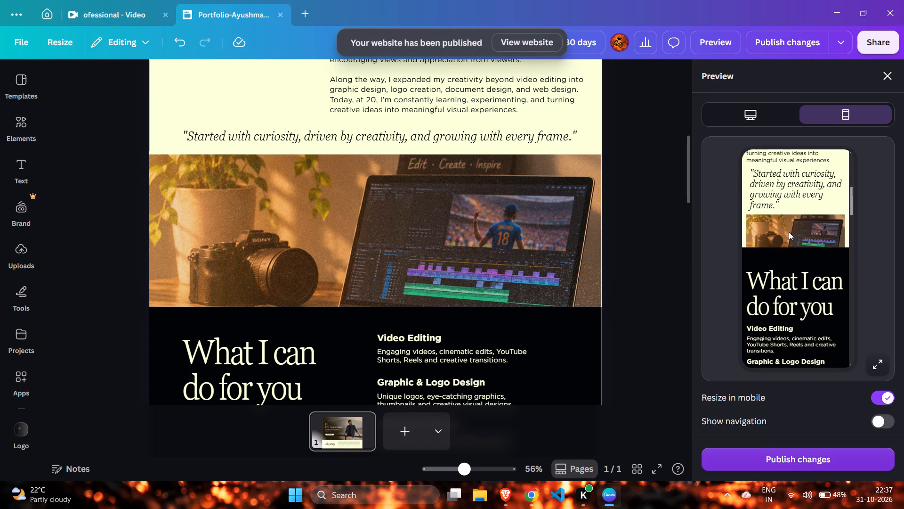
{"action": "scroll", "coordinate": [789, 232], "scroll_direction": "down", "scroll_amount": 3}
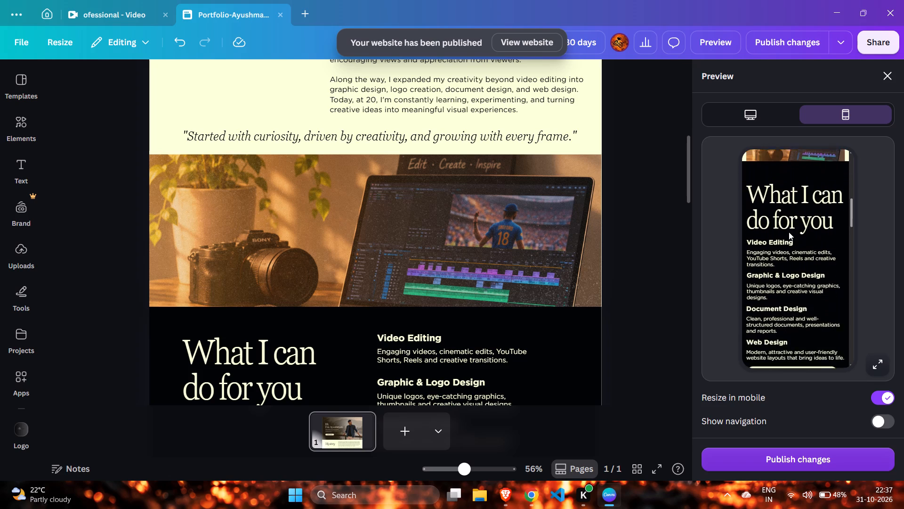
{"action": "scroll", "coordinate": [789, 232], "scroll_direction": "down", "scroll_amount": 3}
Examine the My story section and the camera and laptop image in the desktop preview.
{"action": "left_click", "coordinate": [754, 114]}
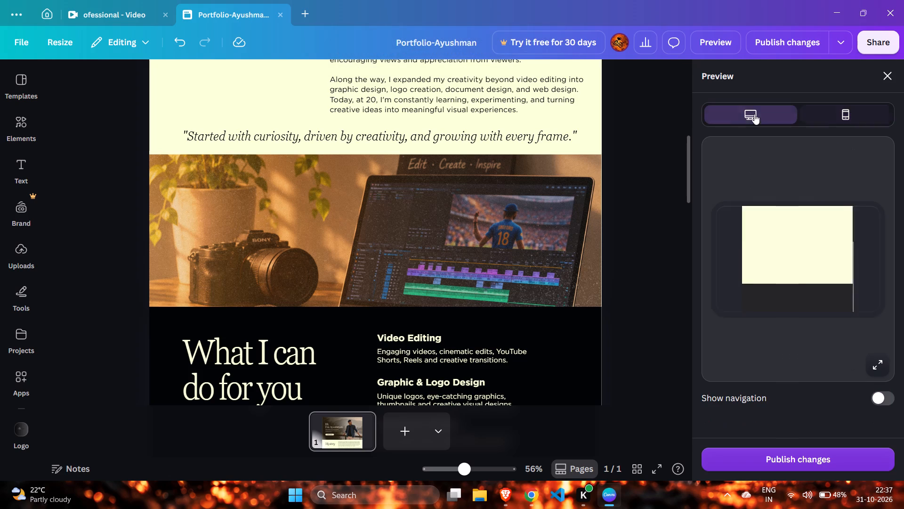
{"action": "scroll", "coordinate": [783, 243], "scroll_direction": "down", "scroll_amount": 3}
{"action": "scroll", "coordinate": [783, 243], "scroll_direction": "up", "scroll_amount": 4}
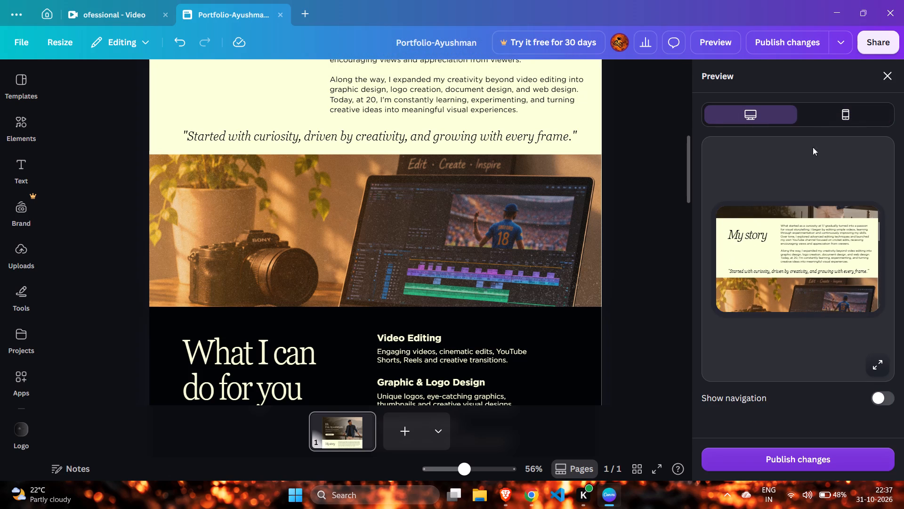
{"action": "scroll", "coordinate": [820, 216], "scroll_direction": "down", "scroll_amount": 4}
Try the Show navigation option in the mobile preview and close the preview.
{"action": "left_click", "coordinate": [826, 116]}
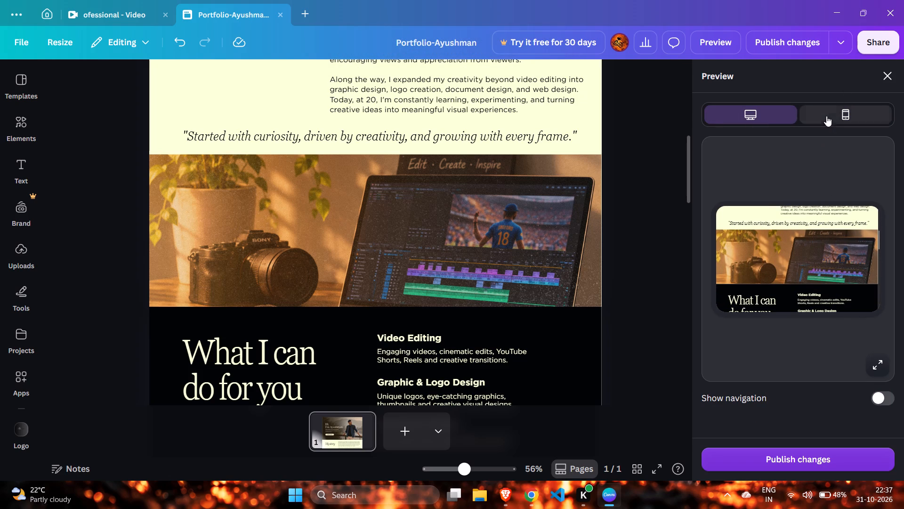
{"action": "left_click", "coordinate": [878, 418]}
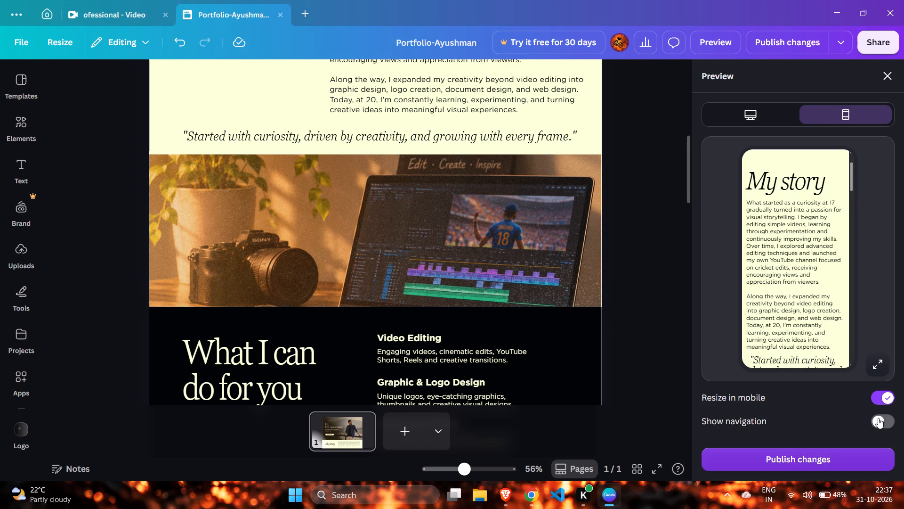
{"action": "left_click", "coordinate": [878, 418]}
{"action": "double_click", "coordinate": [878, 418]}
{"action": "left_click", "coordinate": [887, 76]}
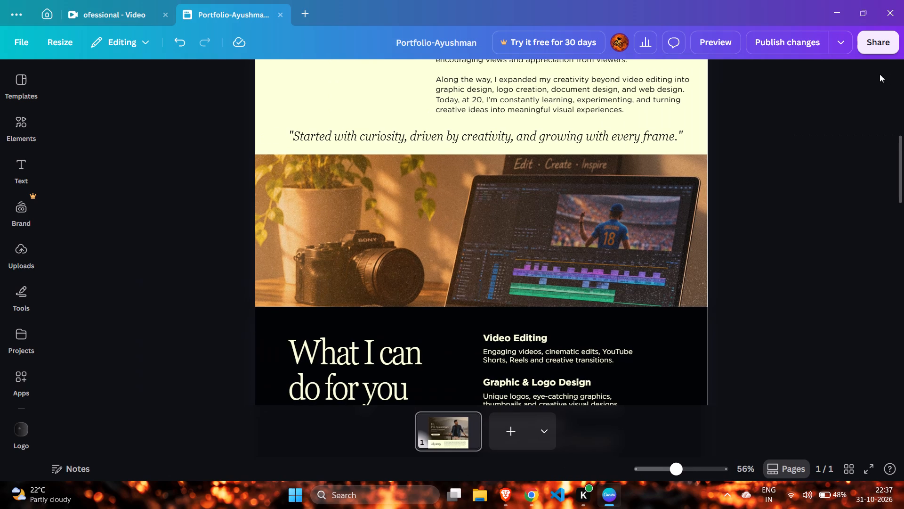
View the live website's sharing options with its QR code and return to the website publishing options.
{"action": "left_click", "coordinate": [844, 46]}
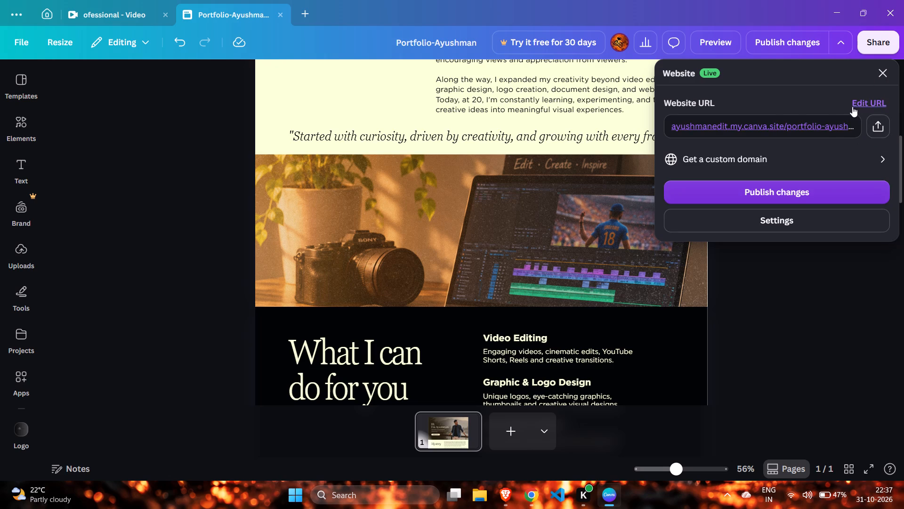
{"action": "double_click", "coordinate": [869, 125]}
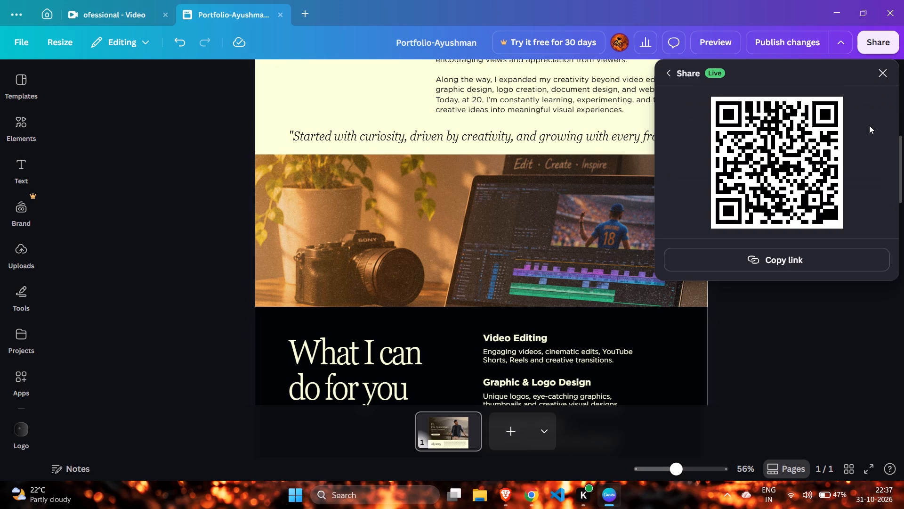
{"action": "left_click", "coordinate": [669, 75]}
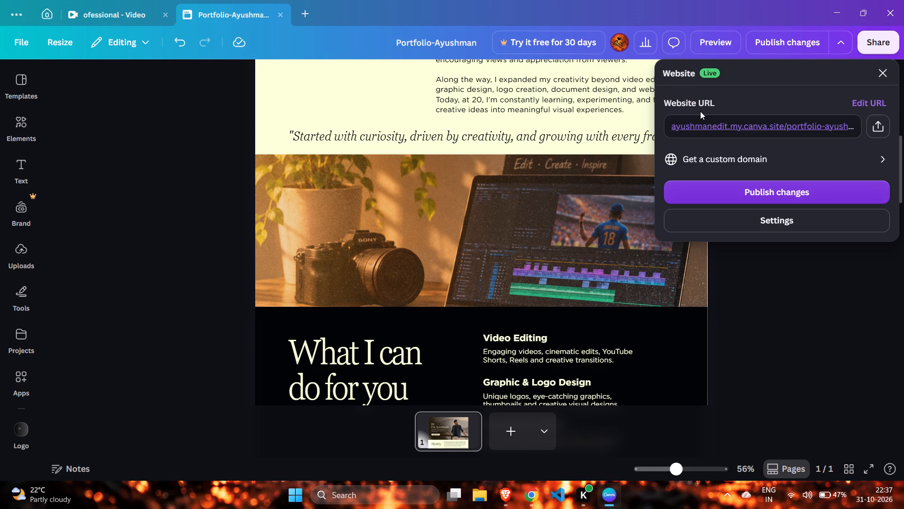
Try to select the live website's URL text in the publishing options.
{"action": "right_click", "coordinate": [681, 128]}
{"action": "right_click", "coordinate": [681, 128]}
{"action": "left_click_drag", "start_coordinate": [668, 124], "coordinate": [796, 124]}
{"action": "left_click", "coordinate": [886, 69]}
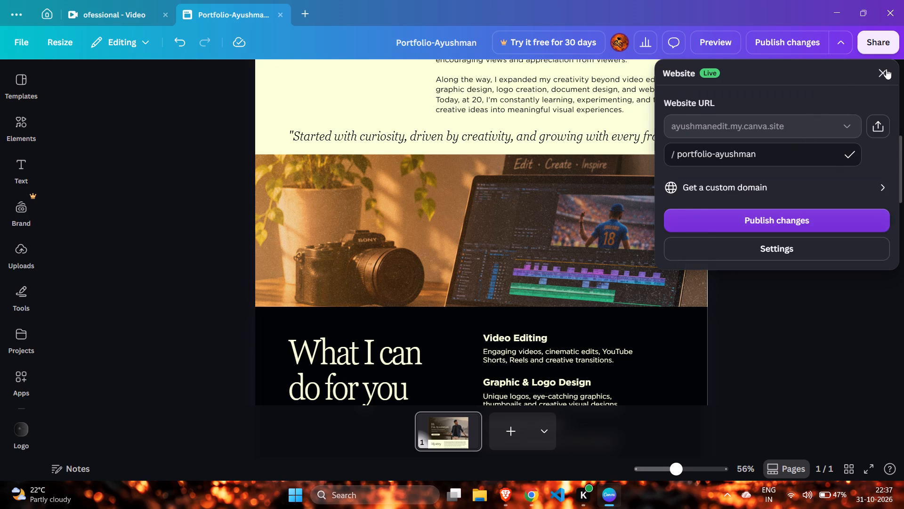
Open the live portfolio website in Google Chrome from its website URL.
{"action": "left_click", "coordinate": [846, 48]}
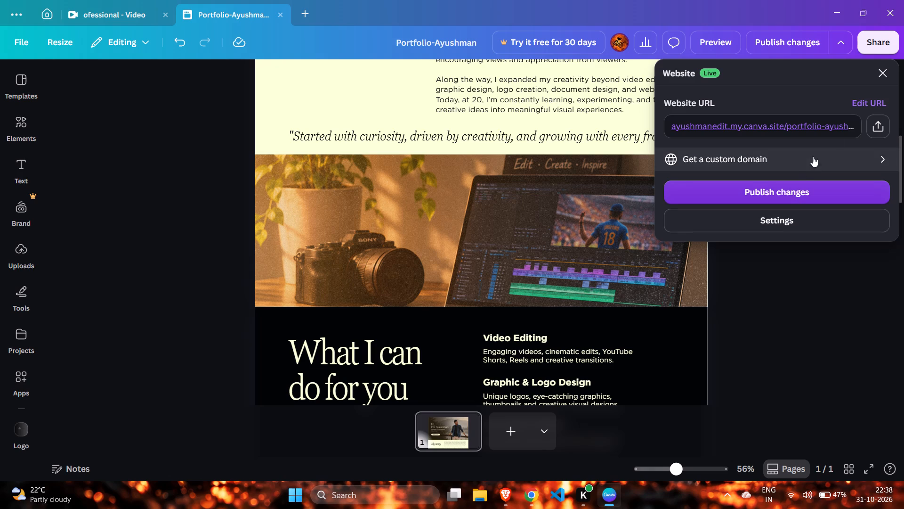
{"action": "left_click", "coordinate": [851, 130]}
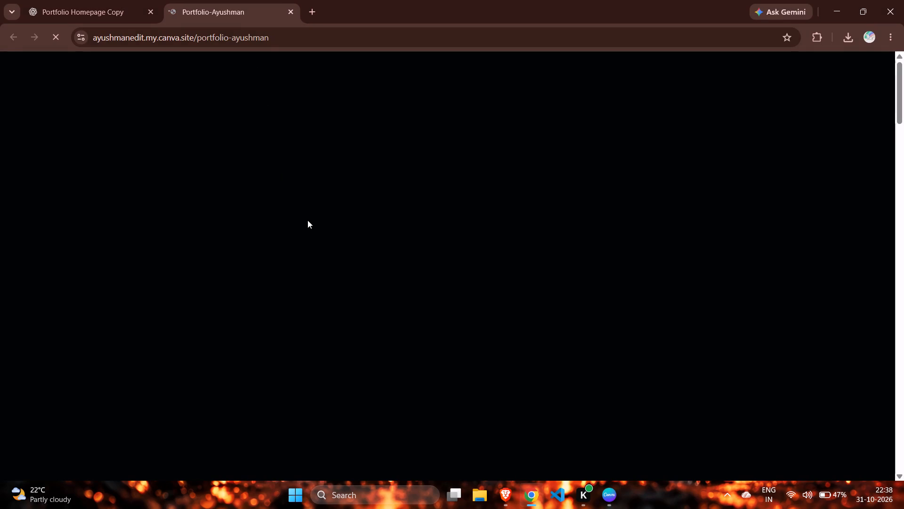
Review the live site's sections from the opening hero image down to What people say.
{"action": "scroll", "coordinate": [309, 219], "scroll_direction": "down", "scroll_amount": 3}
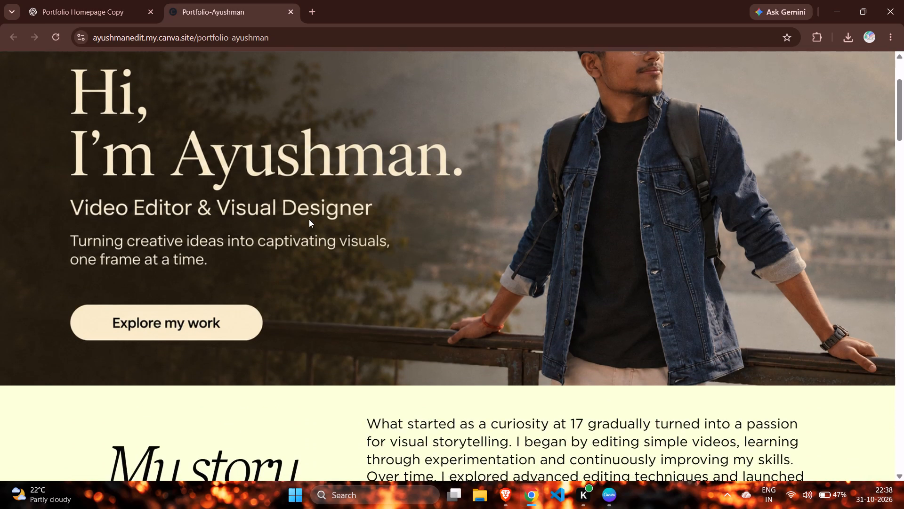
{"action": "scroll", "coordinate": [309, 219], "scroll_direction": "down", "scroll_amount": 14}
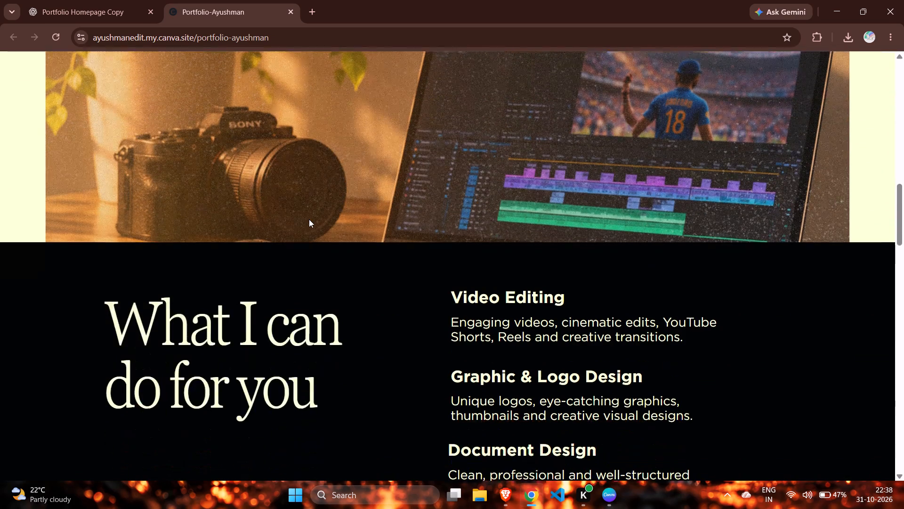
{"action": "scroll", "coordinate": [309, 219], "scroll_direction": "down", "scroll_amount": 10}
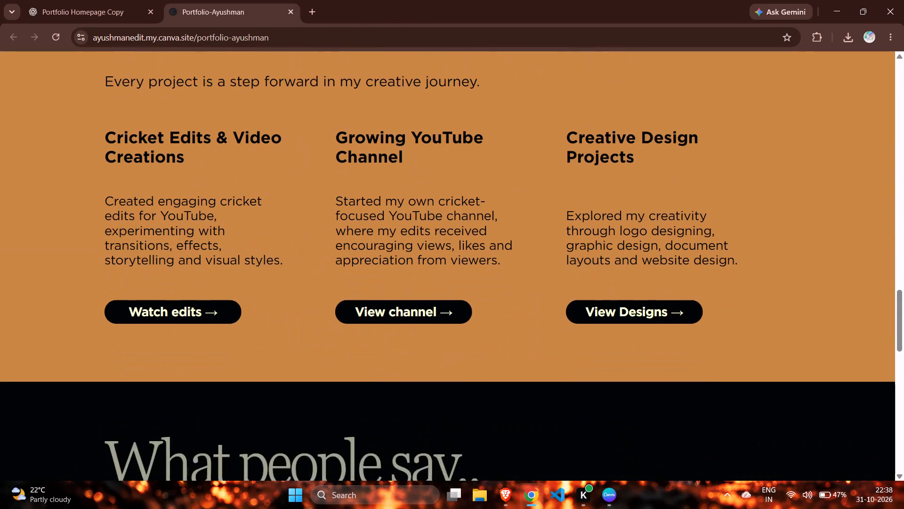
{"action": "scroll", "coordinate": [309, 219], "scroll_direction": "down", "scroll_amount": 9}
Test the Watch edits, View channel and View Designs buttons on the live site.
{"action": "scroll", "coordinate": [310, 219], "scroll_direction": "up", "scroll_amount": 8}
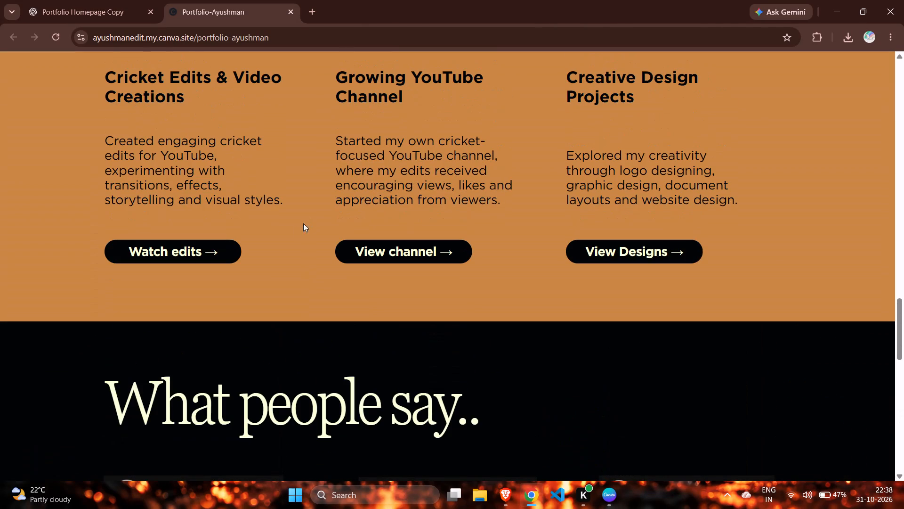
{"action": "left_click", "coordinate": [196, 254]}
{"action": "left_click", "coordinate": [415, 260]}
{"action": "left_click", "coordinate": [578, 256]}
{"action": "scroll", "coordinate": [435, 213], "scroll_direction": "down", "scroll_amount": 8}
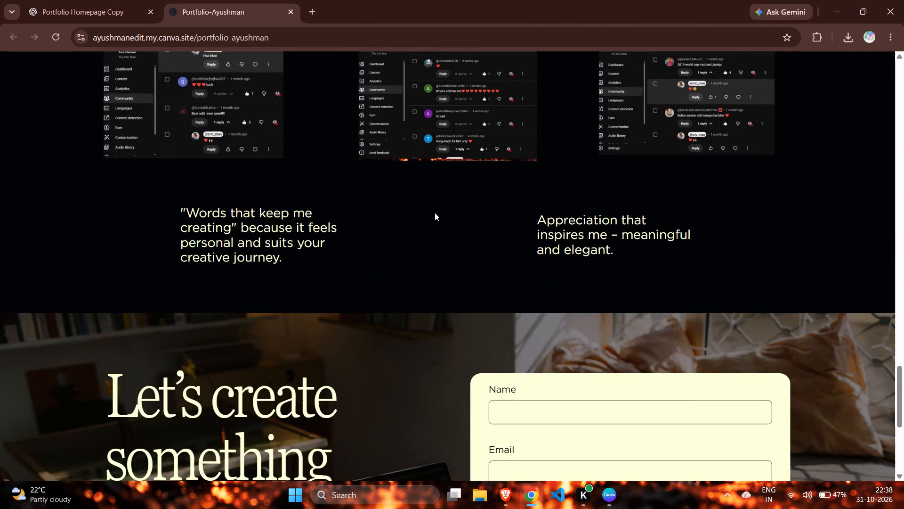
{"action": "scroll", "coordinate": [435, 213], "scroll_direction": "down", "scroll_amount": 4}
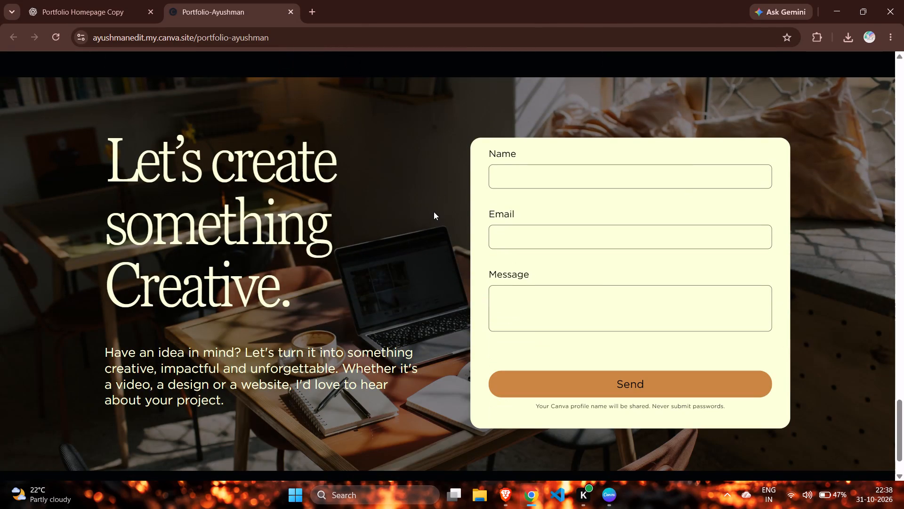
{"action": "scroll", "coordinate": [432, 208], "scroll_direction": "up", "scroll_amount": 4}
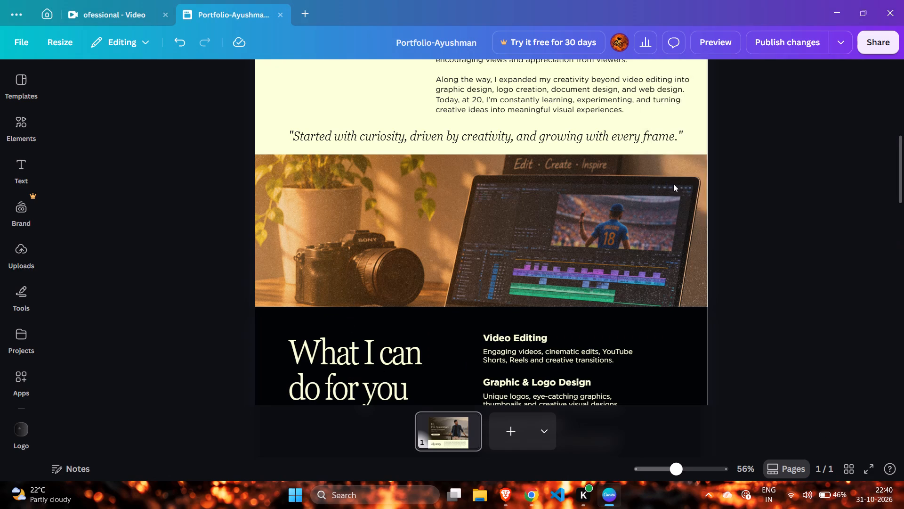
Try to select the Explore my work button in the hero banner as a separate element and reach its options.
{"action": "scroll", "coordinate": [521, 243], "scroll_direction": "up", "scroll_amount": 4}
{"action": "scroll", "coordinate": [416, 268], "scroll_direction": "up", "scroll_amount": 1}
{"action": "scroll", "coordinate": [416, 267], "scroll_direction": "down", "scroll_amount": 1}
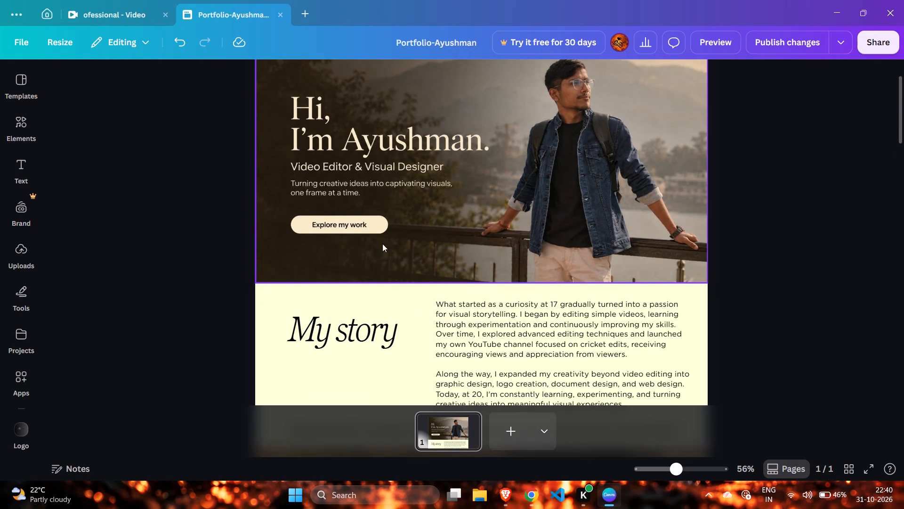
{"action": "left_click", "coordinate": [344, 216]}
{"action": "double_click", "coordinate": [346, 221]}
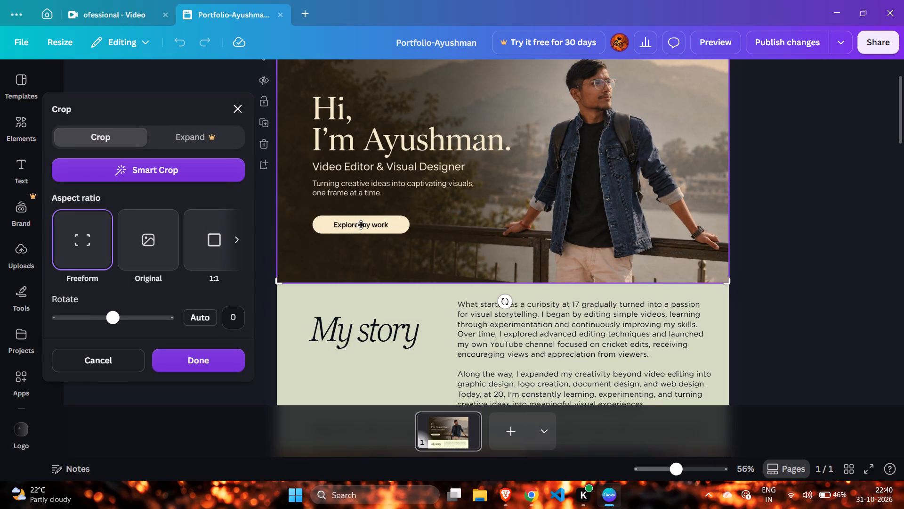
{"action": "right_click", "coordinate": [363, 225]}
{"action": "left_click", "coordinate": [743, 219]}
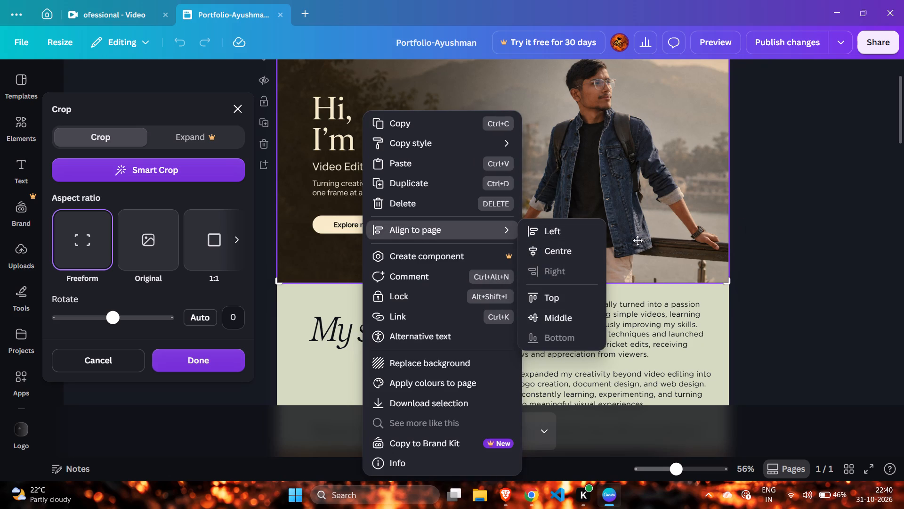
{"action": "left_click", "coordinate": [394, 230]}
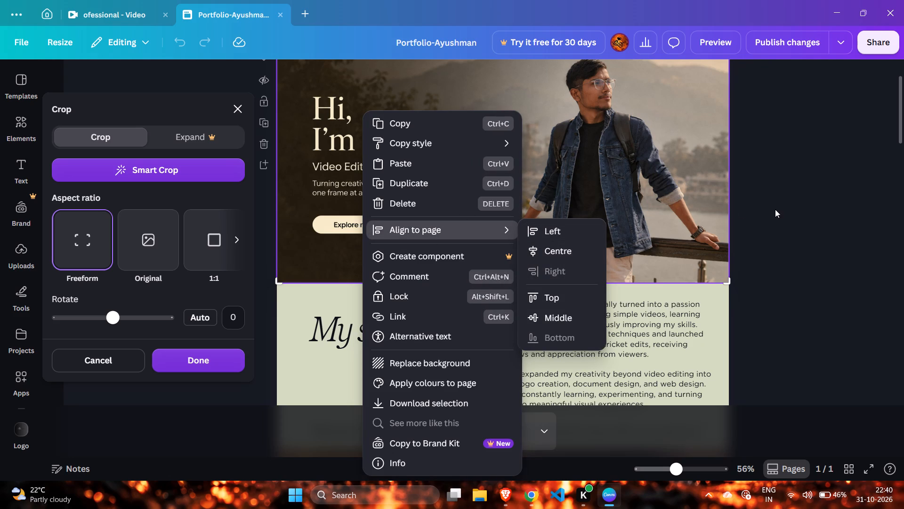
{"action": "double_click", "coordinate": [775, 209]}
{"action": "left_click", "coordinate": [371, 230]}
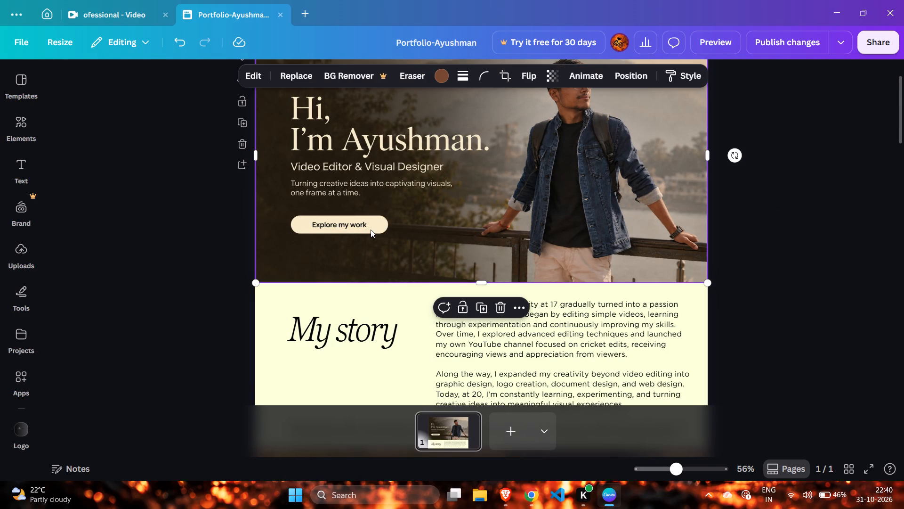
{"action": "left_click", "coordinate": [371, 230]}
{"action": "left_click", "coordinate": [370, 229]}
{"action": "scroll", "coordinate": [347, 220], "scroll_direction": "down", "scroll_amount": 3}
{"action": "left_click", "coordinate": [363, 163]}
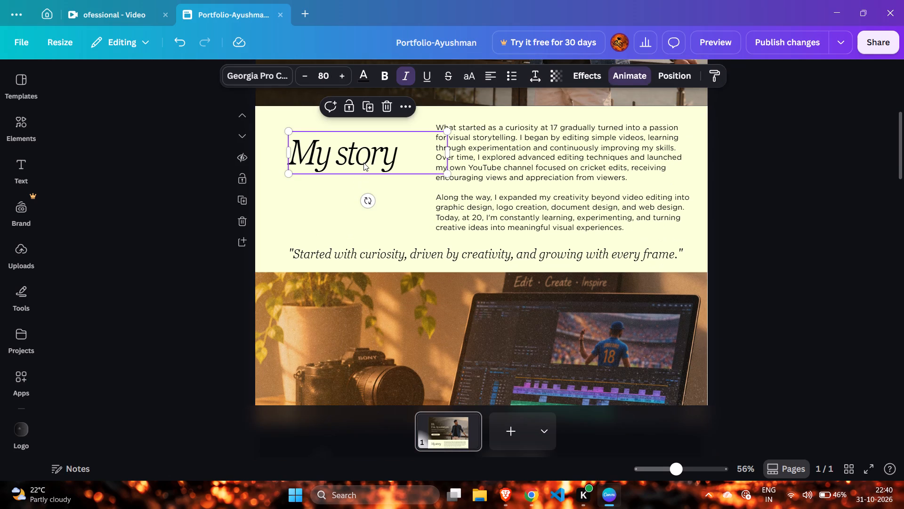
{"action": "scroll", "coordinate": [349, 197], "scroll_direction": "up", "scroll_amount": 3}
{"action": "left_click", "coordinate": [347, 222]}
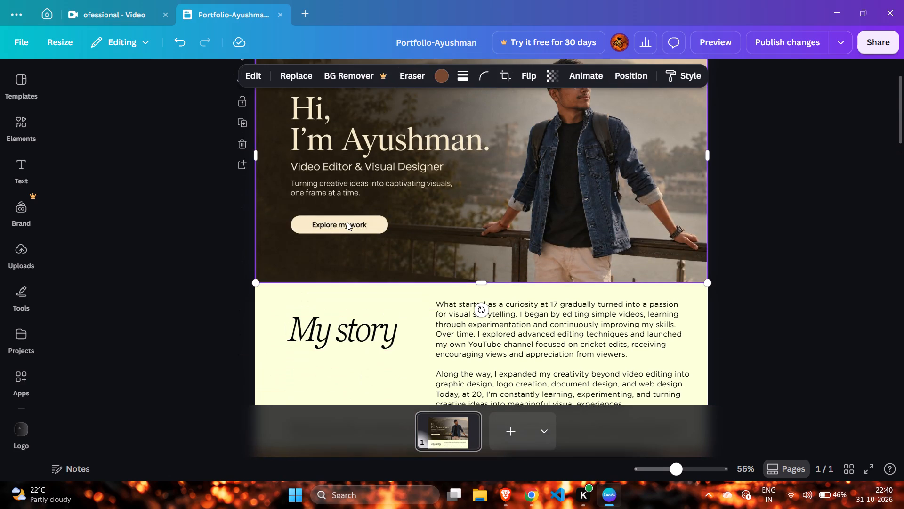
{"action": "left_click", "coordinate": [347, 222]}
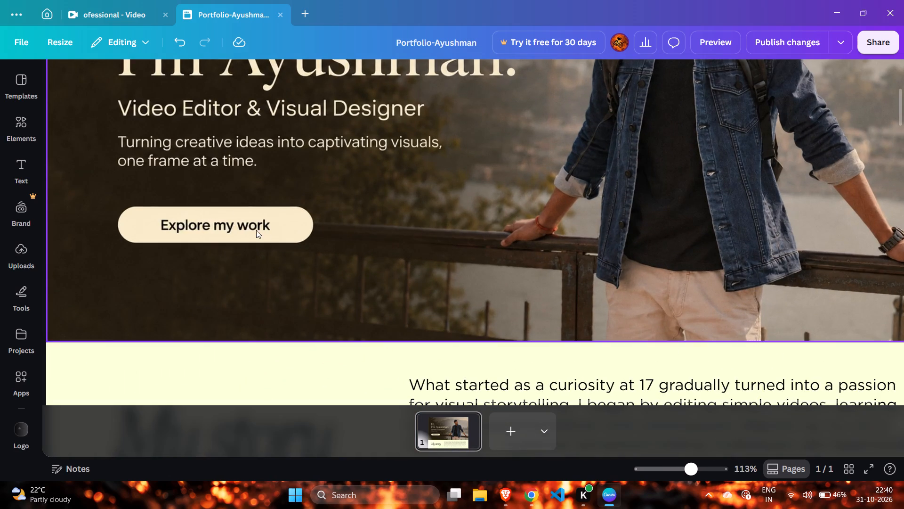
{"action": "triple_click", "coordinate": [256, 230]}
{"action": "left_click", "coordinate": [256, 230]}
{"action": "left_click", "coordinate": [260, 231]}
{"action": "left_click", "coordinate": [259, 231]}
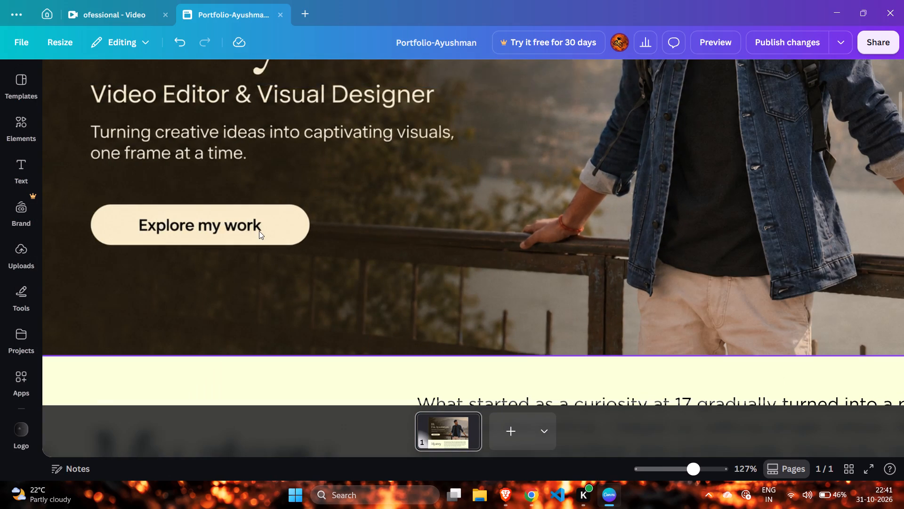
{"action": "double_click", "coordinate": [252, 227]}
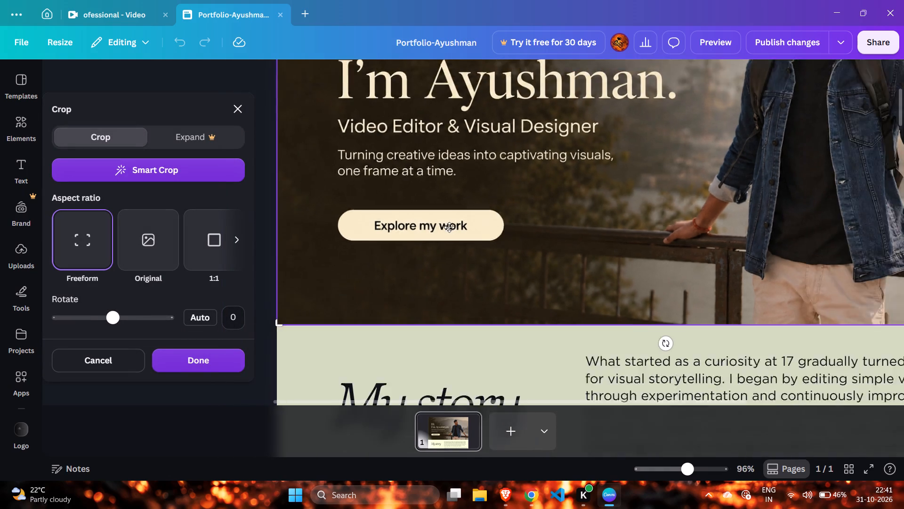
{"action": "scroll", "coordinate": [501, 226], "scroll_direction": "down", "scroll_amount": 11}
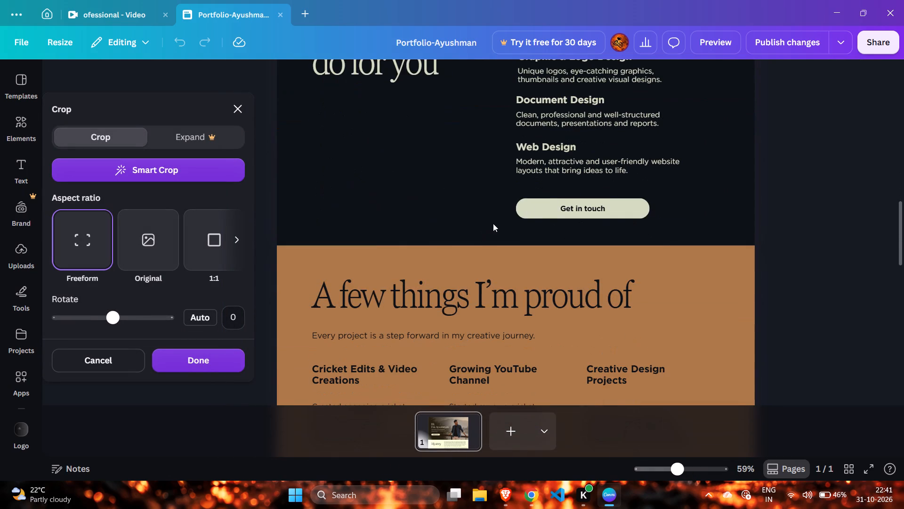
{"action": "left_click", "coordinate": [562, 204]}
Select the Watch edits button on the Cricket Edits & Video Creations card and open its link entry.
{"action": "scroll", "coordinate": [395, 270], "scroll_direction": "down", "scroll_amount": 4}
{"action": "scroll", "coordinate": [395, 270], "scroll_direction": "up", "scroll_amount": 3}
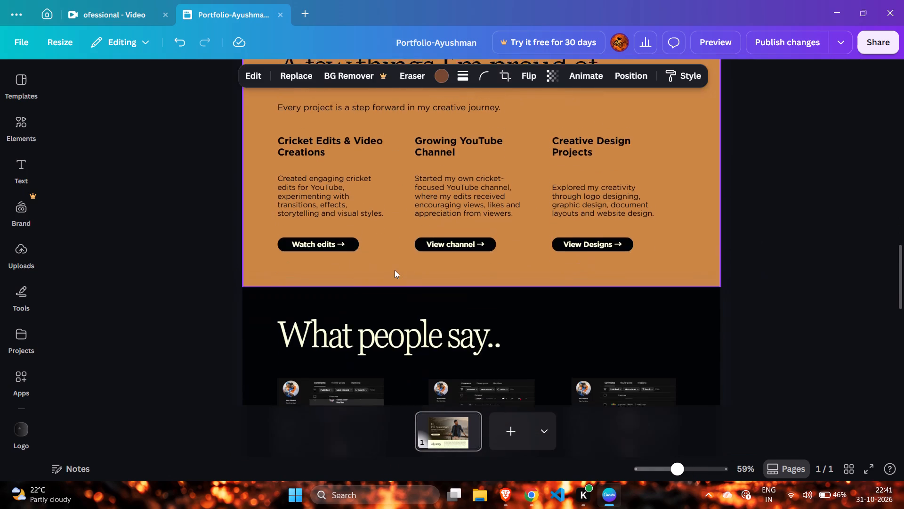
{"action": "scroll", "coordinate": [395, 270], "scroll_direction": "up", "scroll_amount": 3}
{"action": "scroll", "coordinate": [395, 270], "scroll_direction": "down", "scroll_amount": 6}
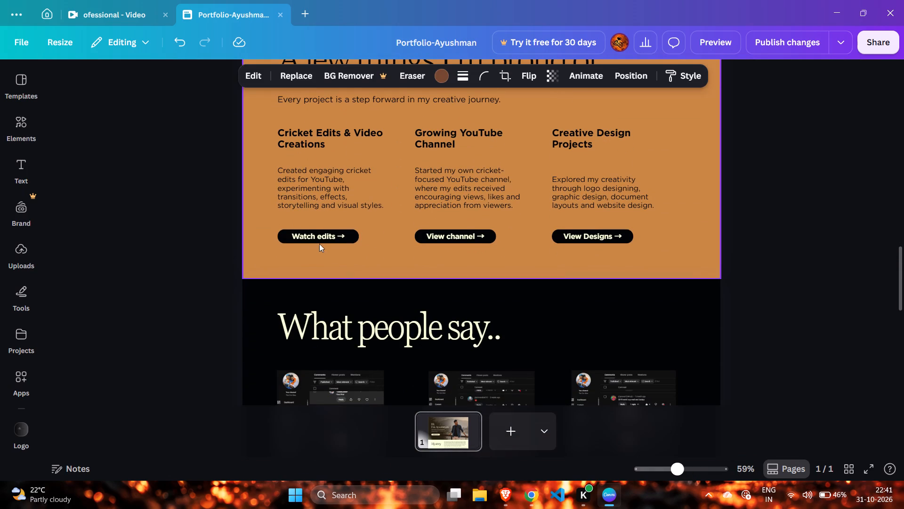
{"action": "left_click", "coordinate": [320, 237]}
{"action": "left_click", "coordinate": [322, 237]}
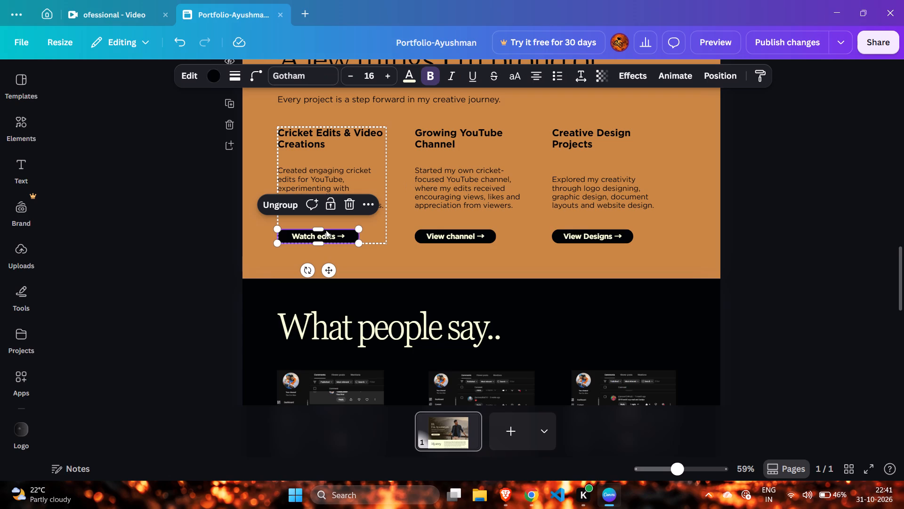
{"action": "left_click", "coordinate": [362, 202]}
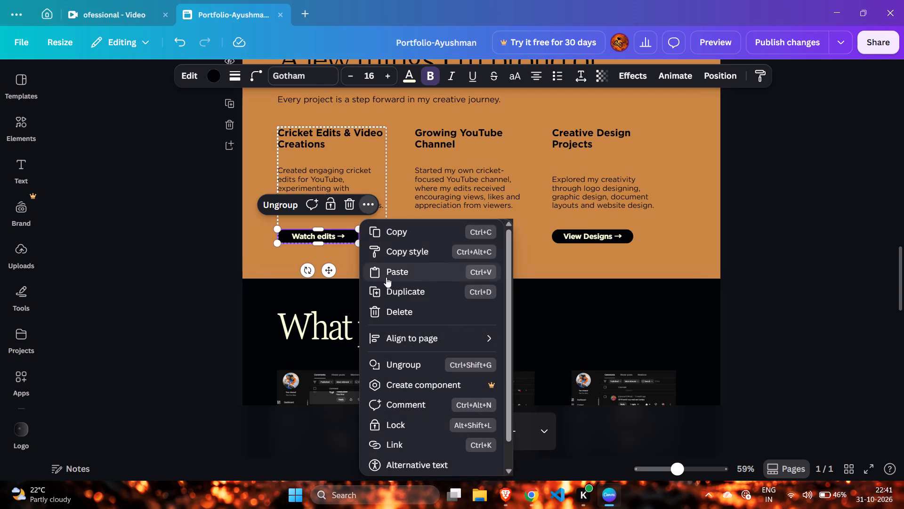
{"action": "left_click", "coordinate": [393, 446]}
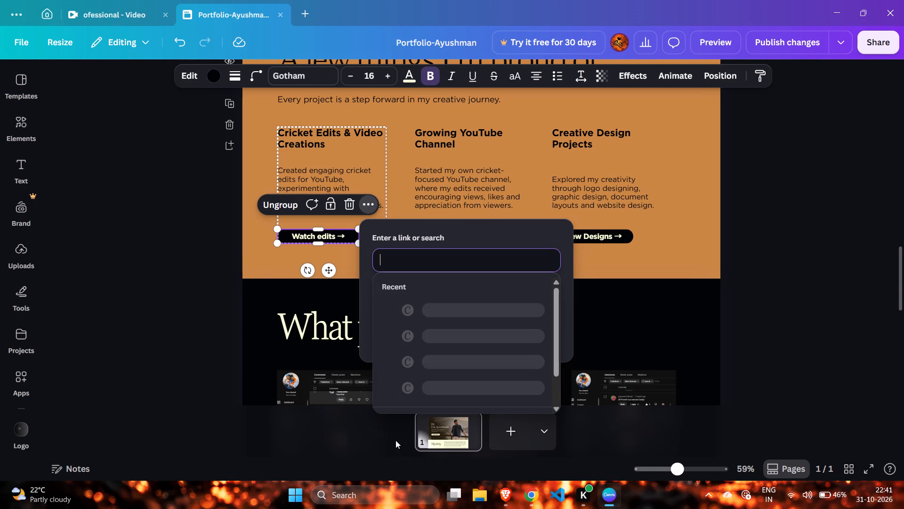
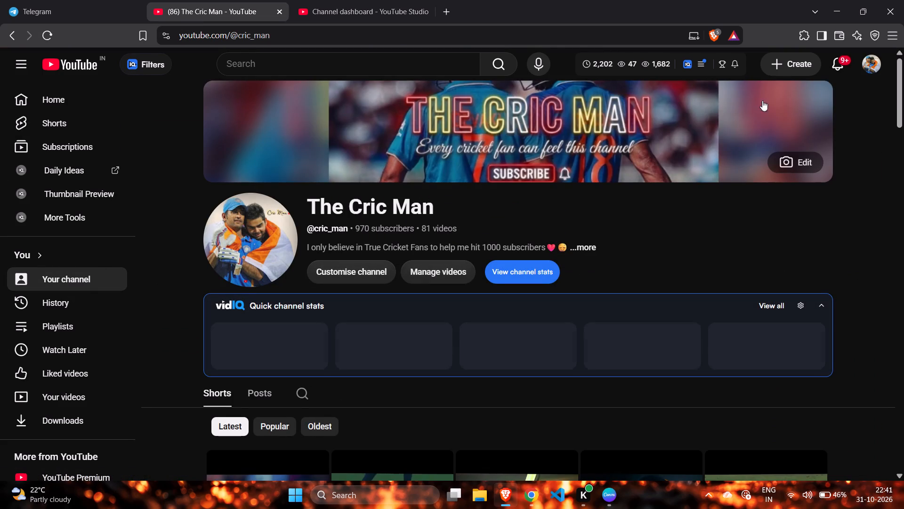
Look through The Cric Man's YouTube channel page, its customisation page and the account options for a shareable channel link.
{"action": "scroll", "coordinate": [526, 213], "scroll_direction": "down", "scroll_amount": 2}
{"action": "scroll", "coordinate": [526, 213], "scroll_direction": "up", "scroll_amount": 1}
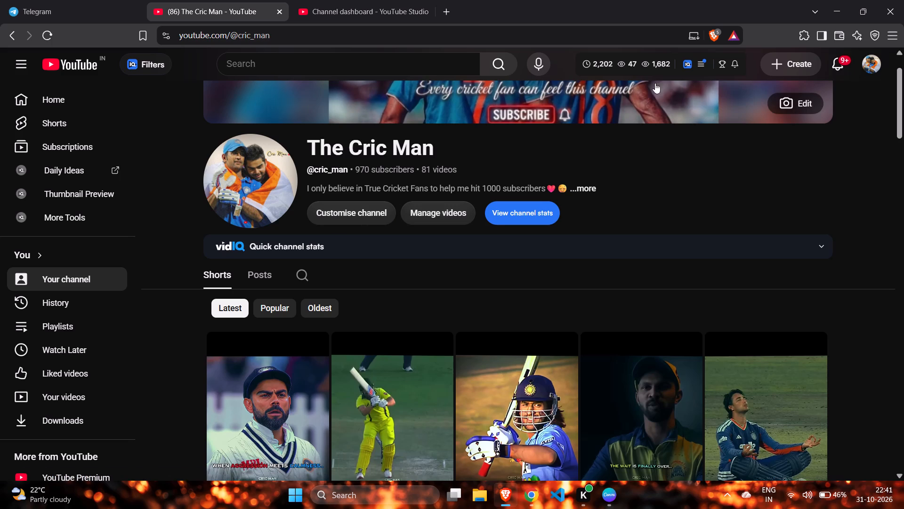
{"action": "left_click", "coordinate": [343, 214]}
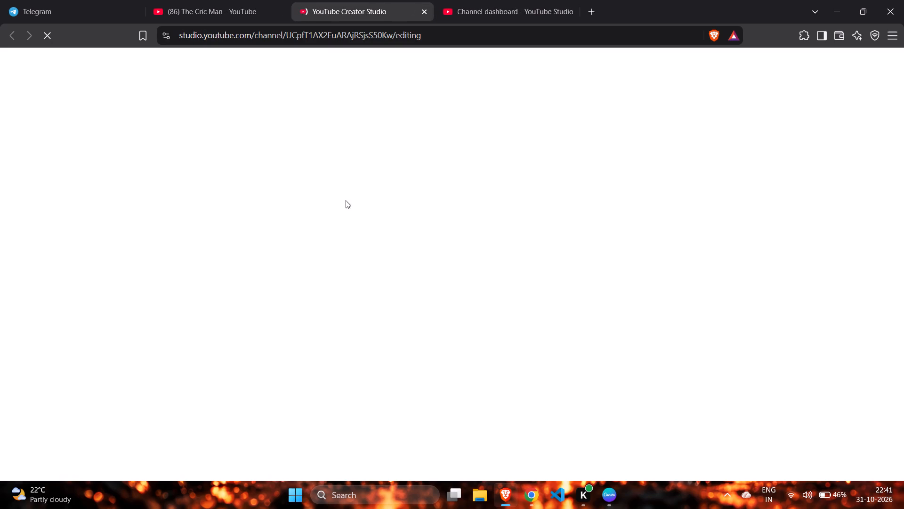
{"action": "left_click", "coordinate": [421, 10]}
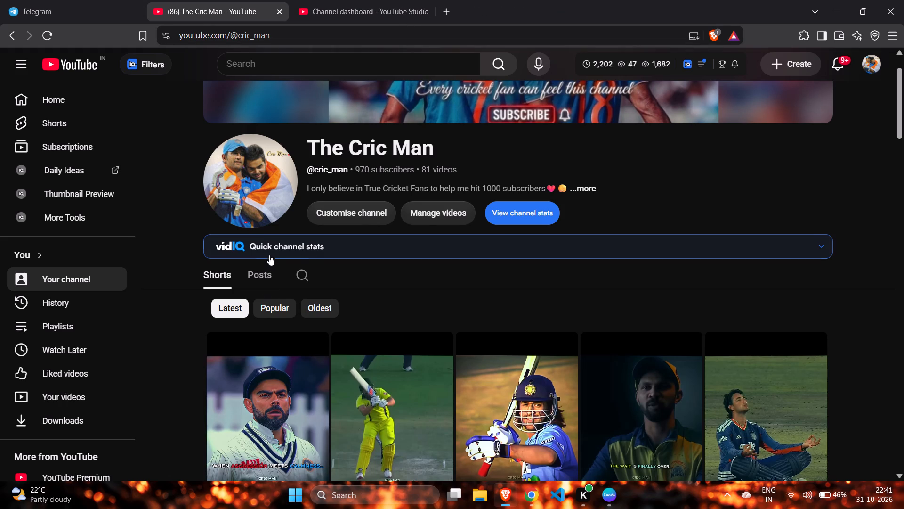
{"action": "scroll", "coordinate": [319, 256], "scroll_direction": "down", "scroll_amount": 3}
{"action": "scroll", "coordinate": [319, 256], "scroll_direction": "up", "scroll_amount": 2}
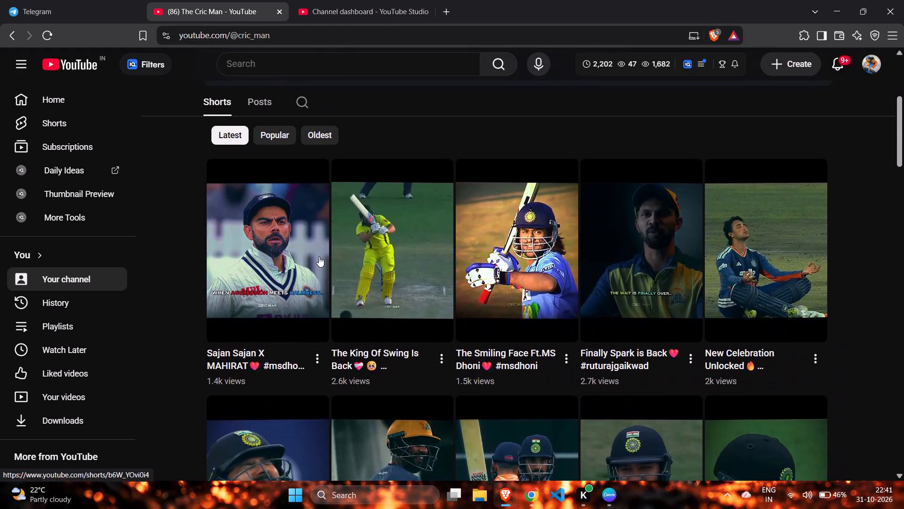
{"action": "scroll", "coordinate": [319, 256], "scroll_direction": "up", "scroll_amount": 4}
{"action": "scroll", "coordinate": [405, 220], "scroll_direction": "up", "scroll_amount": 3}
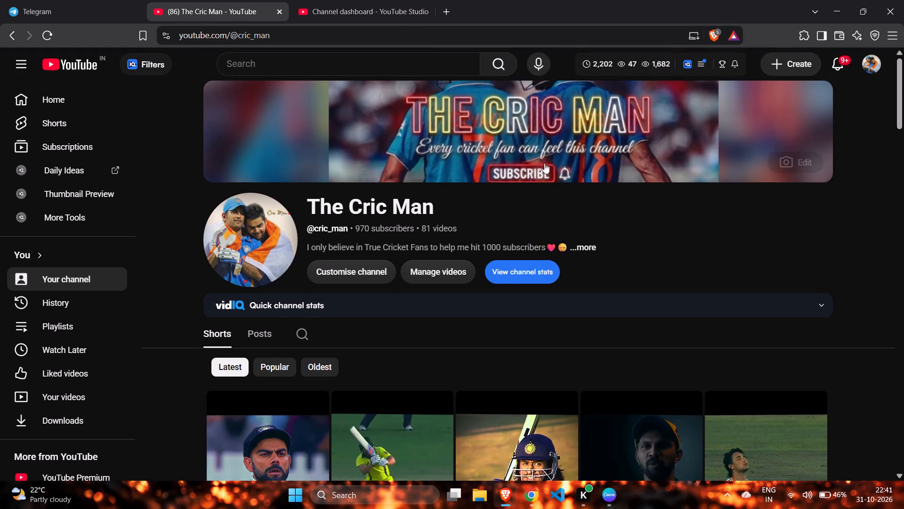
{"action": "left_click", "coordinate": [869, 61]}
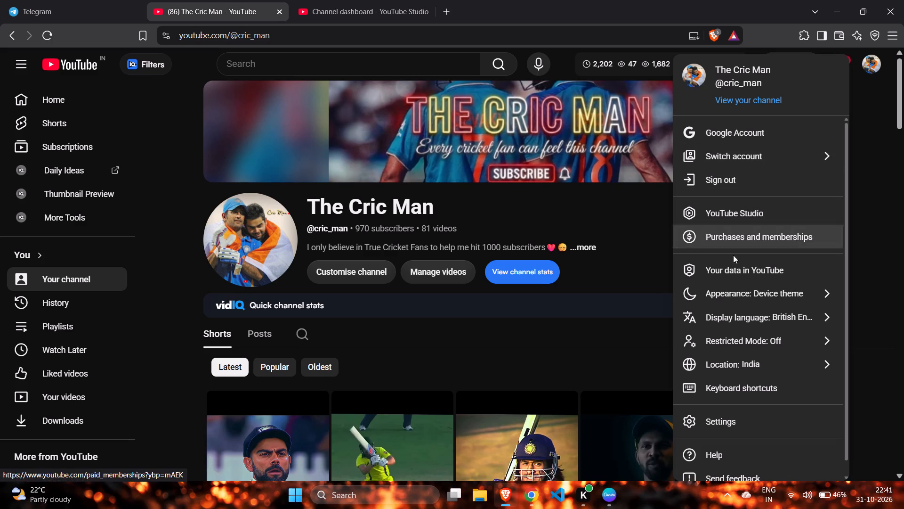
{"action": "scroll", "coordinate": [732, 267], "scroll_direction": "down", "scroll_amount": 3}
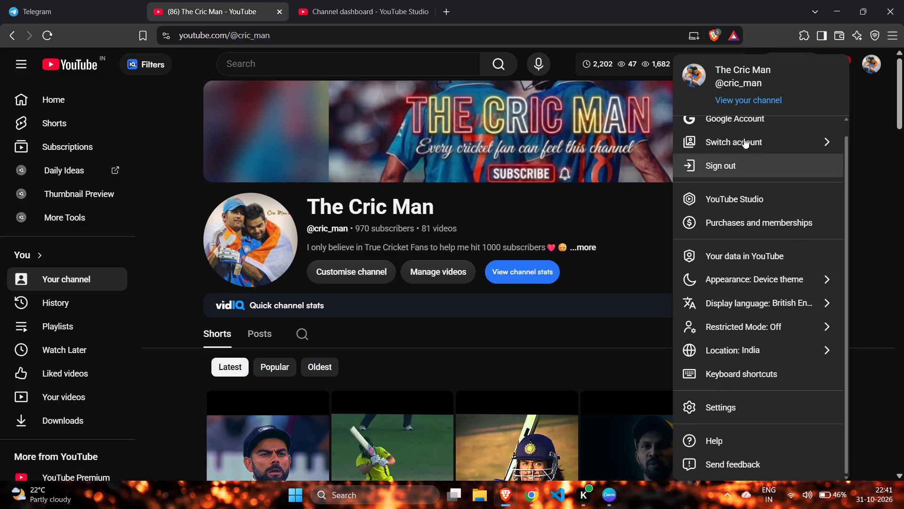
{"action": "scroll", "coordinate": [731, 135], "scroll_direction": "up", "scroll_amount": 4}
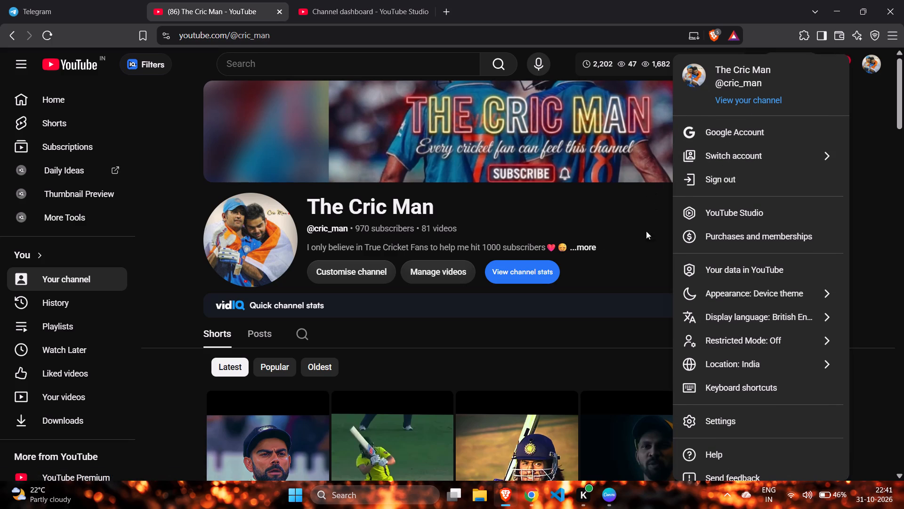
{"action": "left_click", "coordinate": [629, 257]}
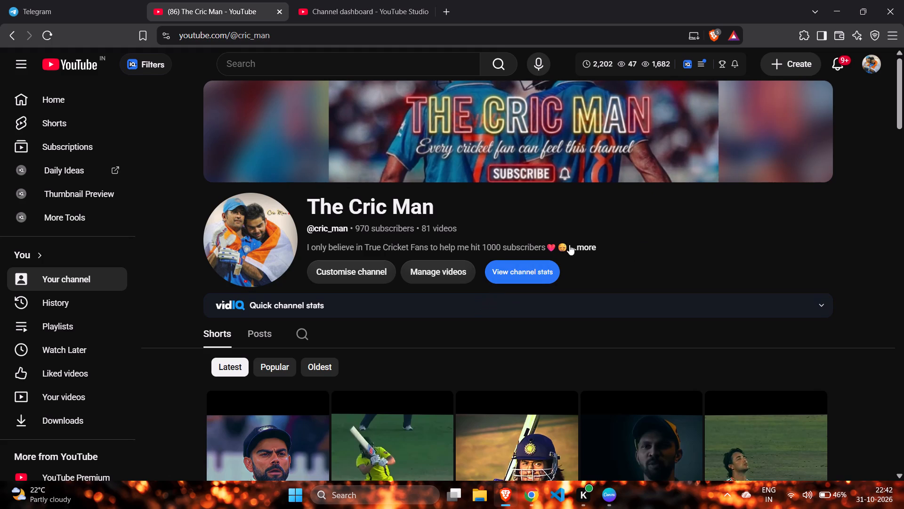
Open The Cric Man channel's full description and copy the channel's share link.
{"action": "left_click", "coordinate": [583, 245]}
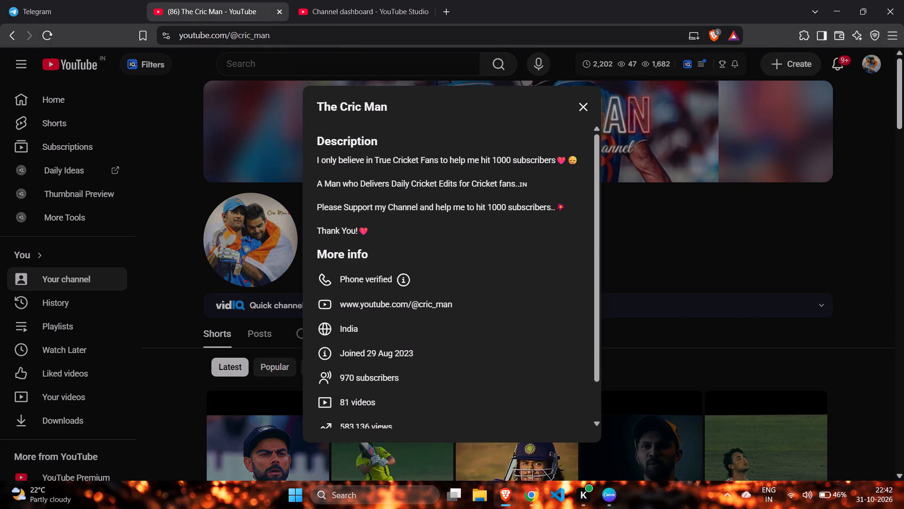
{"action": "scroll", "coordinate": [363, 400], "scroll_direction": "down", "scroll_amount": 5}
{"action": "left_click", "coordinate": [356, 415]}
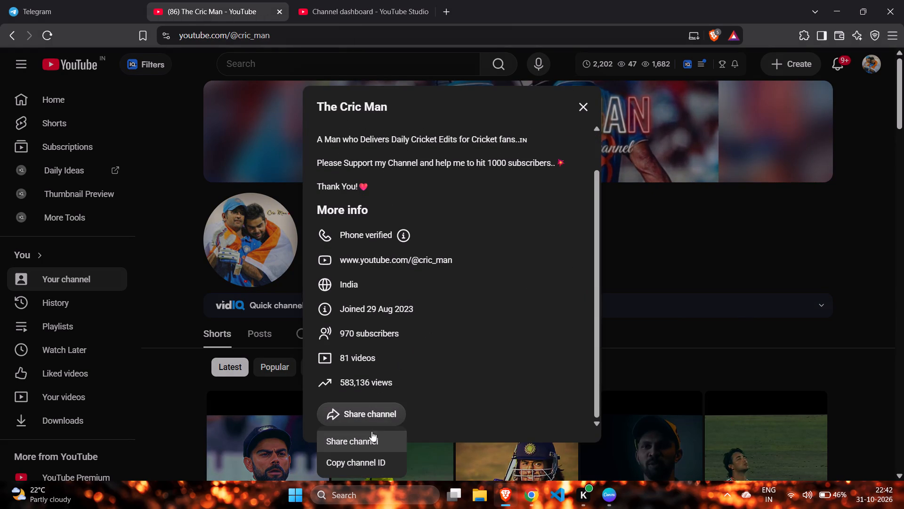
{"action": "left_click", "coordinate": [357, 447]}
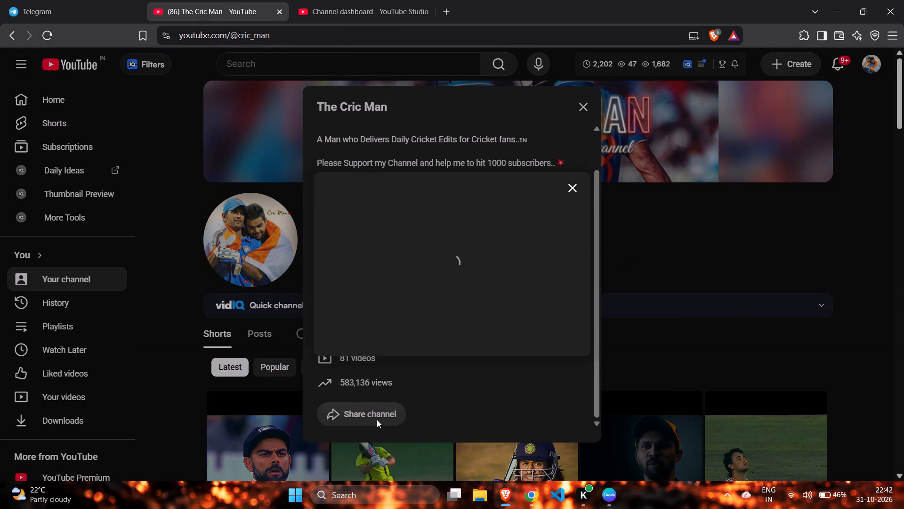
{"action": "left_click", "coordinate": [568, 304]}
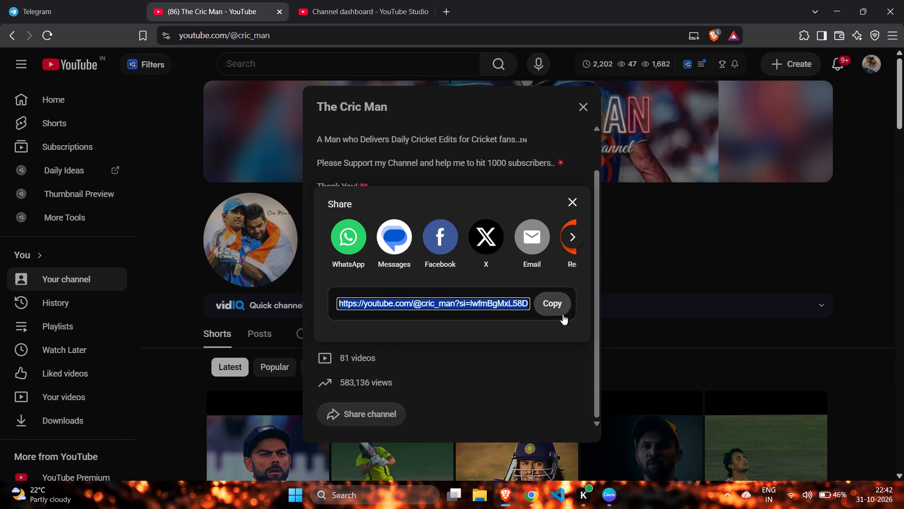
{"action": "left_click", "coordinate": [608, 497]}
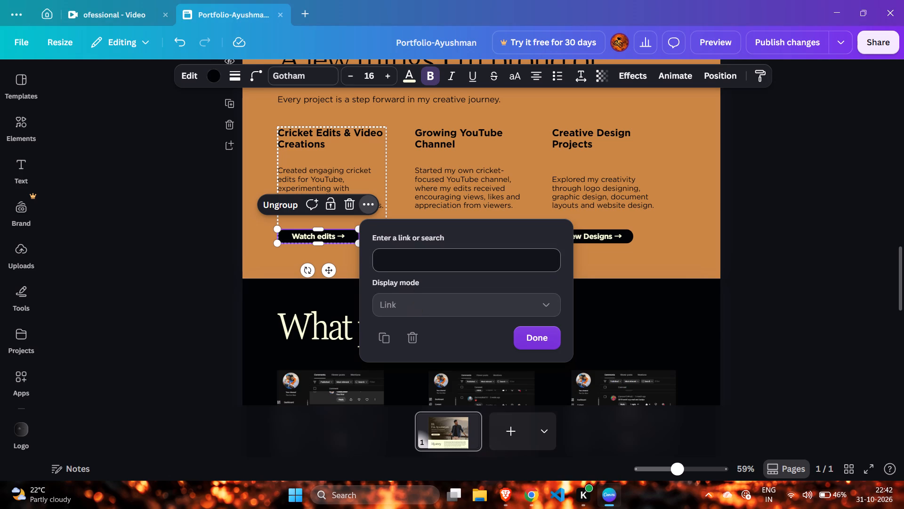
{"action": "left_click", "coordinate": [403, 262]}
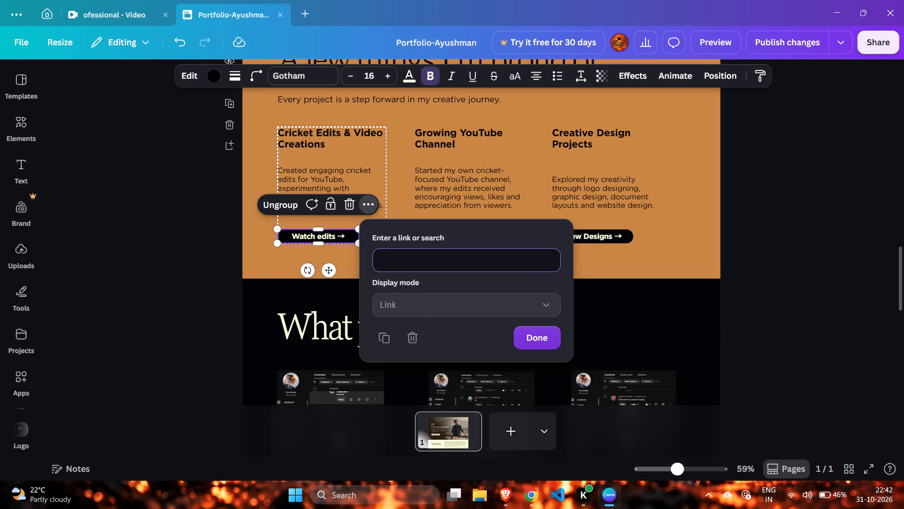
{"action": "key", "text": "ctrl+v"}
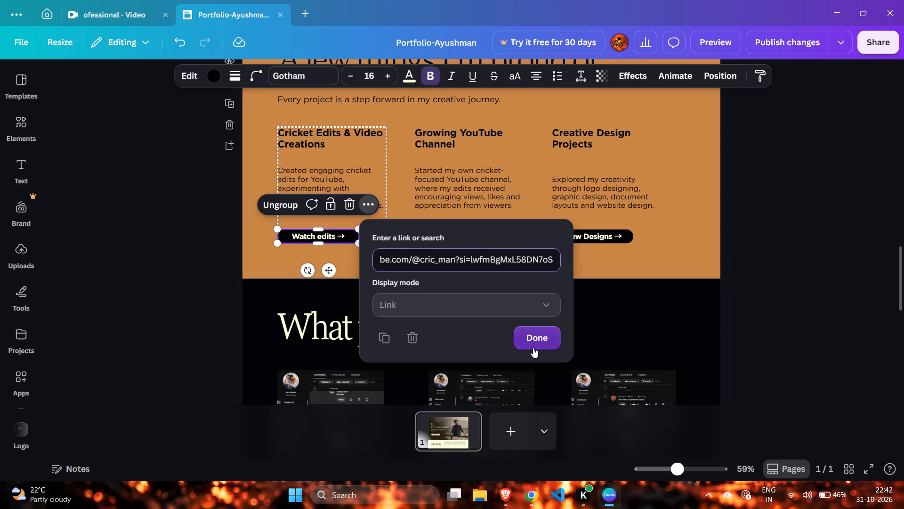
{"action": "left_click", "coordinate": [534, 337]}
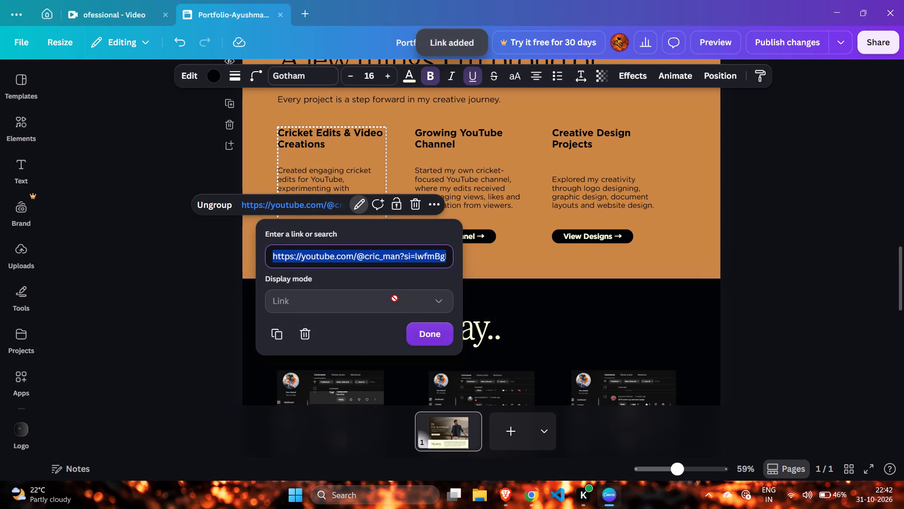
{"action": "left_click", "coordinate": [416, 321]}
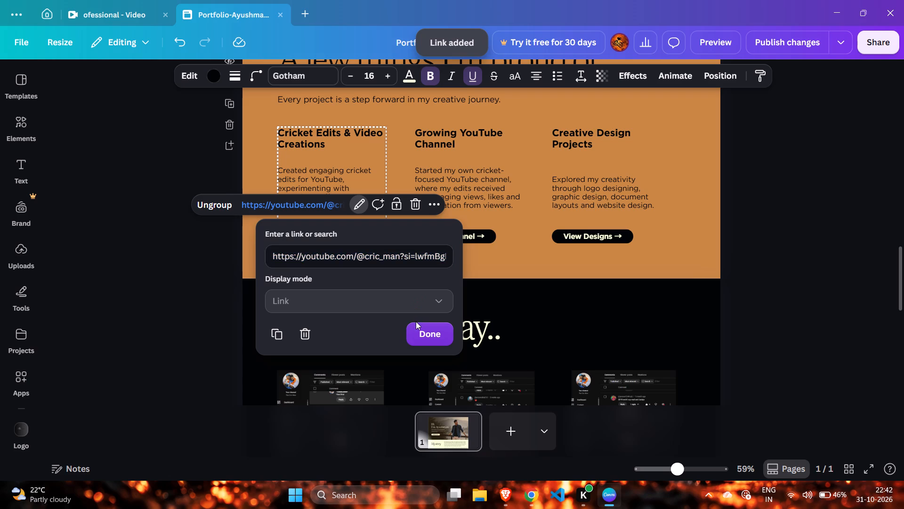
{"action": "left_click", "coordinate": [414, 330]}
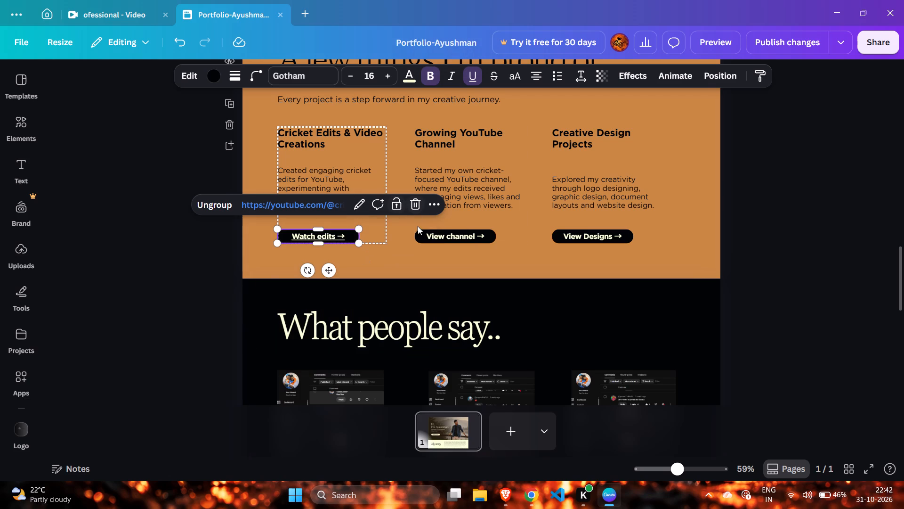
{"action": "left_click", "coordinate": [800, 220]}
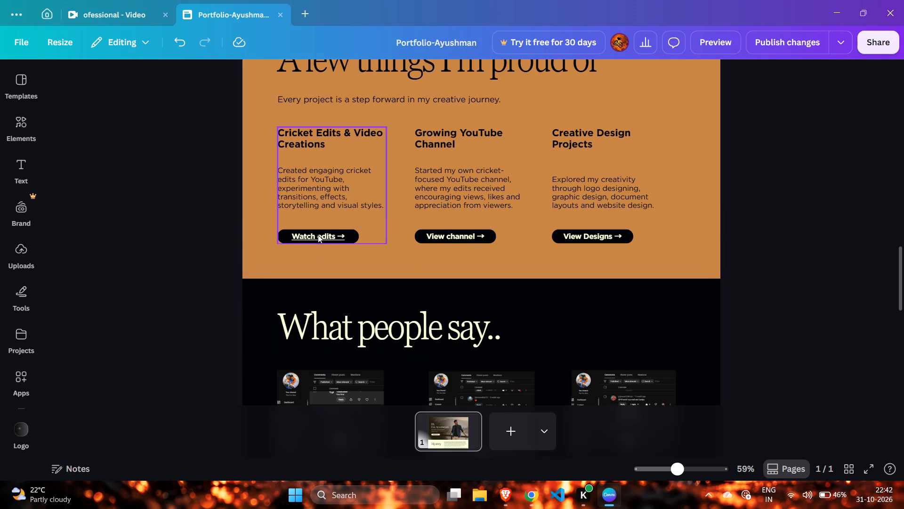
Select the View channel button on the Growing YouTube Channel card and open its link entry.
{"action": "left_click", "coordinate": [452, 236]}
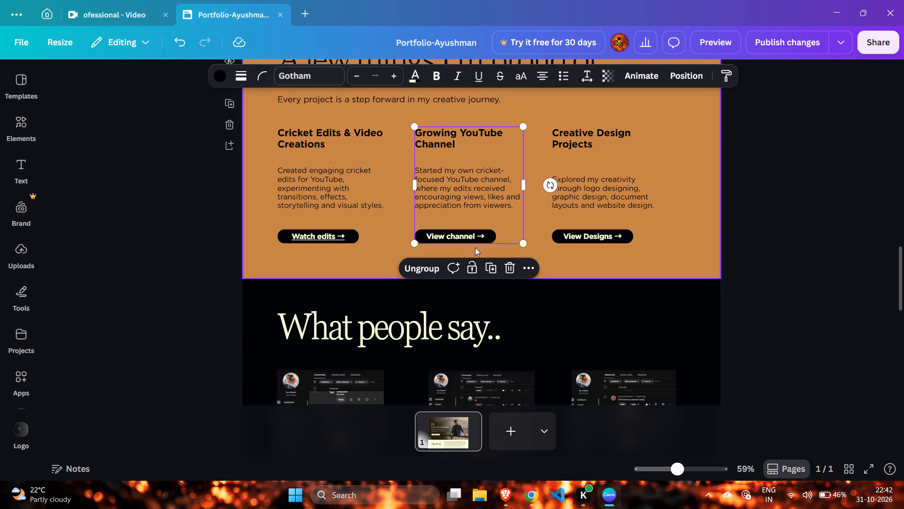
{"action": "left_click", "coordinate": [475, 236]}
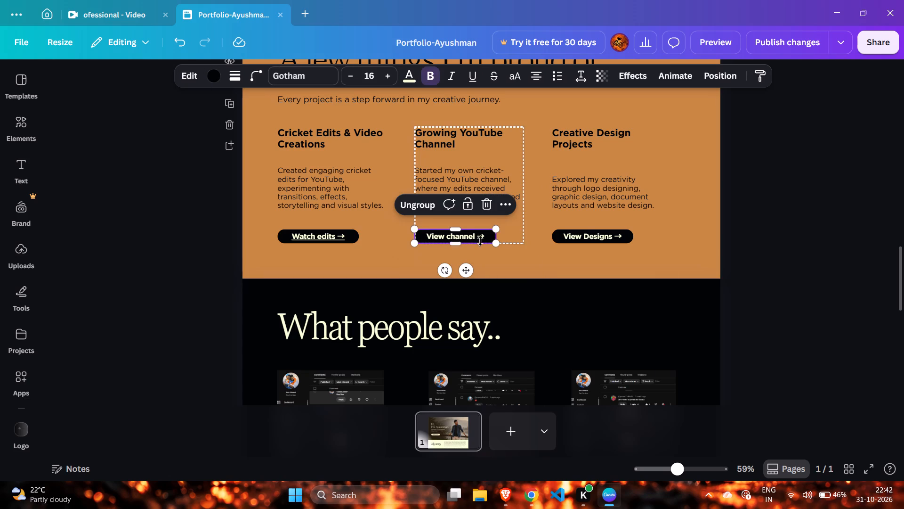
{"action": "left_click", "coordinate": [502, 206]}
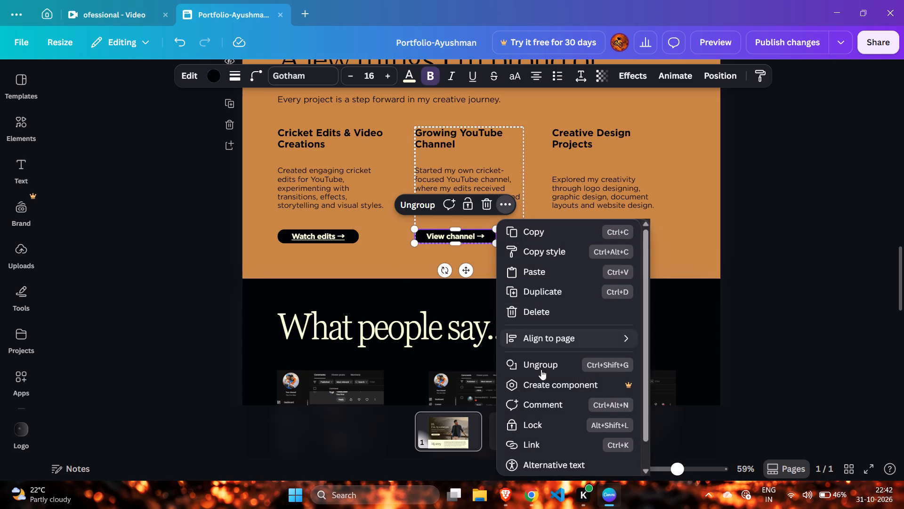
{"action": "scroll", "coordinate": [541, 378], "scroll_direction": "down", "scroll_amount": 3}
{"action": "left_click", "coordinate": [534, 411]}
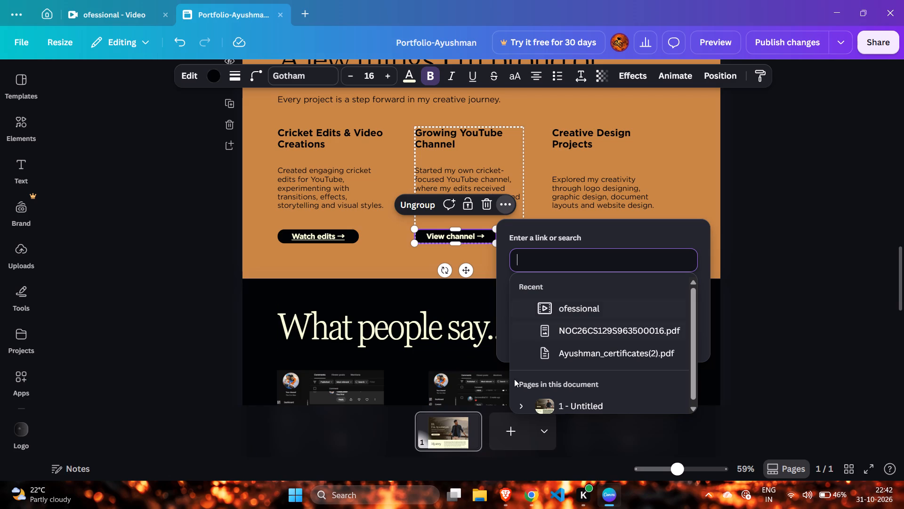
Switch to the Brave browser, copy The Cric Man channel's share link again and close the channel details.
{"action": "left_click", "coordinate": [505, 490]}
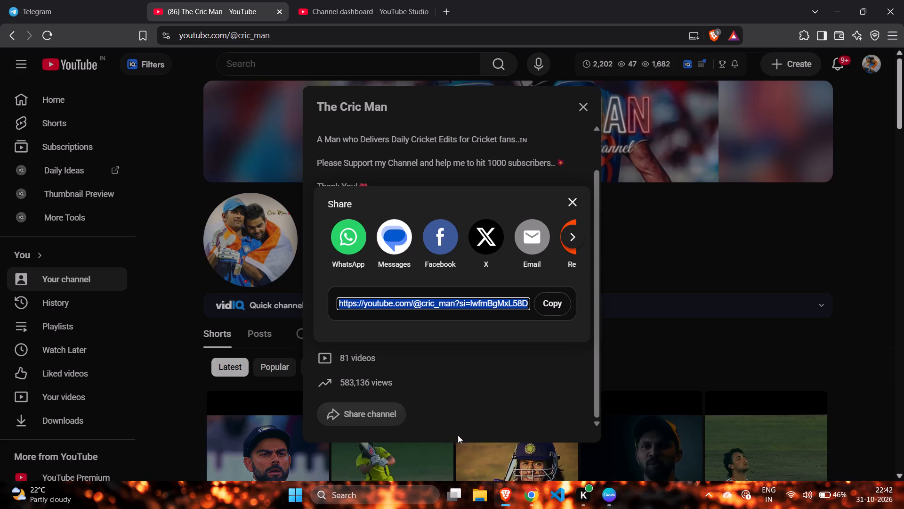
{"action": "left_click", "coordinate": [311, 2]}
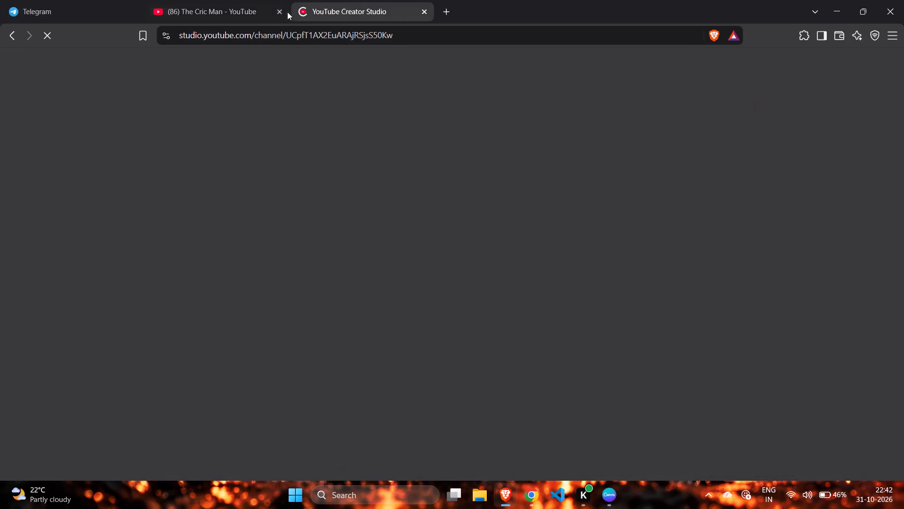
{"action": "left_click", "coordinate": [238, 16]}
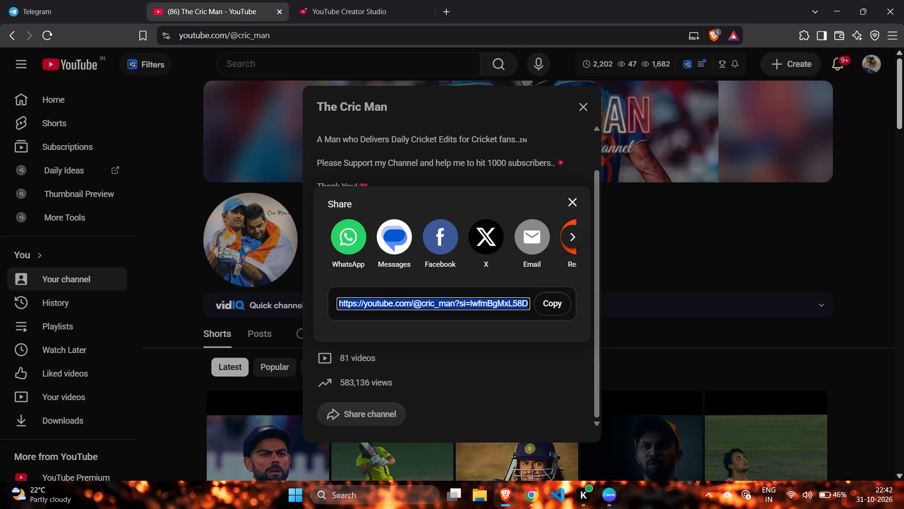
{"action": "left_click", "coordinate": [546, 309]}
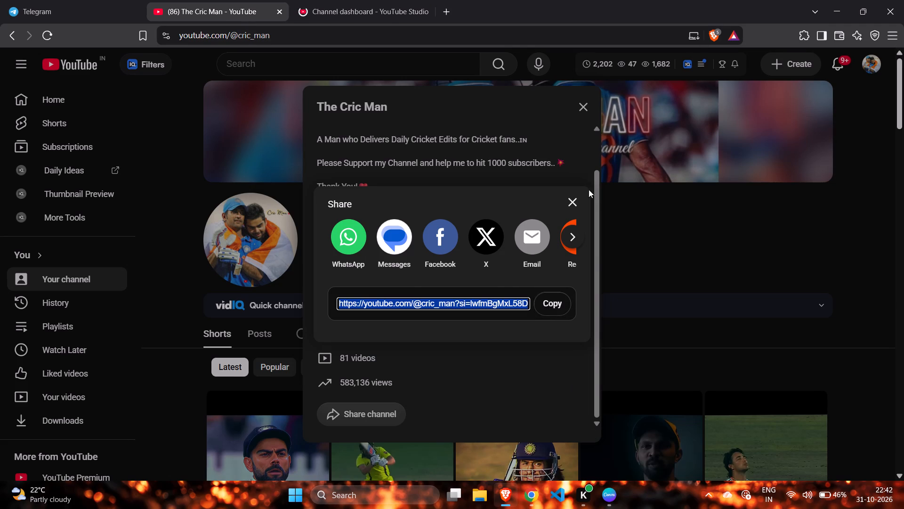
{"action": "left_click", "coordinate": [582, 104]}
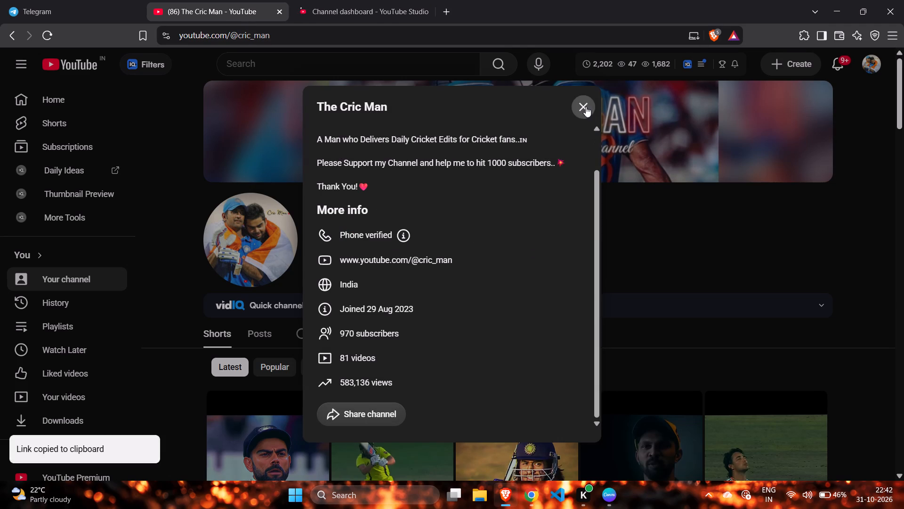
{"action": "left_click", "coordinate": [586, 107]}
{"action": "left_click", "coordinate": [612, 501]}
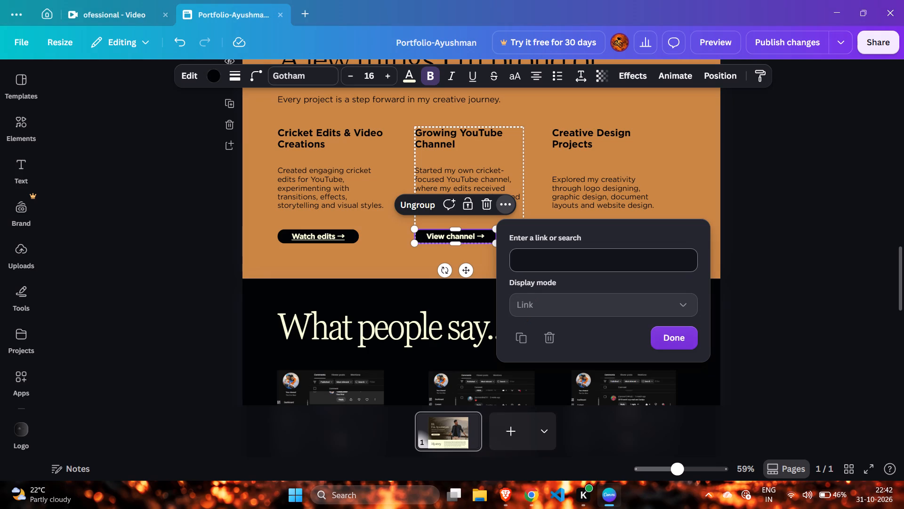
{"action": "left_click", "coordinate": [557, 265]}
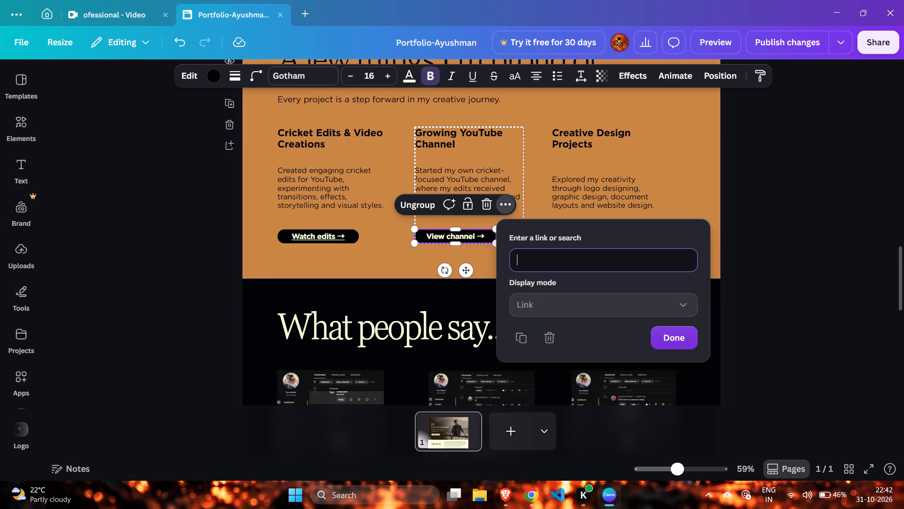
{"action": "key", "text": "ctrl+v"}
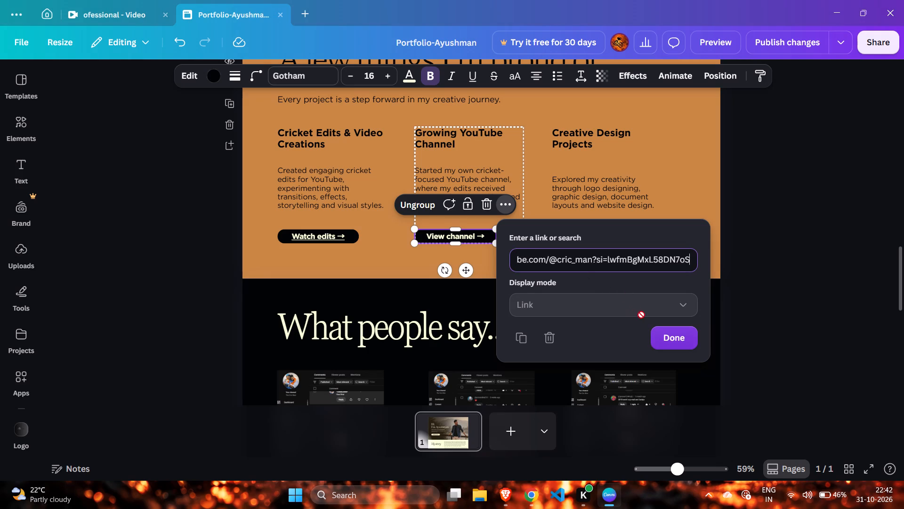
{"action": "left_click", "coordinate": [659, 341]}
{"action": "left_click", "coordinate": [577, 337]}
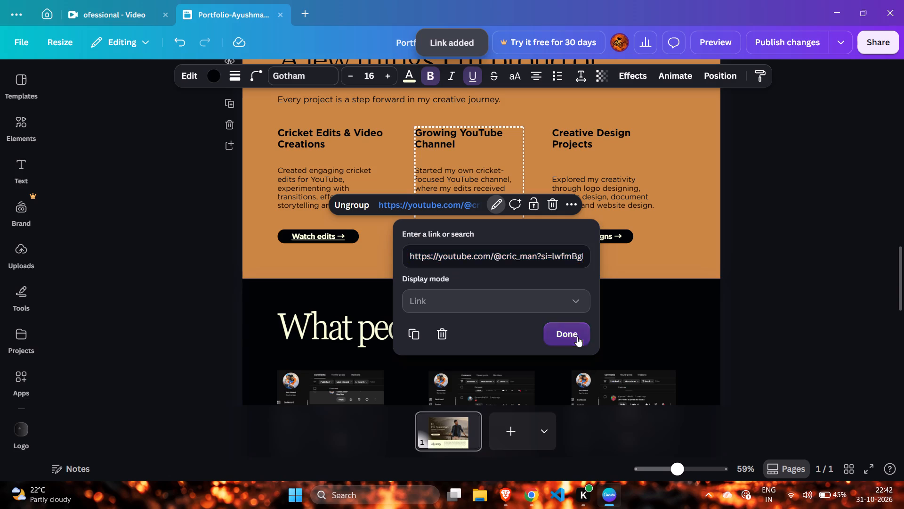
{"action": "left_click", "coordinate": [739, 264]}
Select the View Designs button on the Creative Design Projects card and open its link entry.
{"action": "left_click", "coordinate": [608, 237]}
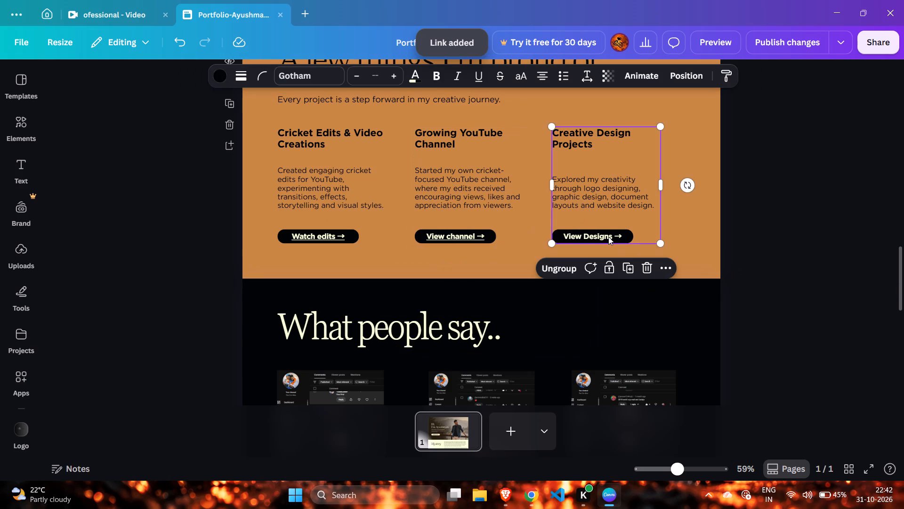
{"action": "left_click", "coordinate": [608, 237]}
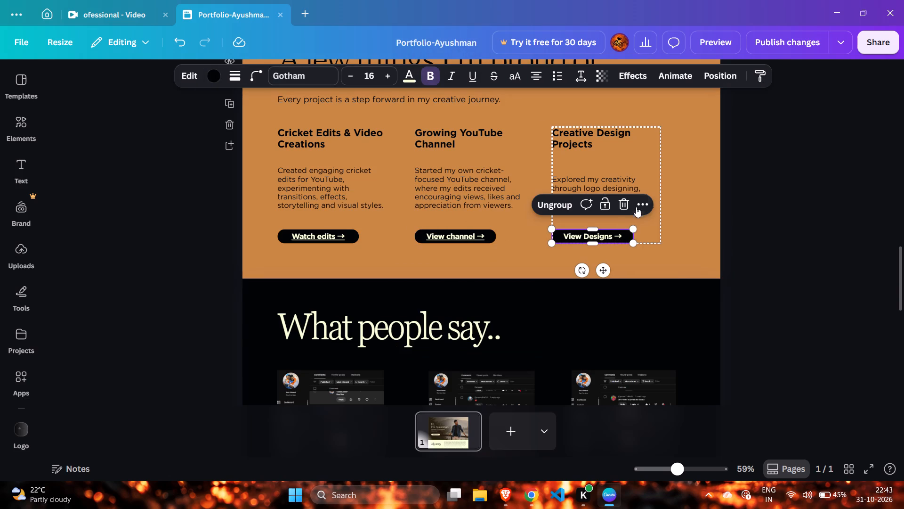
{"action": "left_click", "coordinate": [640, 205]}
{"action": "left_click", "coordinate": [681, 438]}
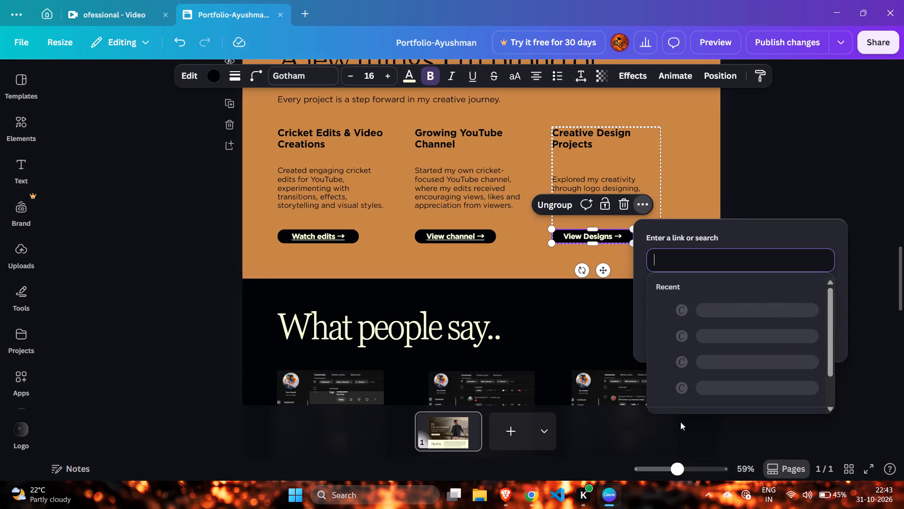
Switch to Google Chrome and copy the web address of the published portfolio site.
{"action": "left_click", "coordinate": [522, 494]}
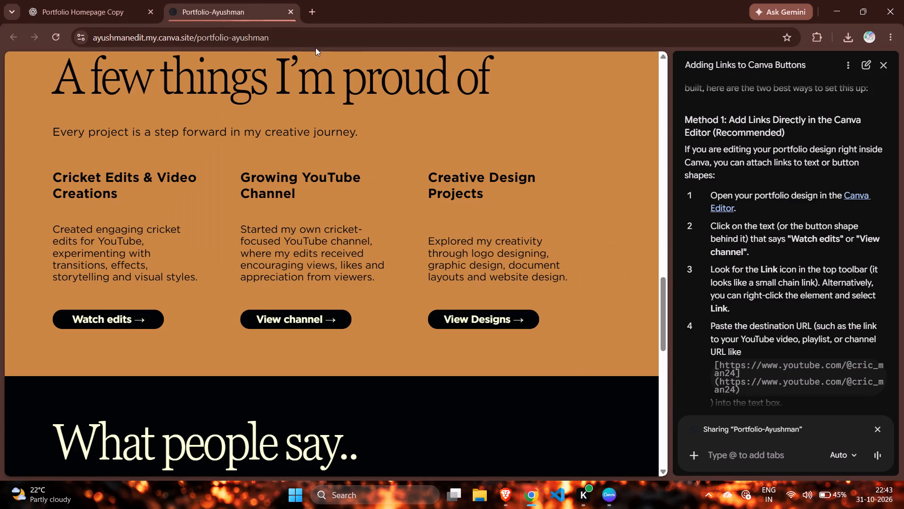
{"action": "double_click", "coordinate": [304, 42]}
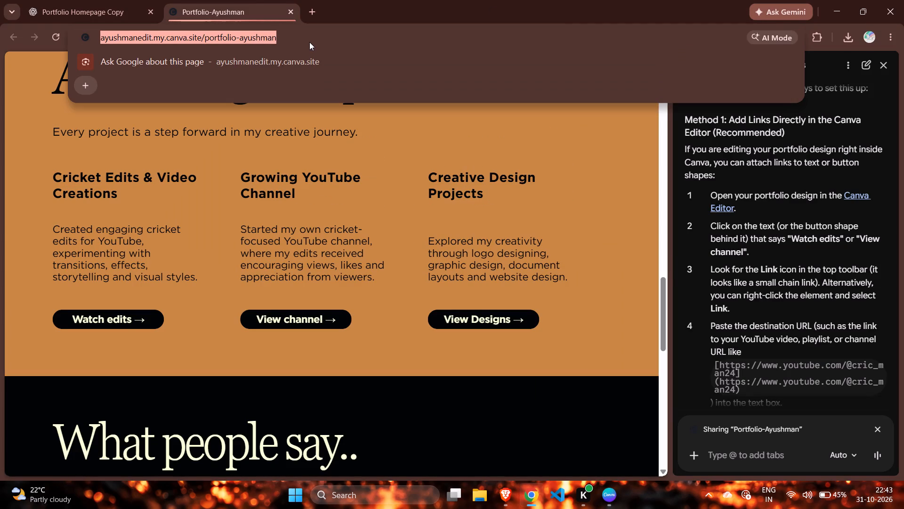
{"action": "key", "text": "ctrl+c"}
Switch back to Canva, link the View Designs button to the copied portfolio site address and deselect it.
{"action": "left_click", "coordinate": [603, 490]}
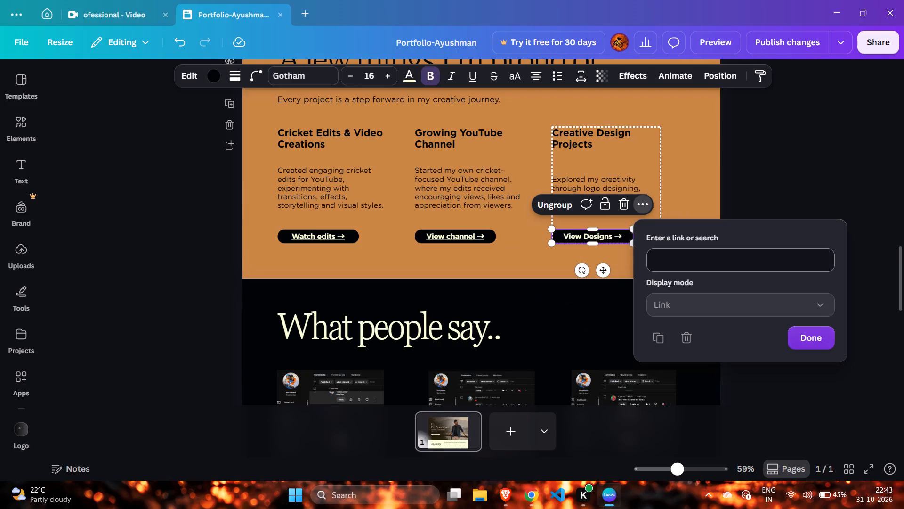
{"action": "left_click", "coordinate": [652, 254]}
{"action": "key", "text": "ctrl+v"}
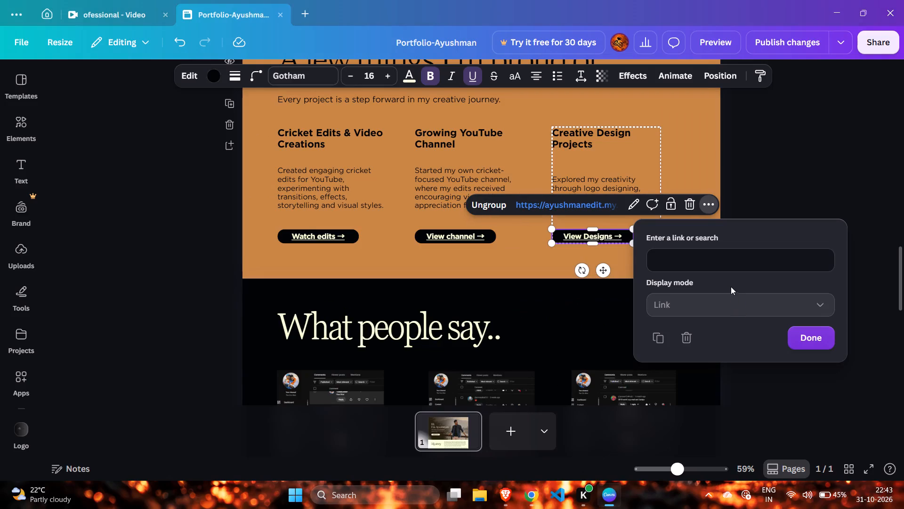
{"action": "left_click", "coordinate": [794, 339]}
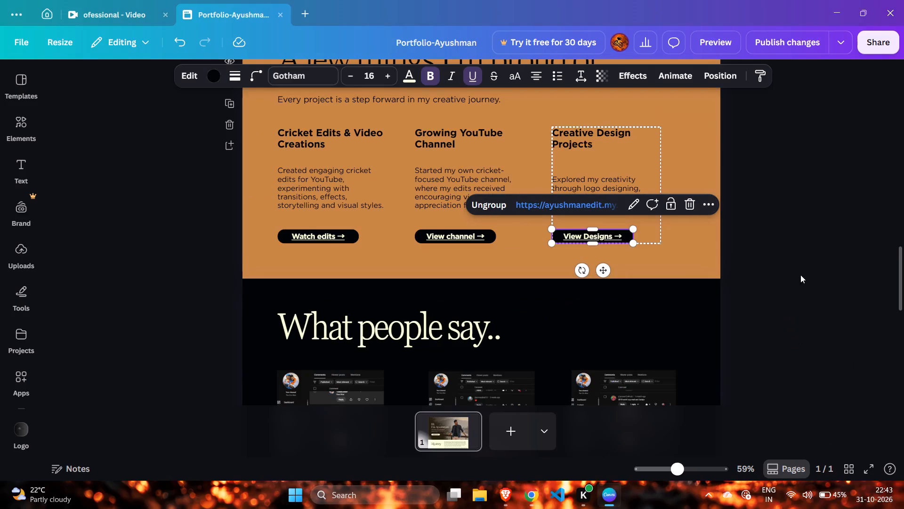
{"action": "left_click", "coordinate": [800, 275]}
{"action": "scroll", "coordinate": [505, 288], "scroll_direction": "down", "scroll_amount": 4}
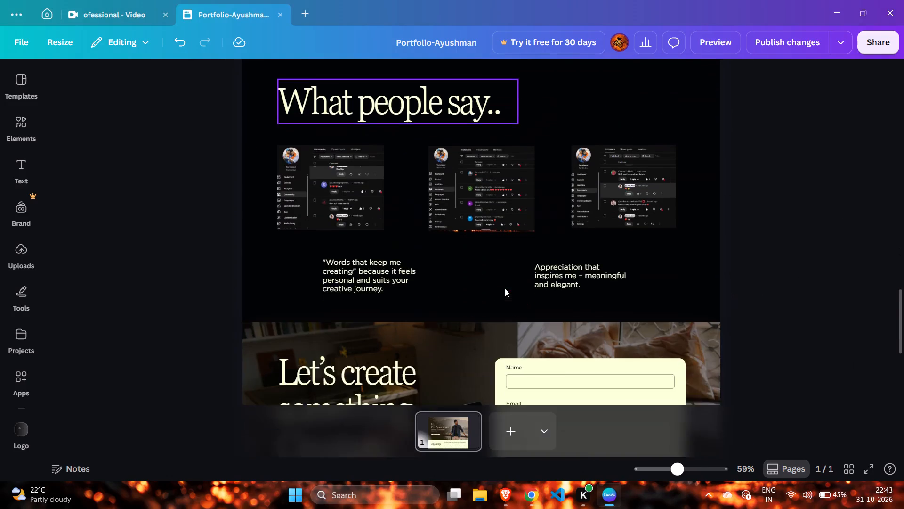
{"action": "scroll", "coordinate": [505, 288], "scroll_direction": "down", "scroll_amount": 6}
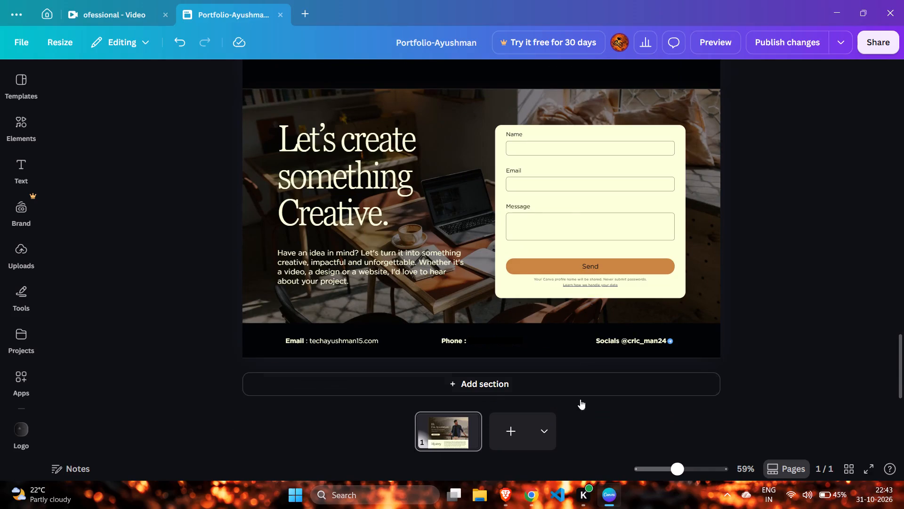
Switch to Google Chrome and check the published portfolio's contact form, including its Send button and Name field, plus the testimonials and footer.
{"action": "left_click", "coordinate": [529, 499]}
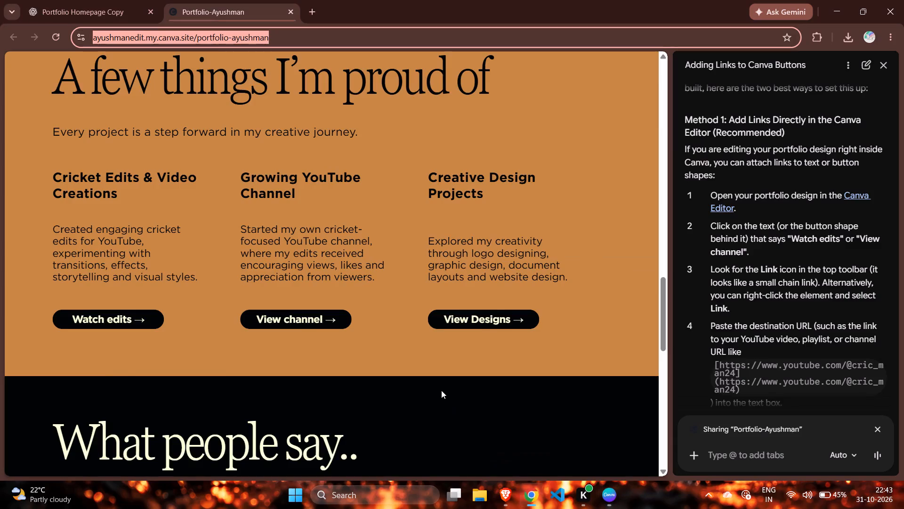
{"action": "scroll", "coordinate": [409, 340], "scroll_direction": "down", "scroll_amount": 15}
{"action": "left_click", "coordinate": [417, 337]}
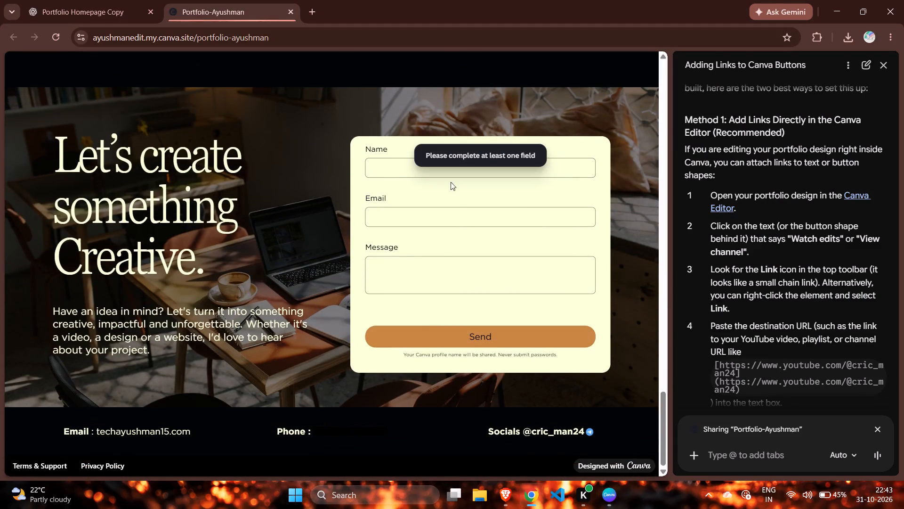
{"action": "left_click", "coordinate": [390, 165]}
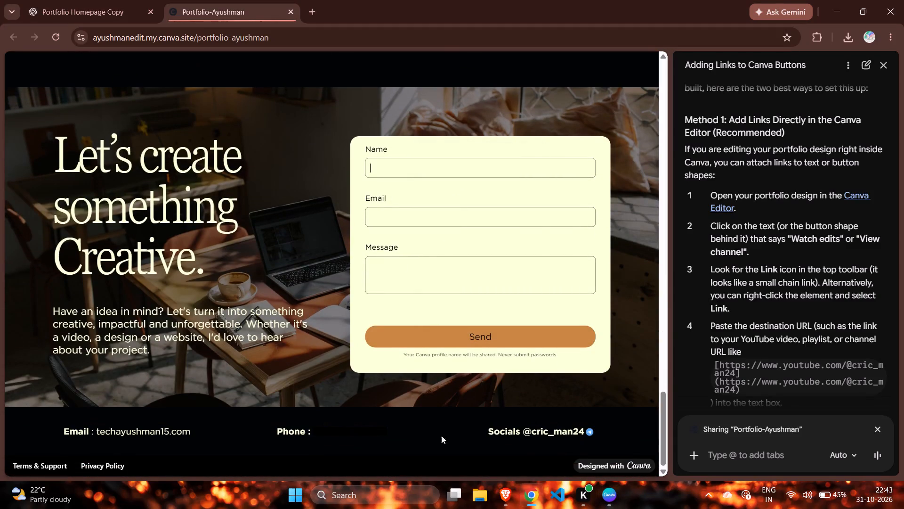
{"action": "scroll", "coordinate": [215, 347], "scroll_direction": "up", "scroll_amount": 8}
{"action": "scroll", "coordinate": [217, 343], "scroll_direction": "down", "scroll_amount": 2}
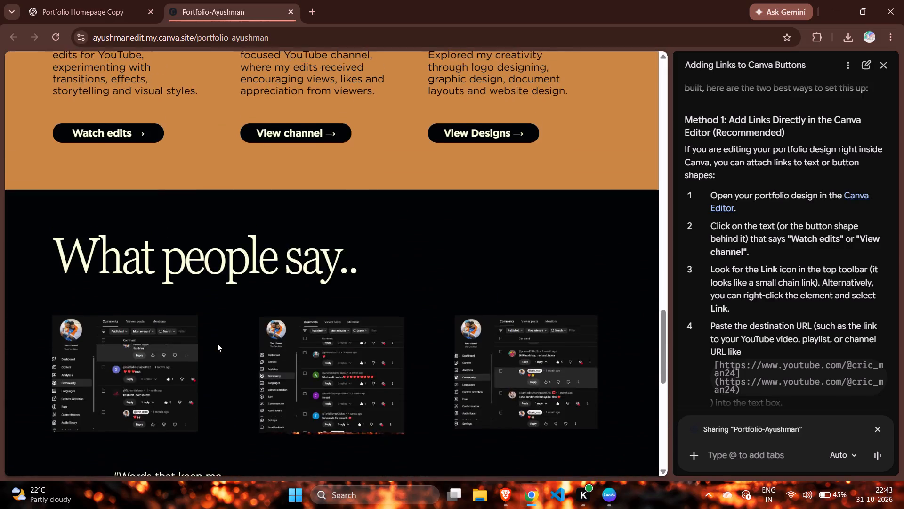
{"action": "scroll", "coordinate": [217, 343], "scroll_direction": "down", "scroll_amount": 6}
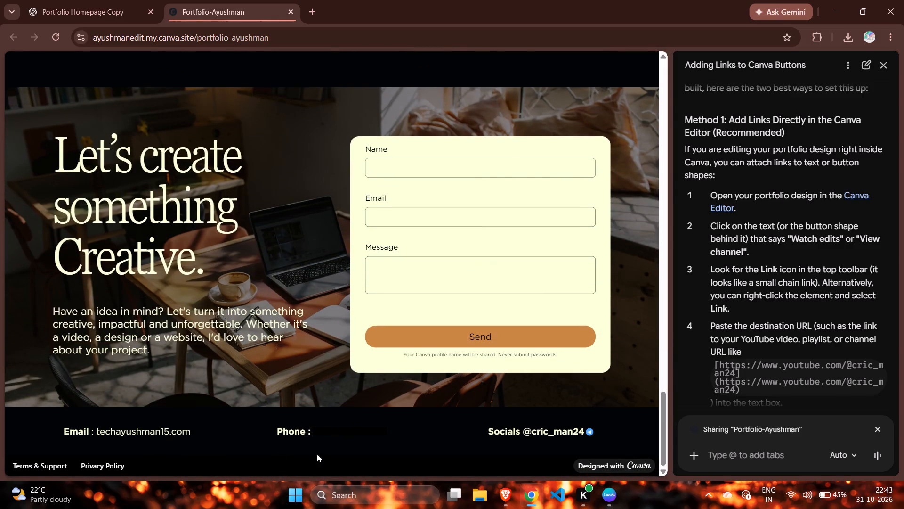
{"action": "left_click", "coordinate": [606, 495]}
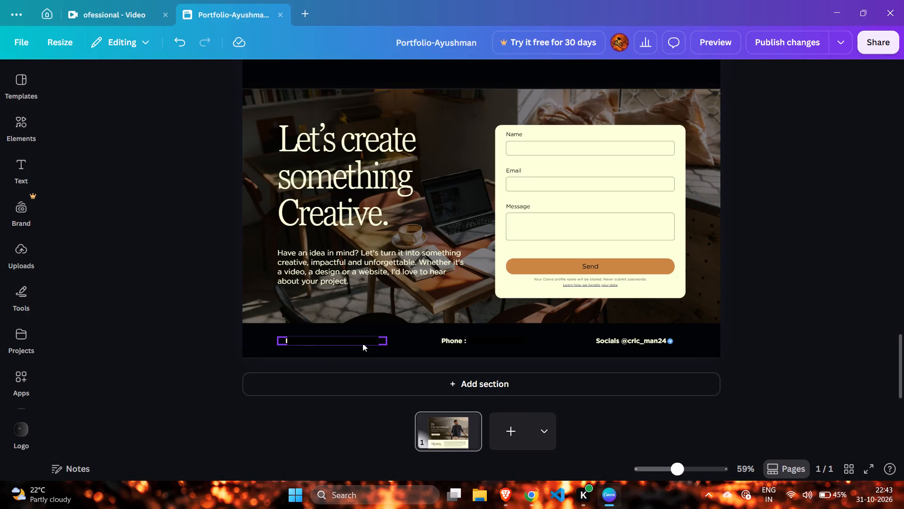
{"action": "double_click", "coordinate": [366, 340]}
{"action": "left_click", "coordinate": [361, 342]}
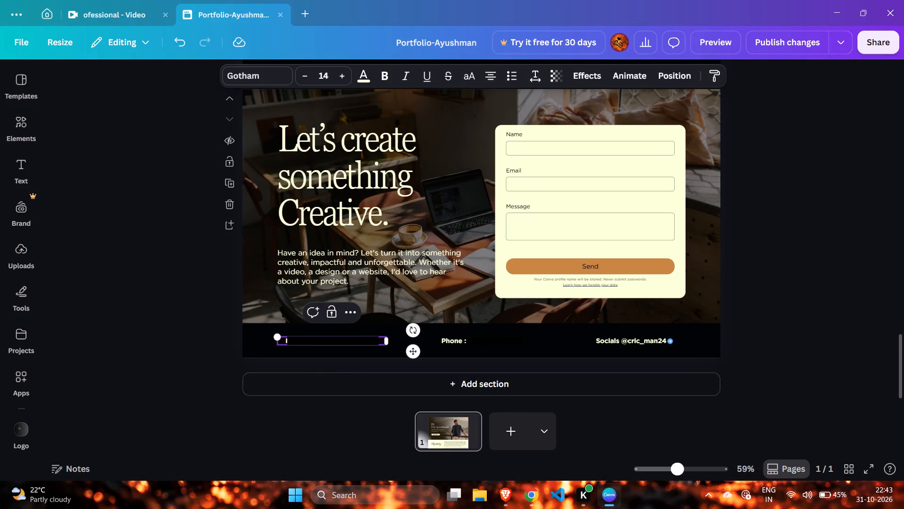
{"action": "key", "text": "Right"}
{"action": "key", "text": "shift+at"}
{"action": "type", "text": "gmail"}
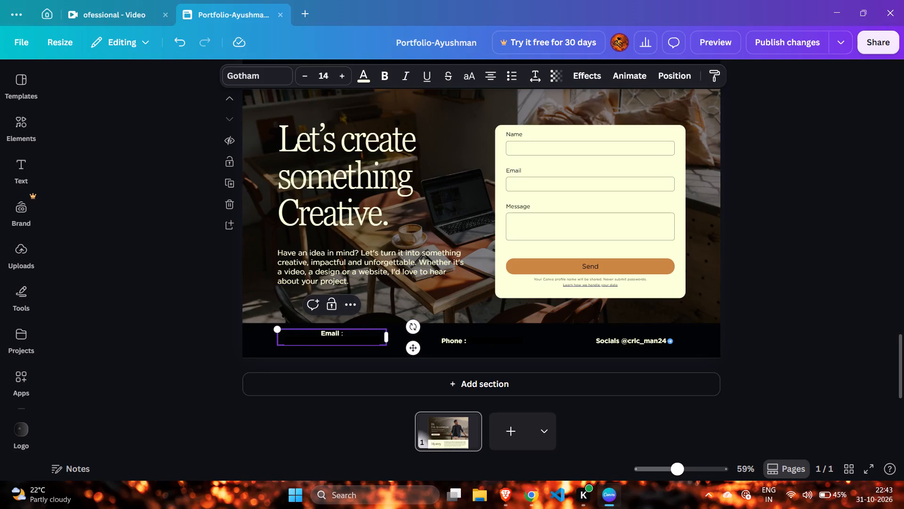
{"action": "left_click_drag", "start_coordinate": [386, 336], "coordinate": [399, 337]}
{"action": "left_click", "coordinate": [769, 348]}
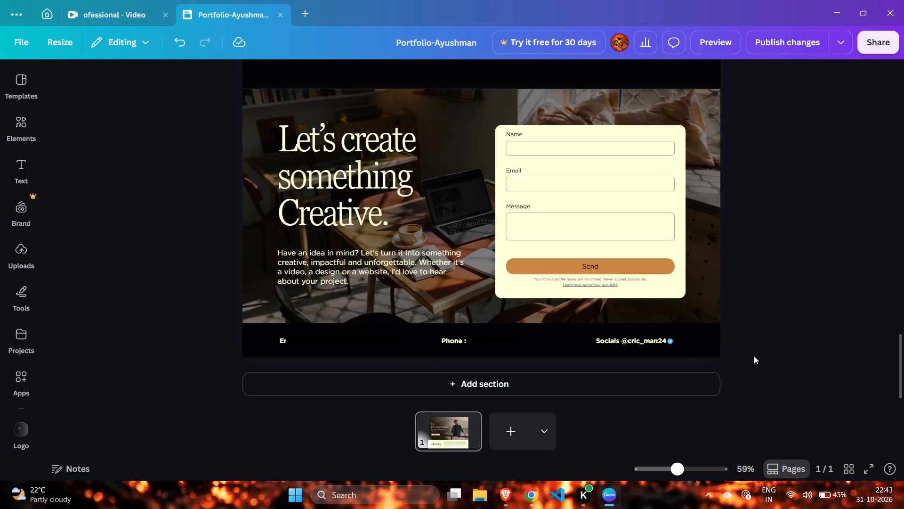
Select the Get in touch button in the What I can do for you section.
{"action": "scroll", "coordinate": [395, 268], "scroll_direction": "up", "scroll_amount": 8}
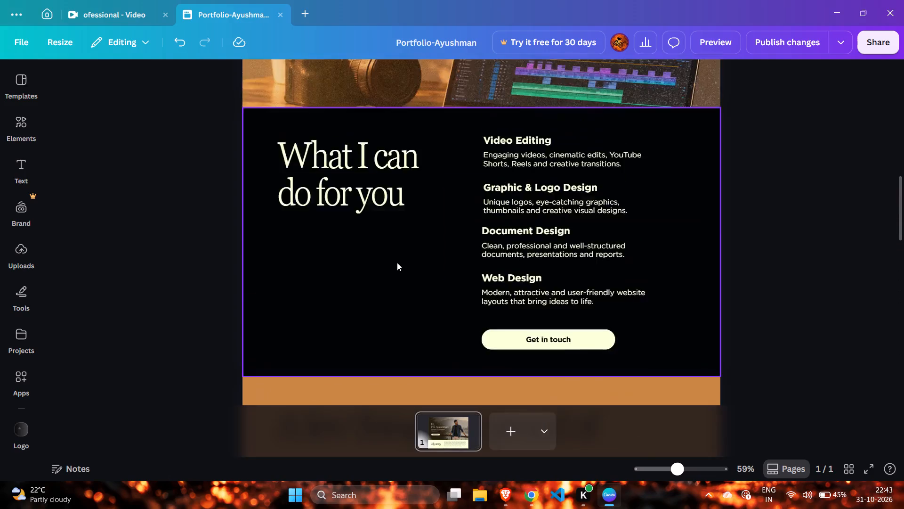
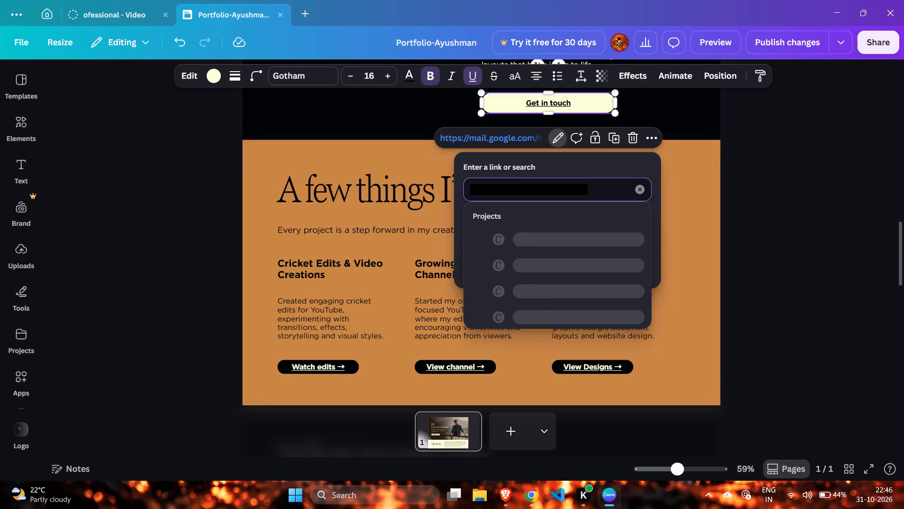
Replace the Get in touch button's web link with the contact email address, deselect it and check the button.
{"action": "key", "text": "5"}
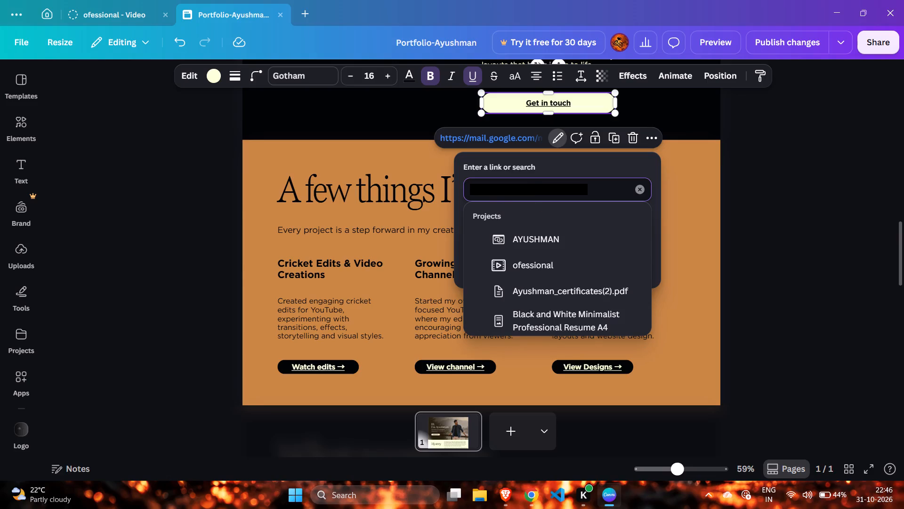
{"action": "left_click", "coordinate": [678, 227]}
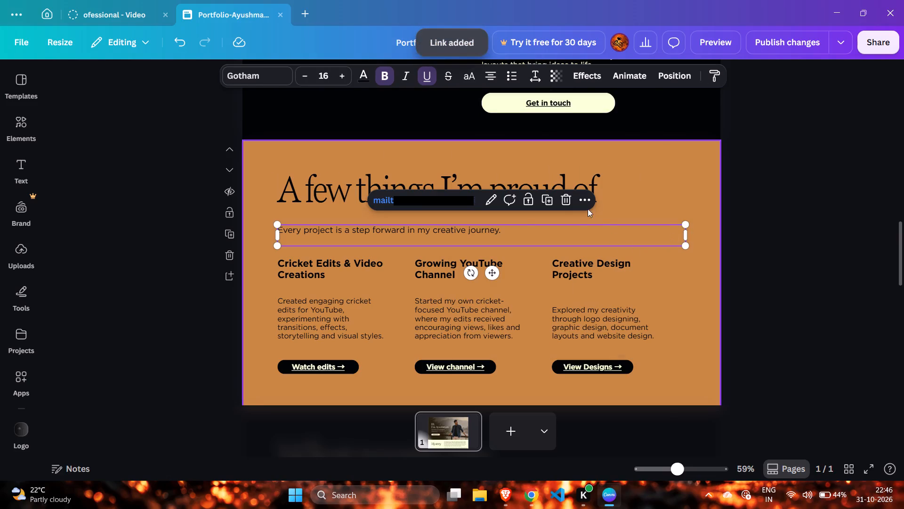
{"action": "left_click", "coordinate": [779, 210]}
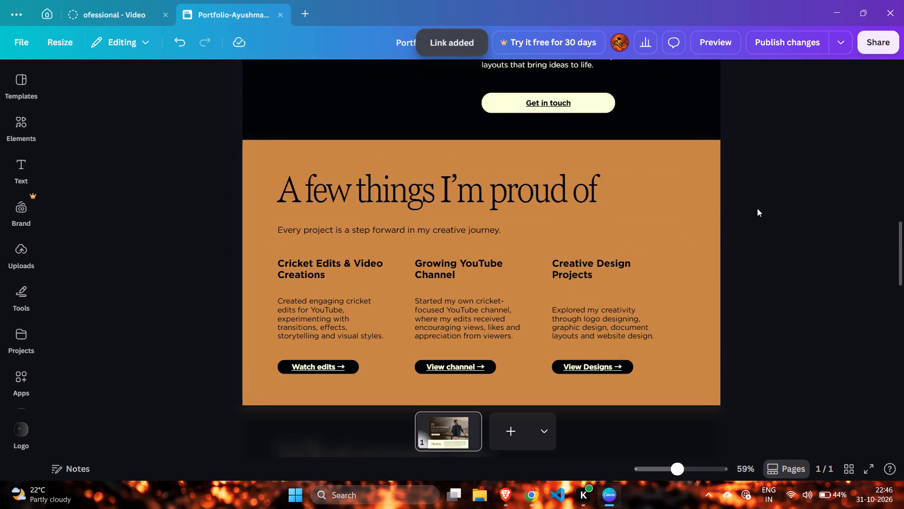
{"action": "scroll", "coordinate": [561, 208], "scroll_direction": "up", "scroll_amount": 3}
{"action": "scroll", "coordinate": [555, 277], "scroll_direction": "down", "scroll_amount": 2}
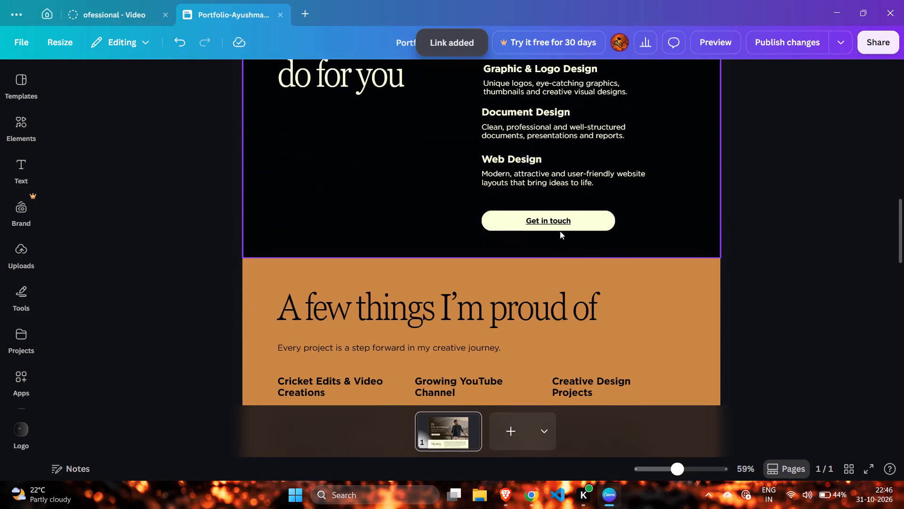
{"action": "left_click", "coordinate": [561, 223]}
{"action": "left_click", "coordinate": [730, 217]}
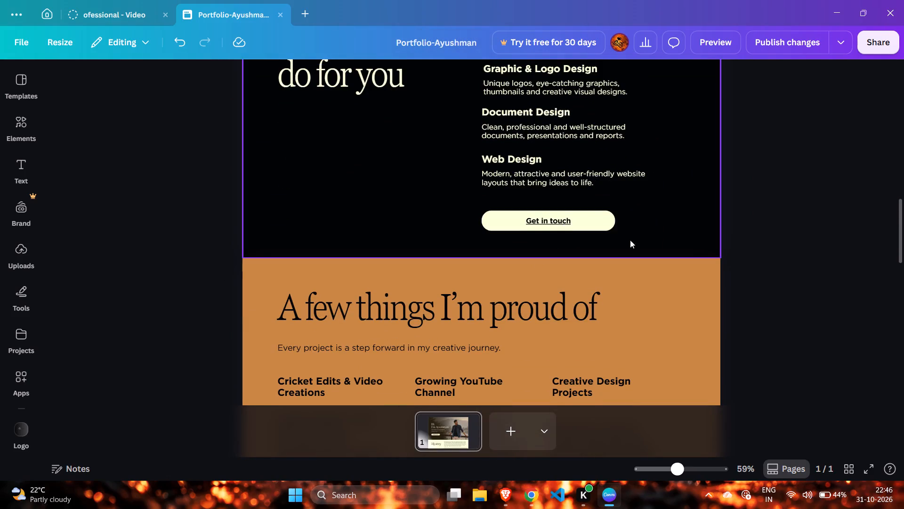
Look through the sections below the project cards, down to the Let's create something Creative contact form.
{"action": "scroll", "coordinate": [586, 245], "scroll_direction": "down", "scroll_amount": 6}
{"action": "scroll", "coordinate": [461, 223], "scroll_direction": "down", "scroll_amount": 3}
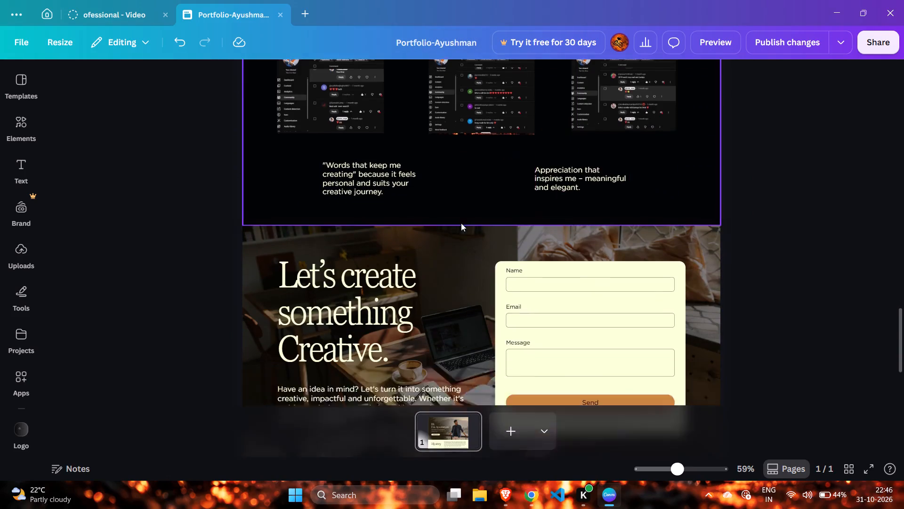
Review the portfolio page from the contact section back up to the hero banner and My story section.
{"action": "scroll", "coordinate": [460, 223], "scroll_direction": "down", "scroll_amount": 2}
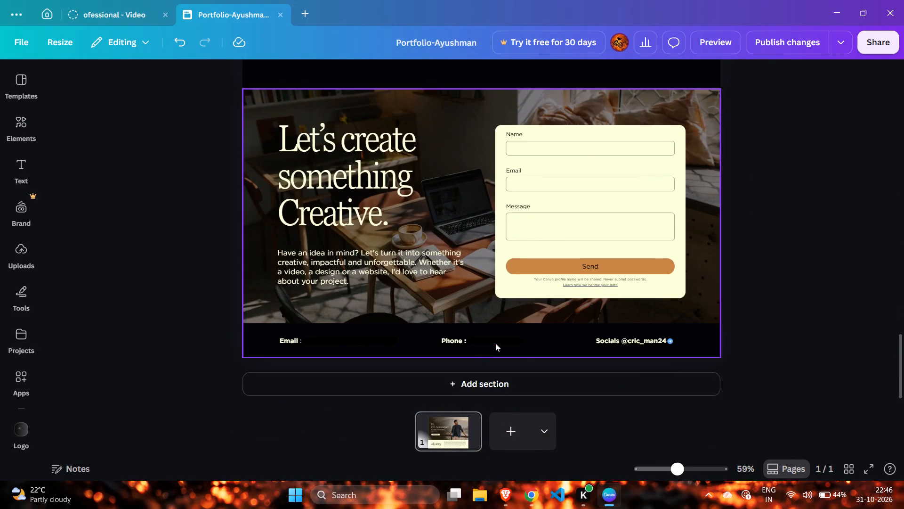
{"action": "scroll", "coordinate": [589, 310], "scroll_direction": "down", "scroll_amount": 3}
{"action": "scroll", "coordinate": [489, 285], "scroll_direction": "up", "scroll_amount": 4}
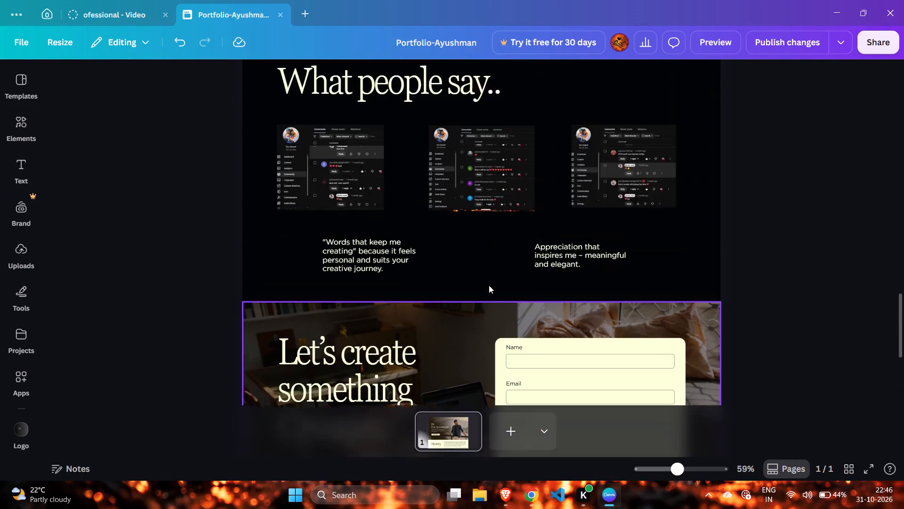
{"action": "scroll", "coordinate": [488, 285], "scroll_direction": "up", "scroll_amount": 16}
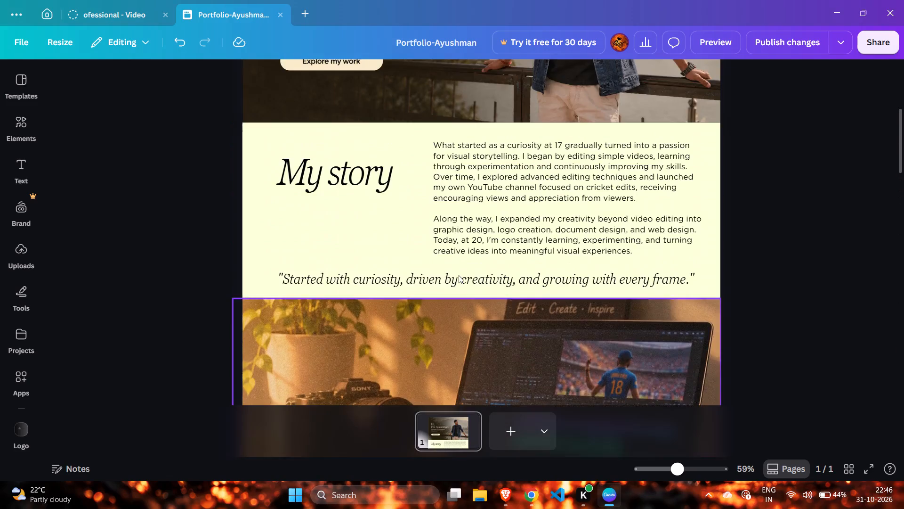
{"action": "scroll", "coordinate": [459, 275], "scroll_direction": "up", "scroll_amount": 3}
{"action": "scroll", "coordinate": [398, 266], "scroll_direction": "up", "scroll_amount": 2}
{"action": "scroll", "coordinate": [319, 291], "scroll_direction": "down", "scroll_amount": 1}
{"action": "scroll", "coordinate": [409, 241], "scroll_direction": "up", "scroll_amount": 2}
{"action": "scroll", "coordinate": [409, 241], "scroll_direction": "down", "scroll_amount": 4}
{"action": "scroll", "coordinate": [409, 241], "scroll_direction": "up", "scroll_amount": 3}
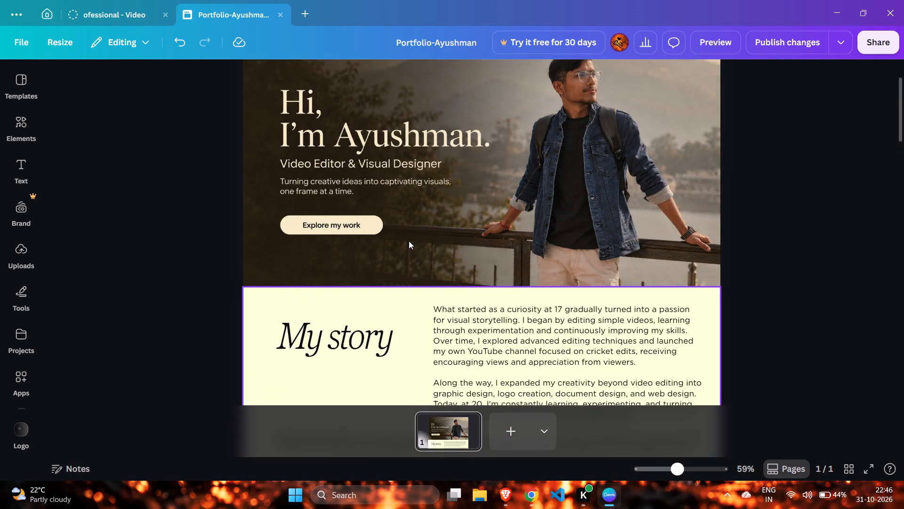
{"action": "scroll", "coordinate": [420, 201], "scroll_direction": "down", "scroll_amount": 3}
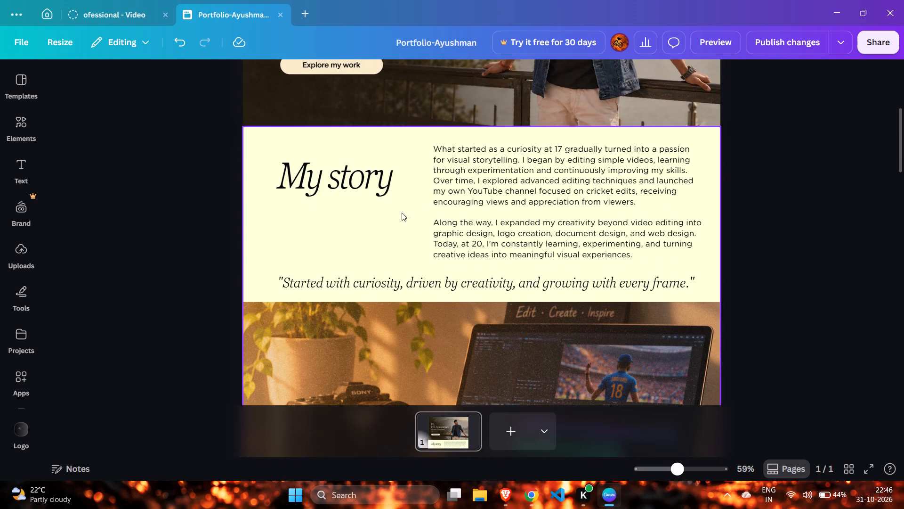
{"action": "scroll", "coordinate": [379, 211], "scroll_direction": "up", "scroll_amount": 3}
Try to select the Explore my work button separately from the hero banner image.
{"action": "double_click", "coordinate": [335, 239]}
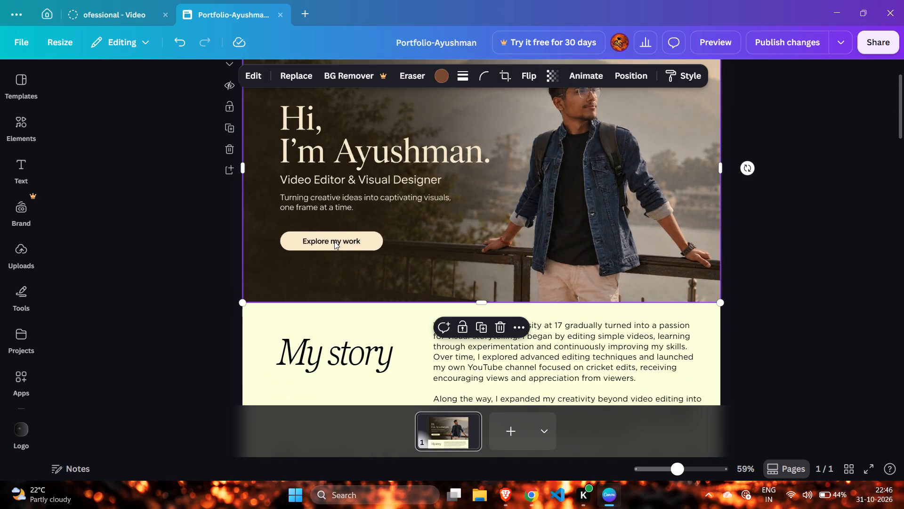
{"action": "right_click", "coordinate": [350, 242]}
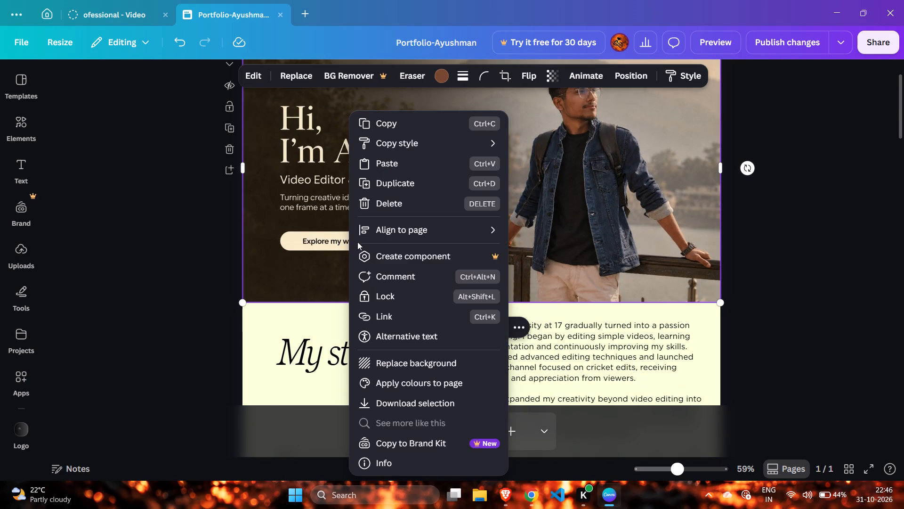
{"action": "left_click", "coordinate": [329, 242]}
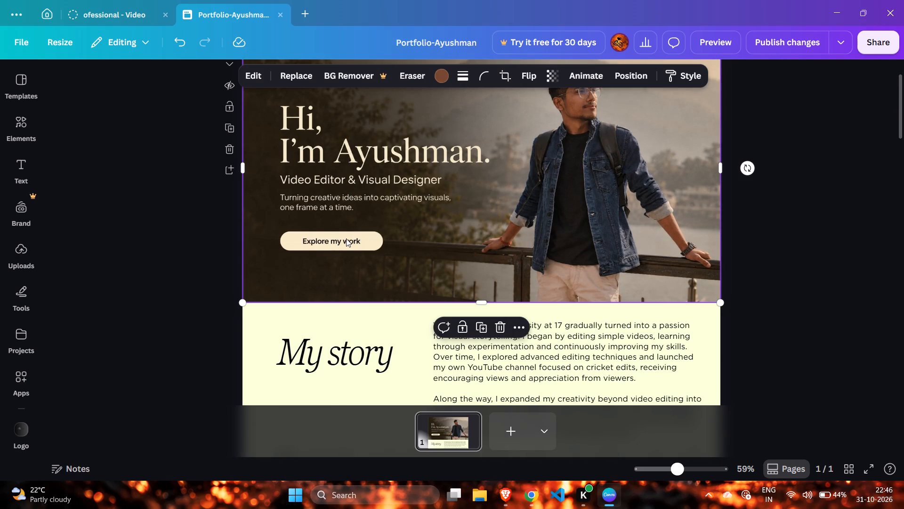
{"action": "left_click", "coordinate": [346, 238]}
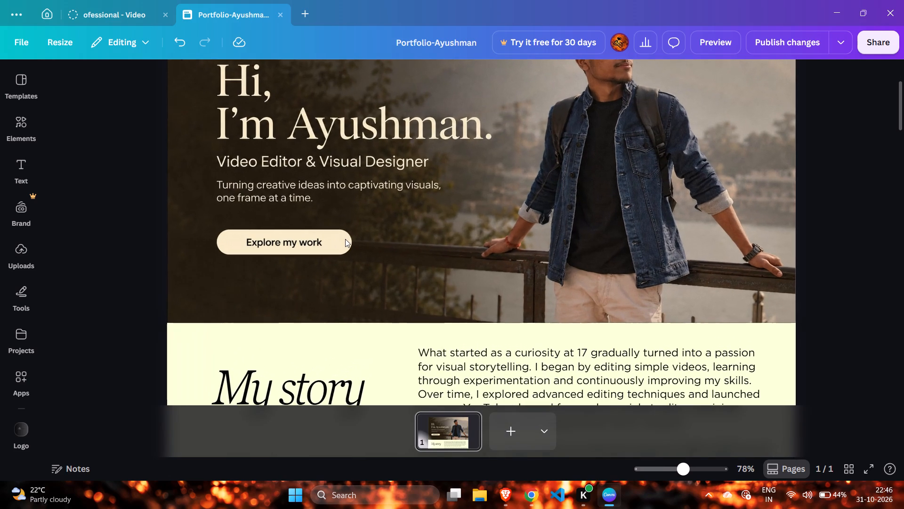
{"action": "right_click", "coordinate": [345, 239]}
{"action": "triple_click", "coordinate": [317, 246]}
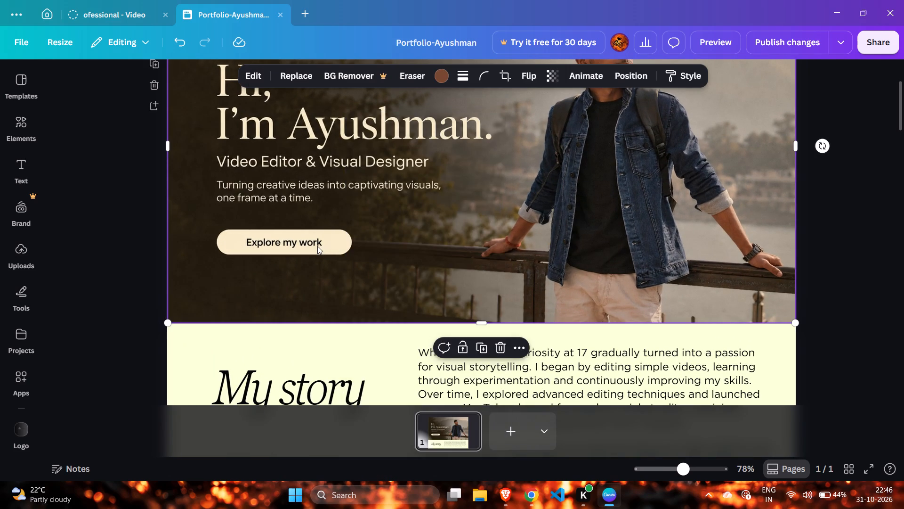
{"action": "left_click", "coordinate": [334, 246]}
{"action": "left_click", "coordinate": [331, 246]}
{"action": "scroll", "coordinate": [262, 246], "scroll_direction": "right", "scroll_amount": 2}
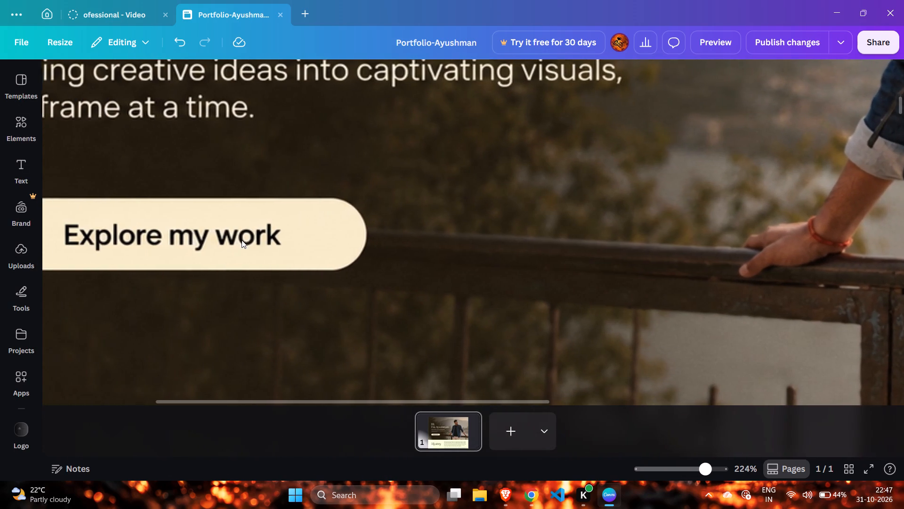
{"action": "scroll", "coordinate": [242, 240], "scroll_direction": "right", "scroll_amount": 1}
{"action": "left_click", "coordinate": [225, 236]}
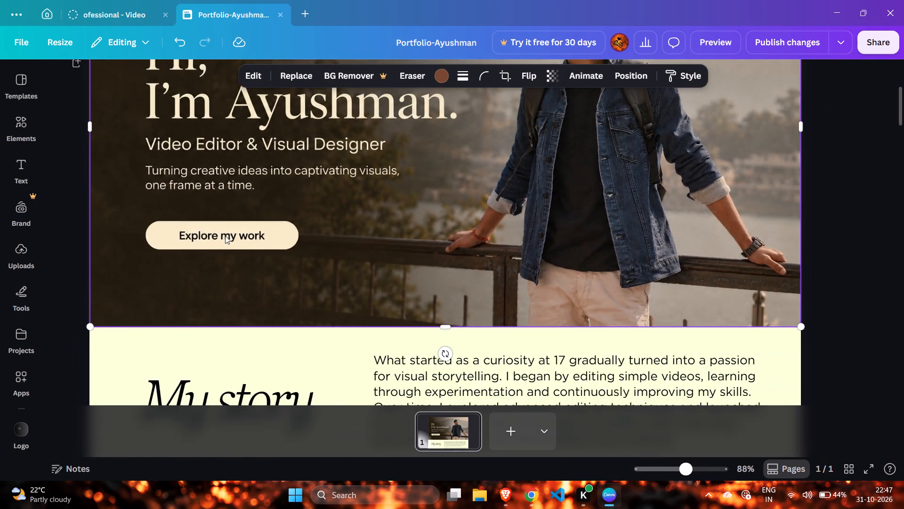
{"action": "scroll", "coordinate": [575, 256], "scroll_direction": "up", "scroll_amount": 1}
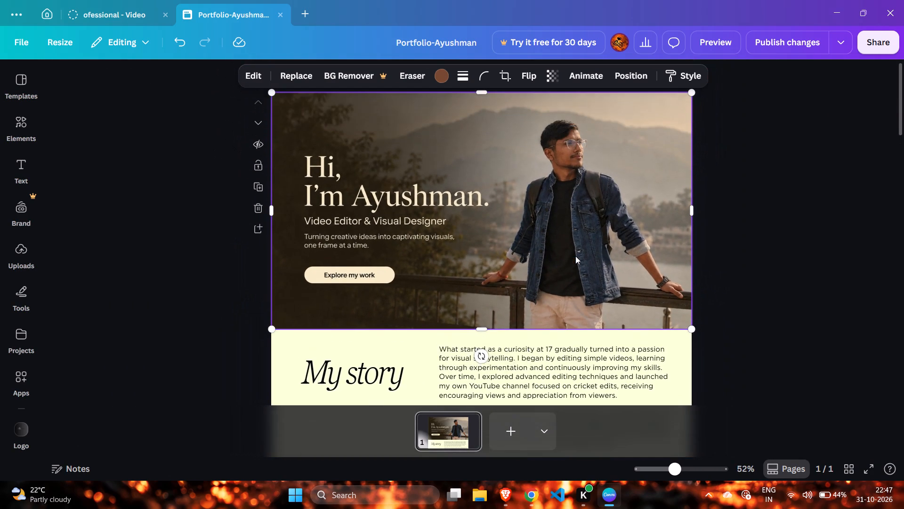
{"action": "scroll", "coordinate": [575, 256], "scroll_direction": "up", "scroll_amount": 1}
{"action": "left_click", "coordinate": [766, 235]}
Look through every section from the hero banner down to the contact form and back up.
{"action": "scroll", "coordinate": [759, 236], "scroll_direction": "down", "scroll_amount": 1}
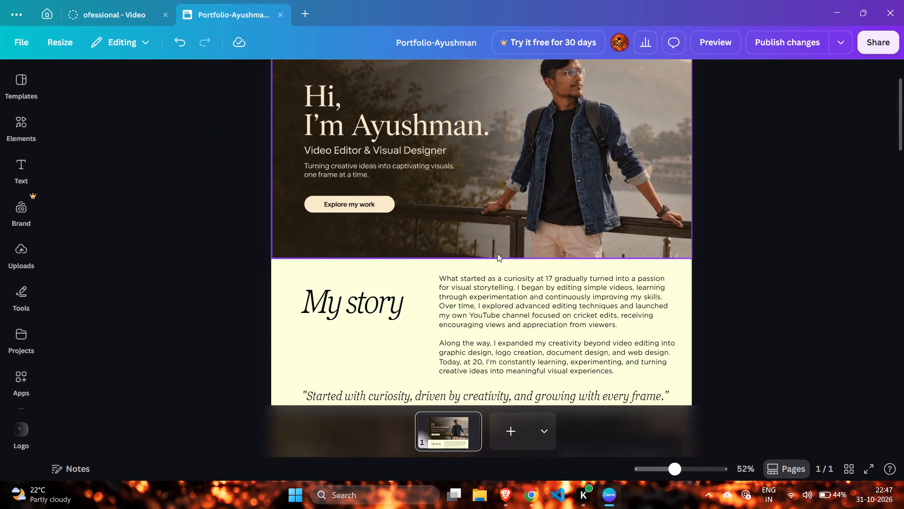
{"action": "scroll", "coordinate": [497, 254], "scroll_direction": "down", "scroll_amount": 1}
{"action": "scroll", "coordinate": [443, 254], "scroll_direction": "down", "scroll_amount": 2}
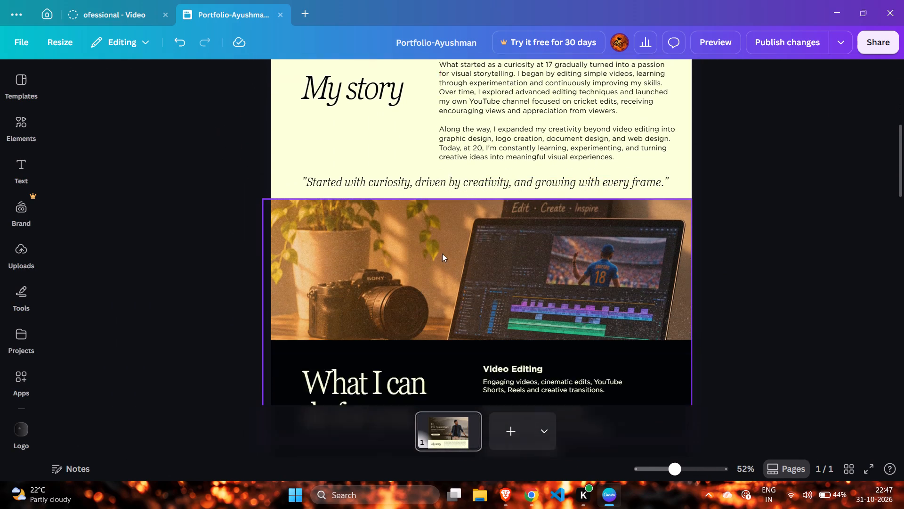
{"action": "scroll", "coordinate": [442, 254], "scroll_direction": "down", "scroll_amount": 4}
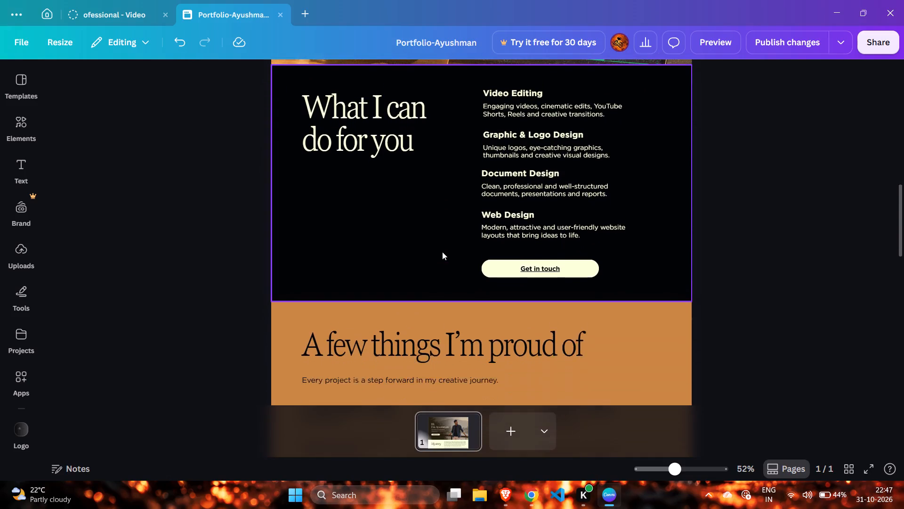
{"action": "scroll", "coordinate": [442, 252], "scroll_direction": "down", "scroll_amount": 7}
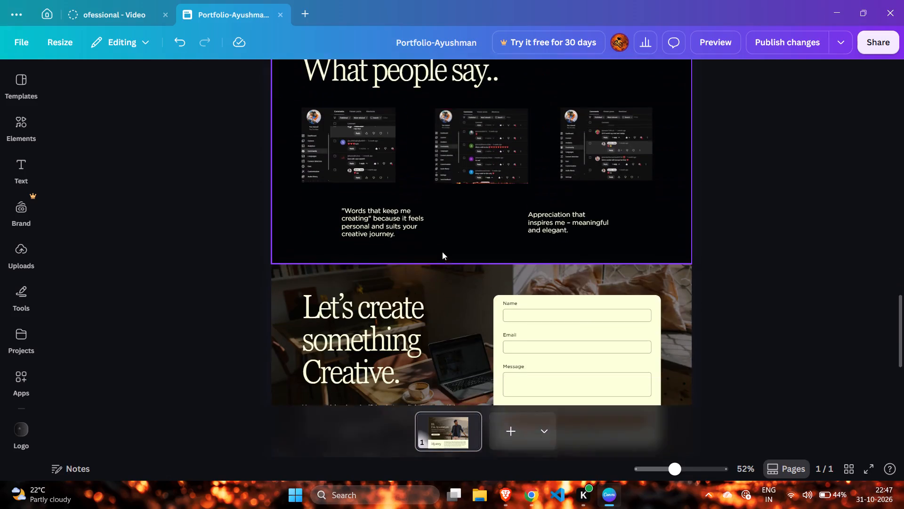
{"action": "scroll", "coordinate": [442, 252], "scroll_direction": "down", "scroll_amount": 5}
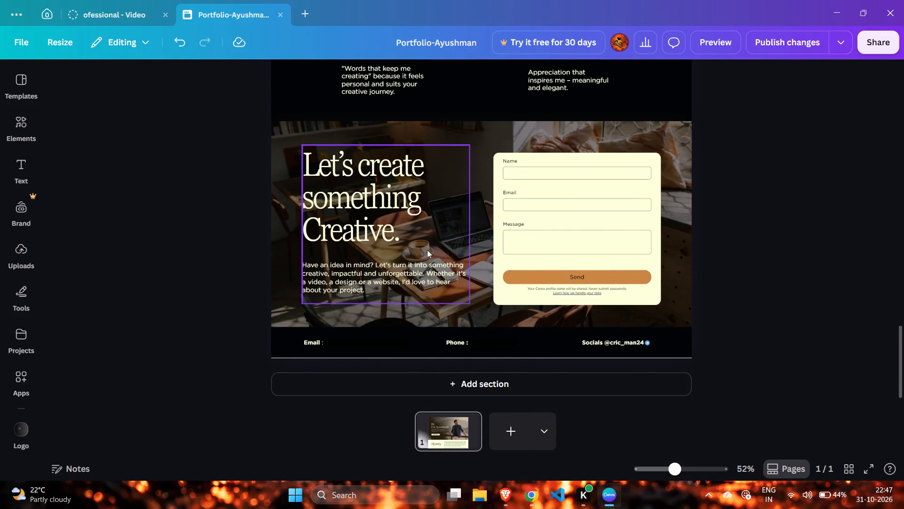
{"action": "scroll", "coordinate": [427, 250], "scroll_direction": "up", "scroll_amount": 18}
{"action": "scroll", "coordinate": [425, 247], "scroll_direction": "up", "scroll_amount": 3}
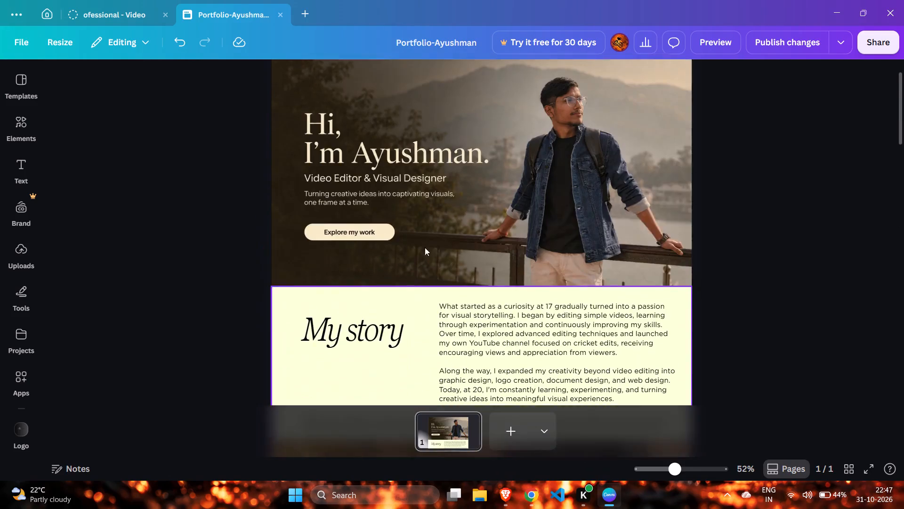
Search the elements library for "down arrow", then clear the search and deselect the hero image.
{"action": "left_click", "coordinate": [376, 273]}
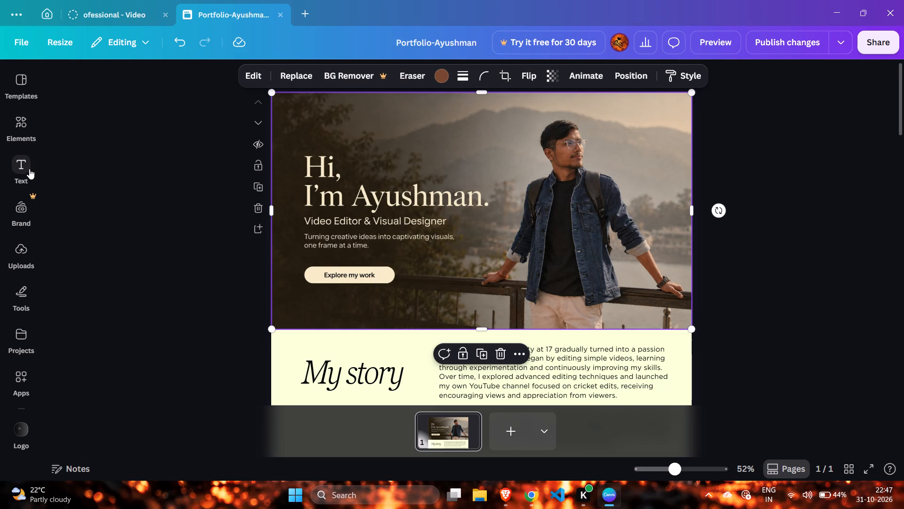
{"action": "left_click", "coordinate": [21, 137]}
{"action": "left_click", "coordinate": [142, 84]}
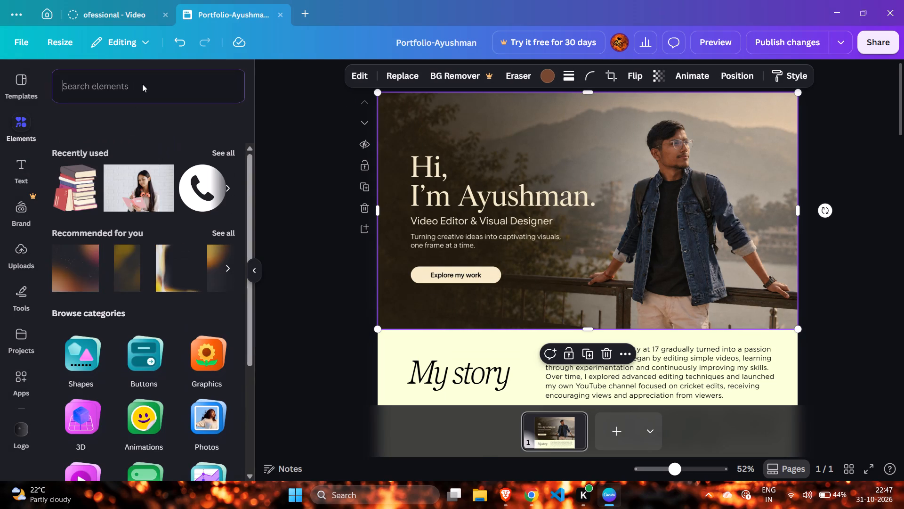
{"action": "type", "text": "down"}
{"action": "key", "text": "space"}
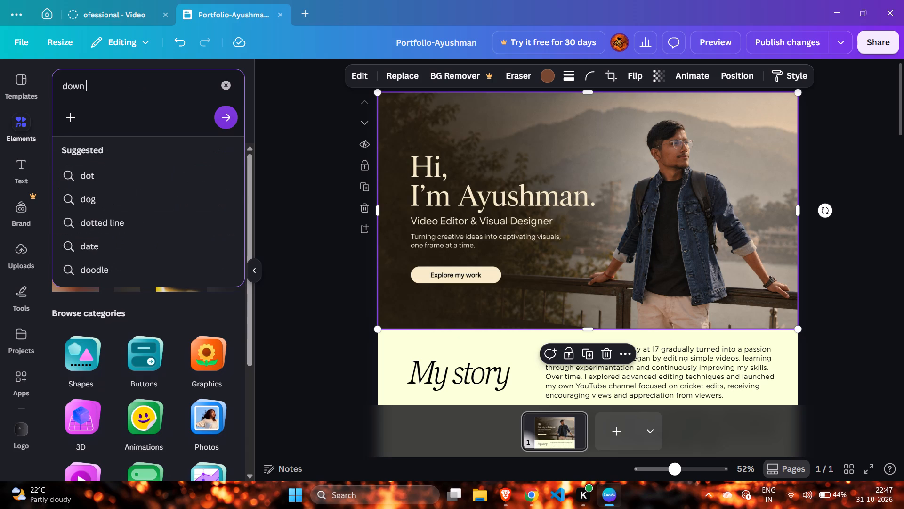
{"action": "type", "text": "arrow"}
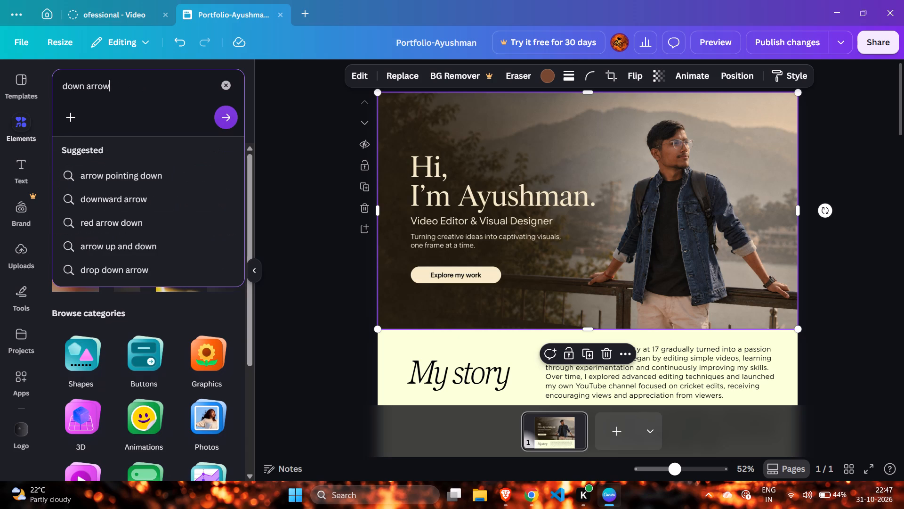
{"action": "key", "text": "Return"}
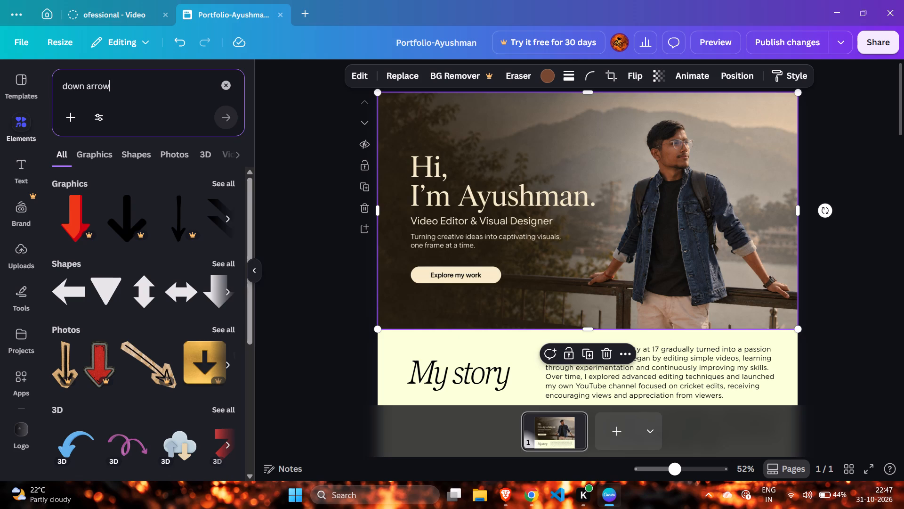
{"action": "left_click", "coordinate": [225, 93]}
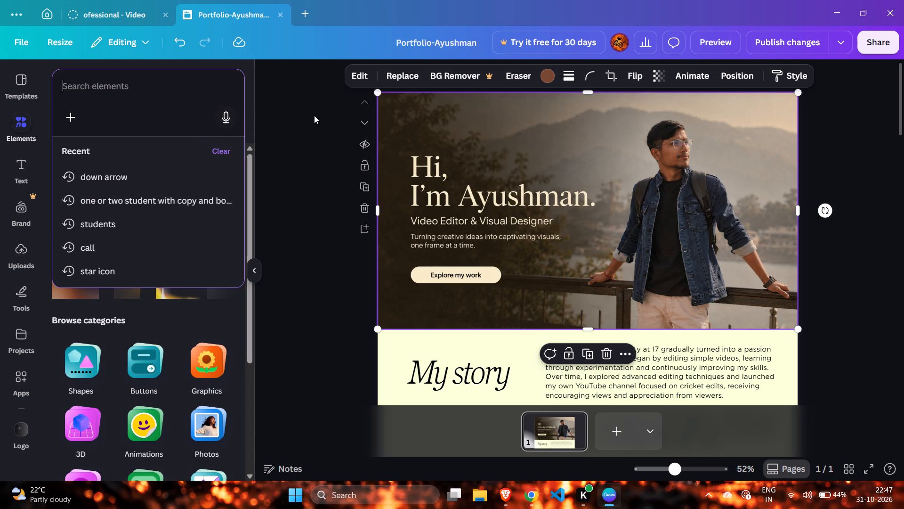
{"action": "left_click", "coordinate": [315, 115]}
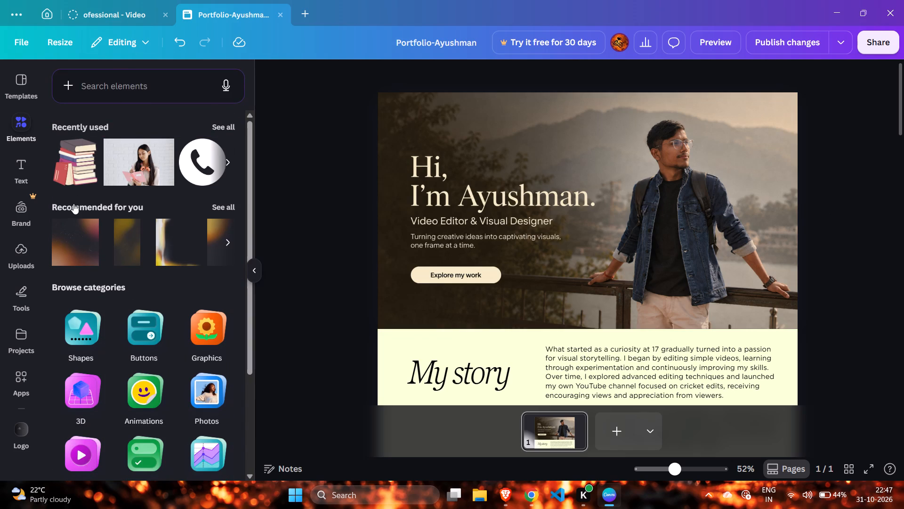
Apply the recently used About Me Website in Brown Light Yellow Vintage Cinematica Style template to the page.
{"action": "scroll", "coordinate": [73, 204], "scroll_direction": "up", "scroll_amount": 3}
{"action": "left_click", "coordinate": [18, 86]}
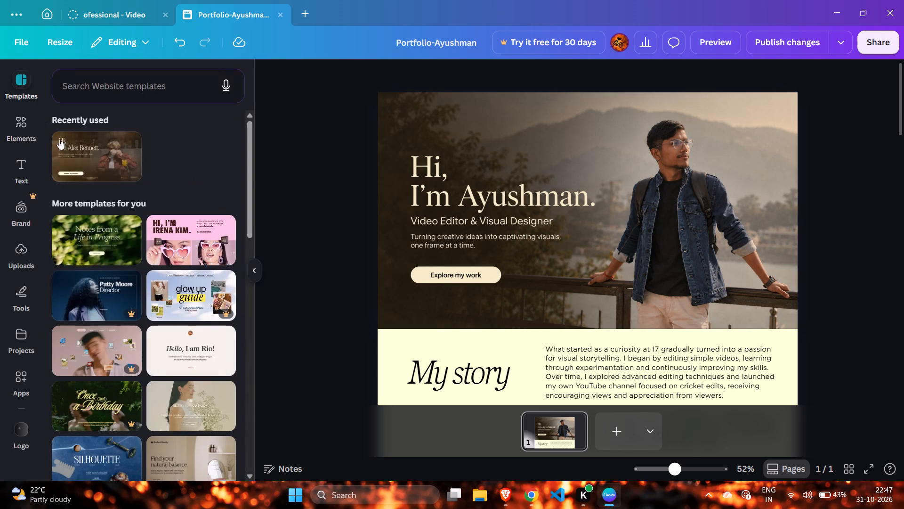
{"action": "left_click", "coordinate": [132, 140]}
{"action": "left_click", "coordinate": [102, 163]}
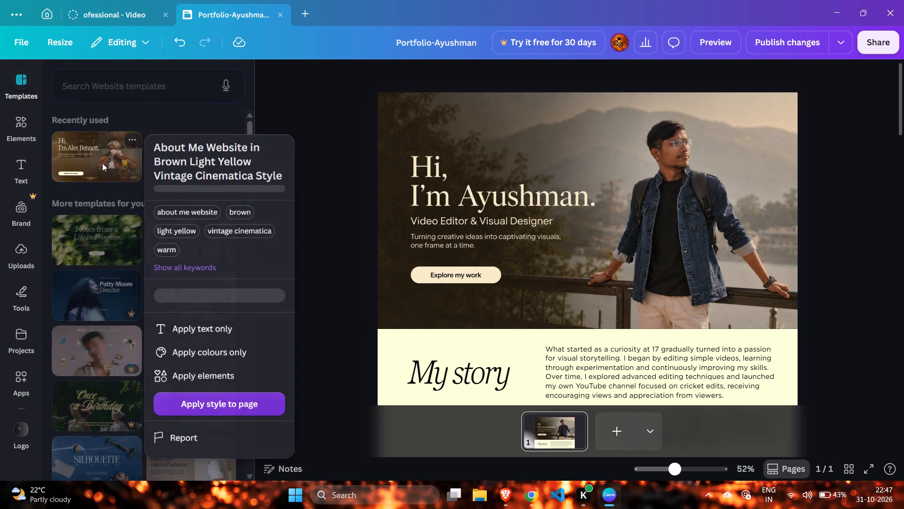
{"action": "left_click", "coordinate": [98, 163]}
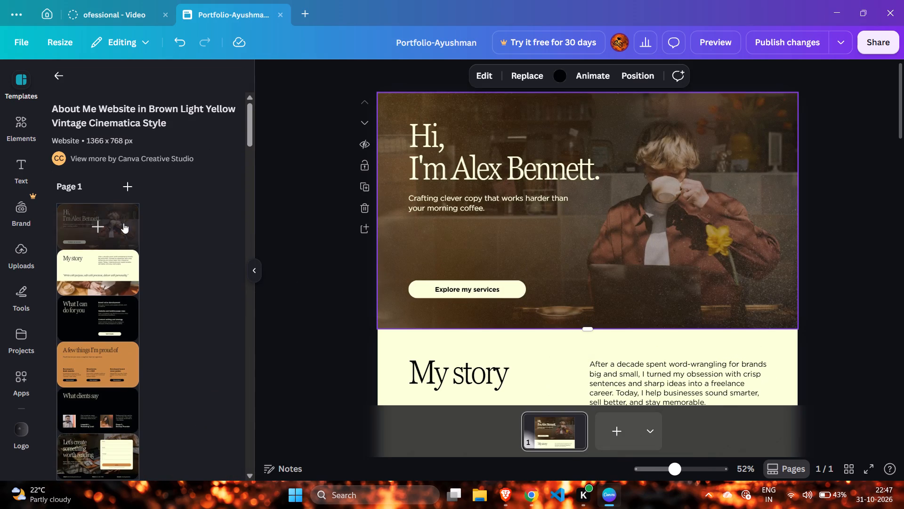
{"action": "left_click", "coordinate": [96, 223]}
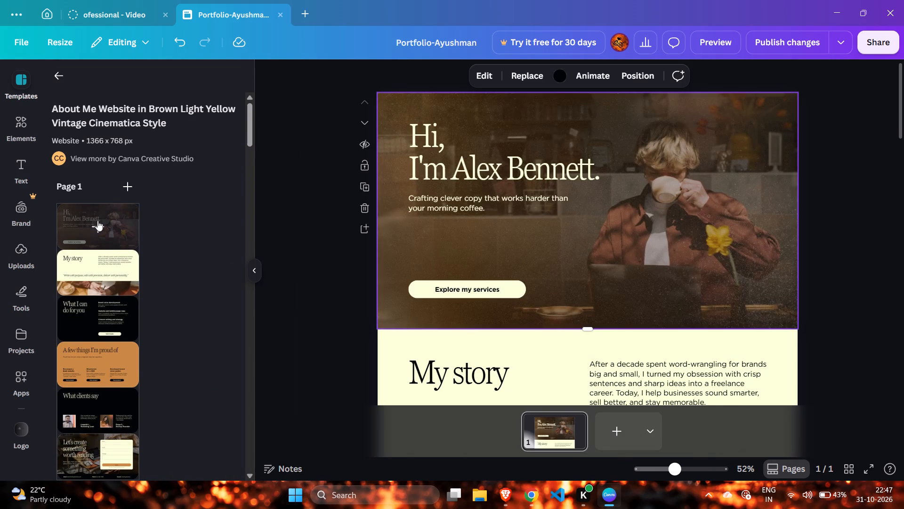
{"action": "left_click", "coordinate": [97, 221]}
Copy the template's Explore my services button from the hero section and return to the template list.
{"action": "left_click", "coordinate": [436, 292]}
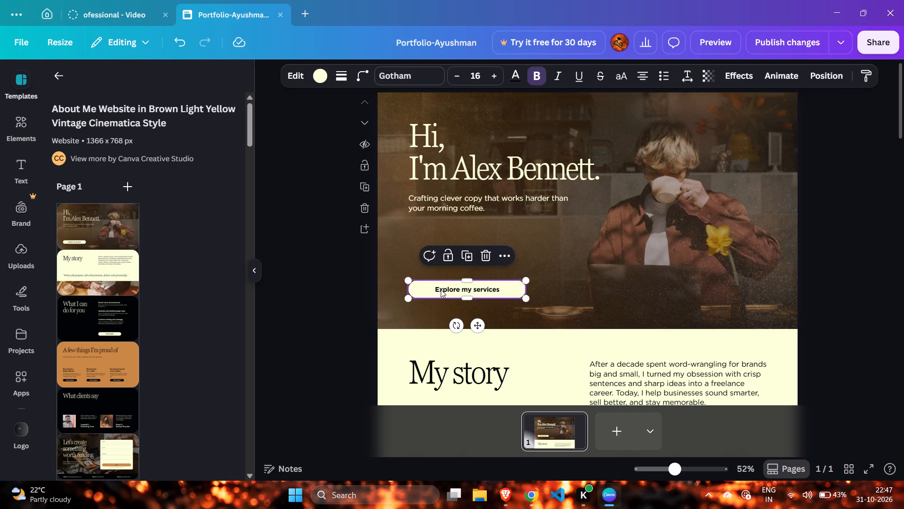
{"action": "left_click", "coordinate": [496, 255]}
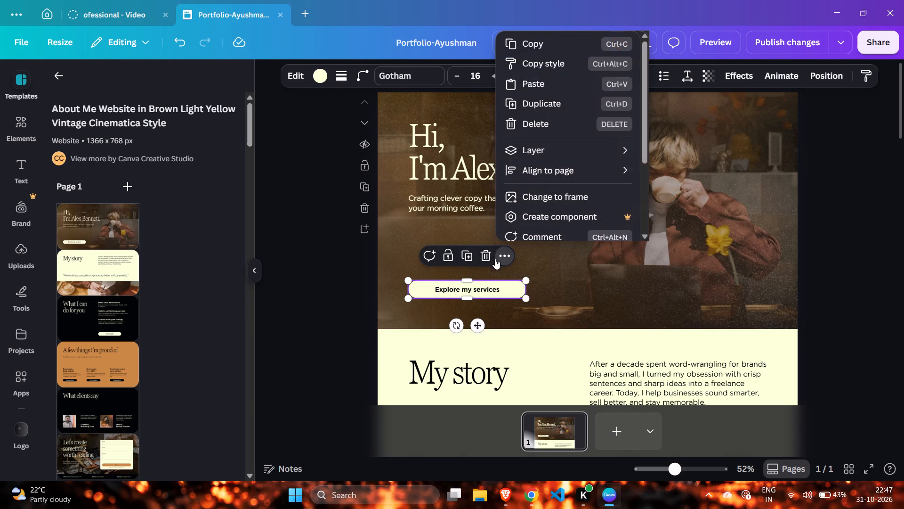
{"action": "left_click", "coordinate": [533, 38]}
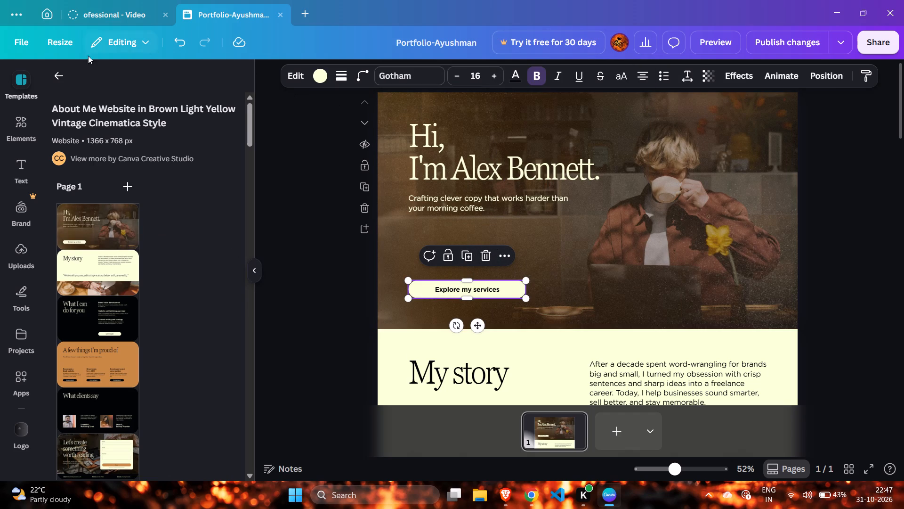
{"action": "left_click", "coordinate": [47, 73]}
{"action": "left_click", "coordinate": [325, 205]}
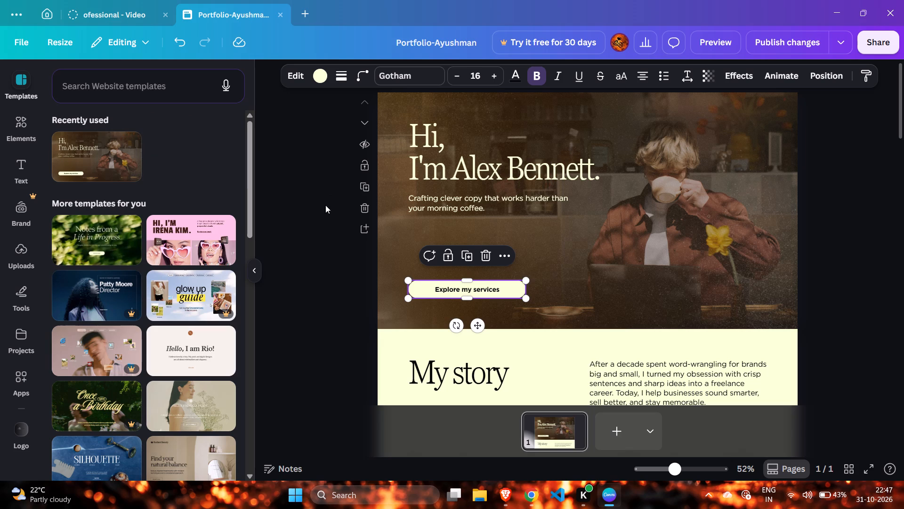
Look through the applied template's sections from the hero down to the A few things I'm proud of section and back up.
{"action": "scroll", "coordinate": [562, 315], "scroll_direction": "down", "scroll_amount": 7}
{"action": "scroll", "coordinate": [562, 315], "scroll_direction": "up", "scroll_amount": 3}
{"action": "scroll", "coordinate": [563, 315], "scroll_direction": "down", "scroll_amount": 5}
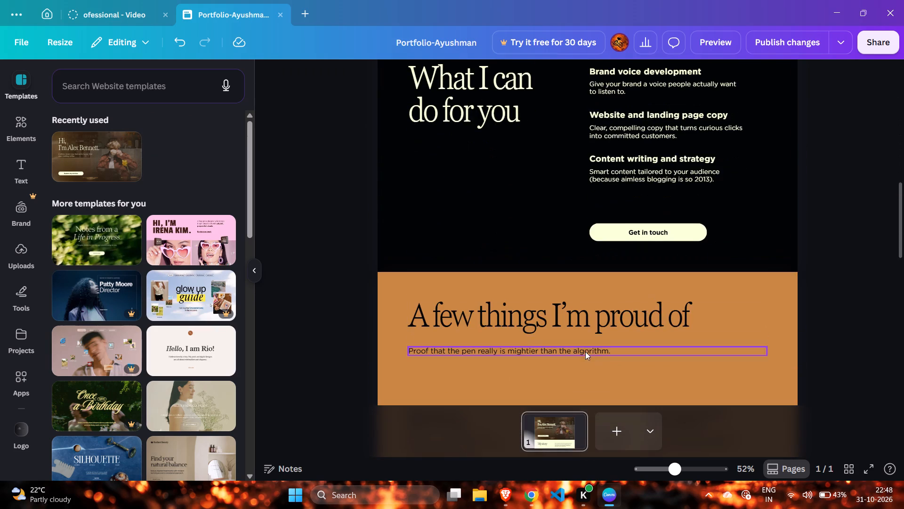
{"action": "scroll", "coordinate": [579, 386], "scroll_direction": "up", "scroll_amount": 15}
{"action": "scroll", "coordinate": [557, 332], "scroll_direction": "up", "scroll_amount": 4}
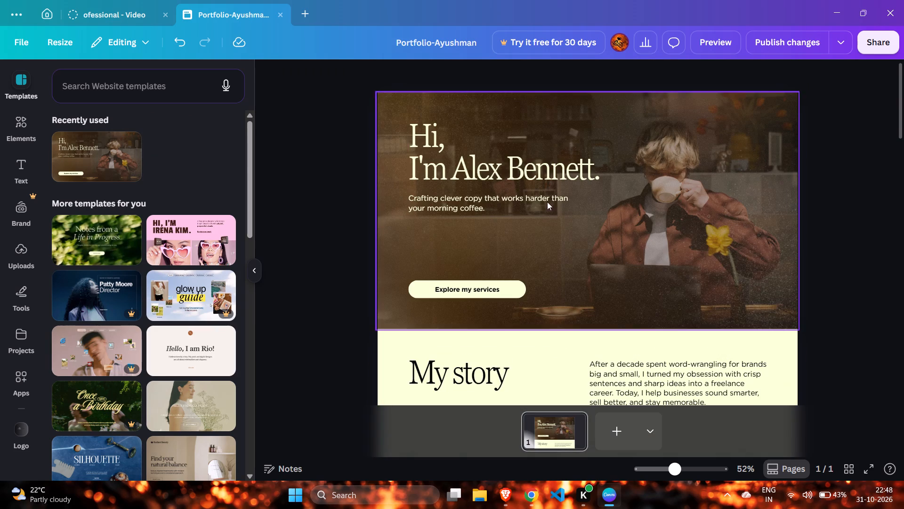
Undo the template application to restore the Ayushman portfolio page.
{"action": "left_click", "coordinate": [179, 41]}
{"action": "left_click", "coordinate": [179, 41]}
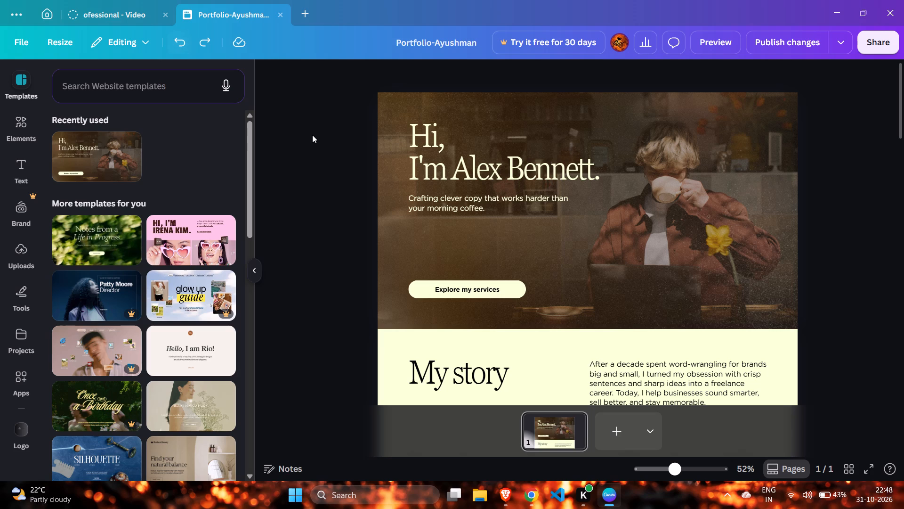
{"action": "left_click", "coordinate": [312, 135]}
{"action": "left_click", "coordinate": [458, 195]}
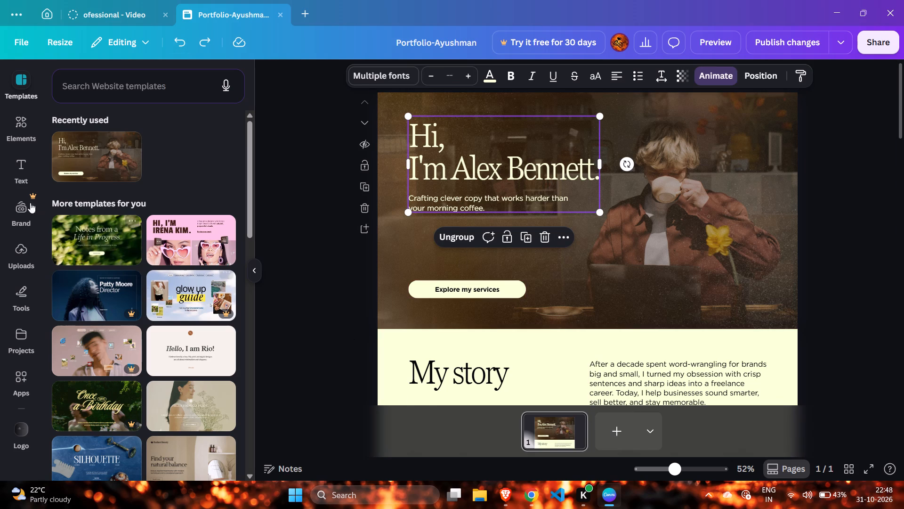
{"action": "left_click", "coordinate": [10, 134]}
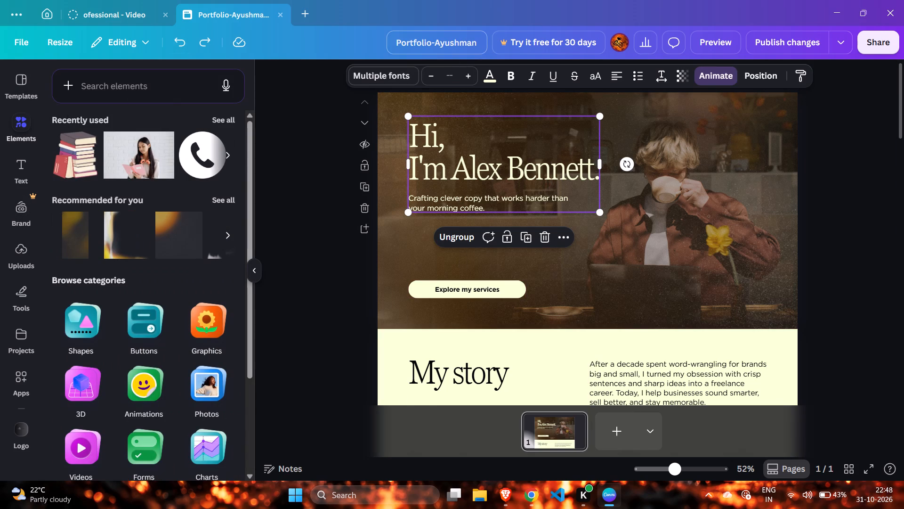
{"action": "left_click", "coordinate": [445, 49]}
{"action": "double_click", "coordinate": [445, 49]}
{"action": "left_click", "coordinate": [294, 132]}
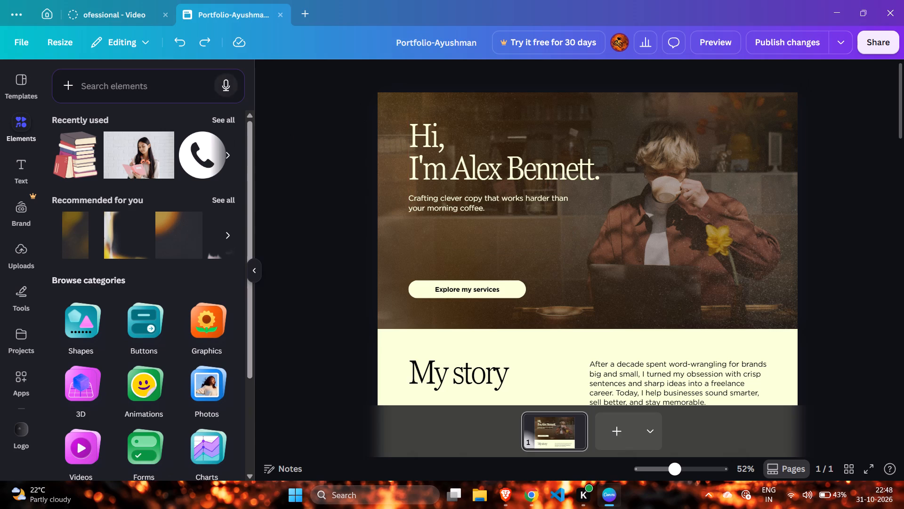
{"action": "left_click", "coordinate": [183, 45]}
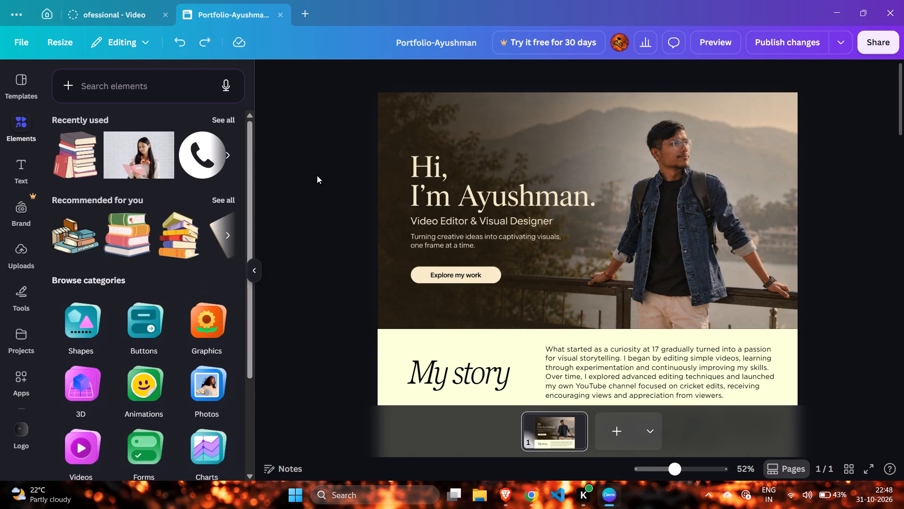
Paste the copied Explore my services button and fit it over the hero's old Explore my work button, about 325 × 60.
{"action": "left_click", "coordinate": [455, 276]}
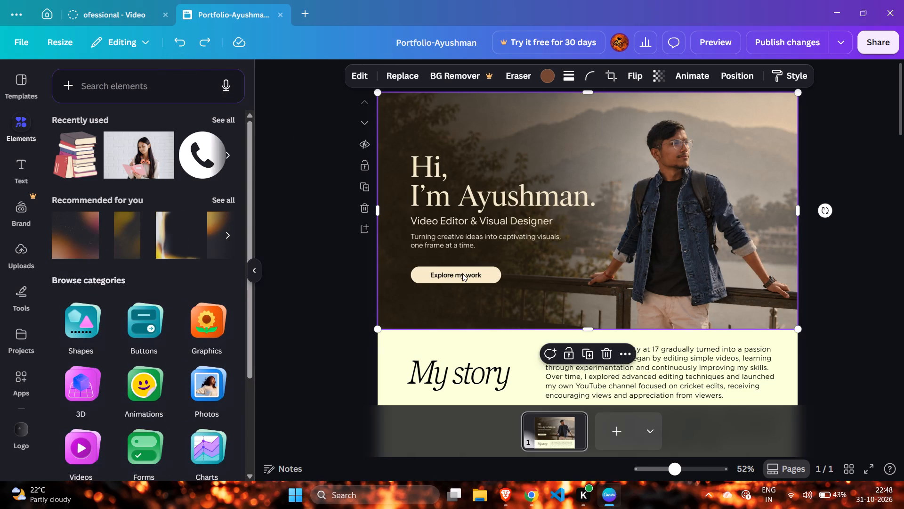
{"action": "key", "text": "ctrl+v"}
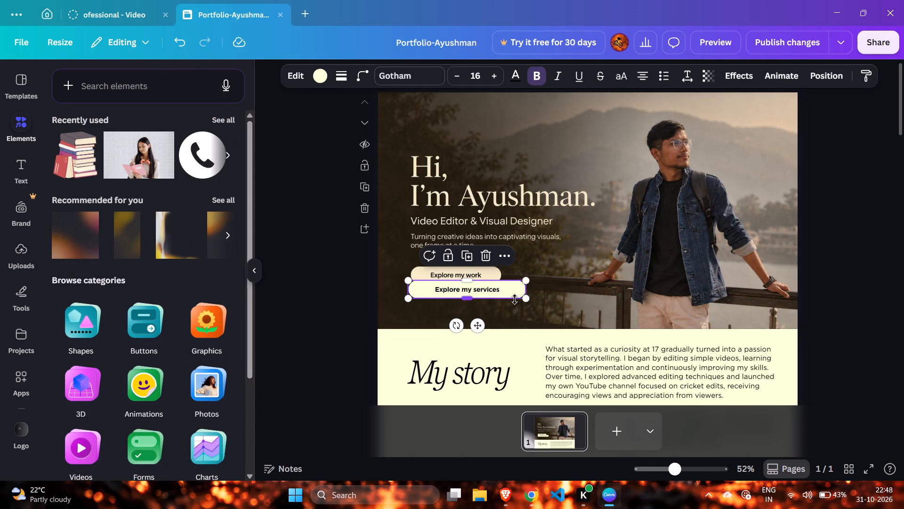
{"action": "left_click_drag", "start_coordinate": [524, 301], "coordinate": [508, 300]}
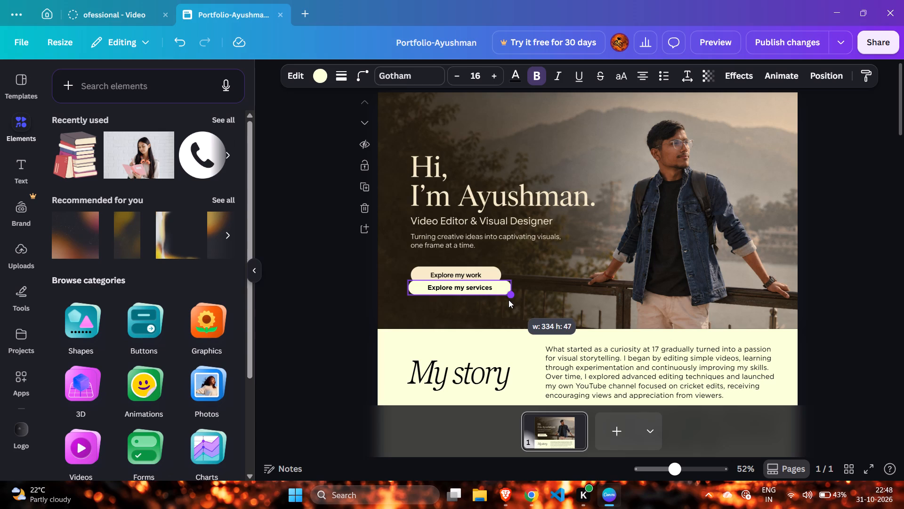
{"action": "left_click_drag", "start_coordinate": [508, 300], "coordinate": [502, 298]}
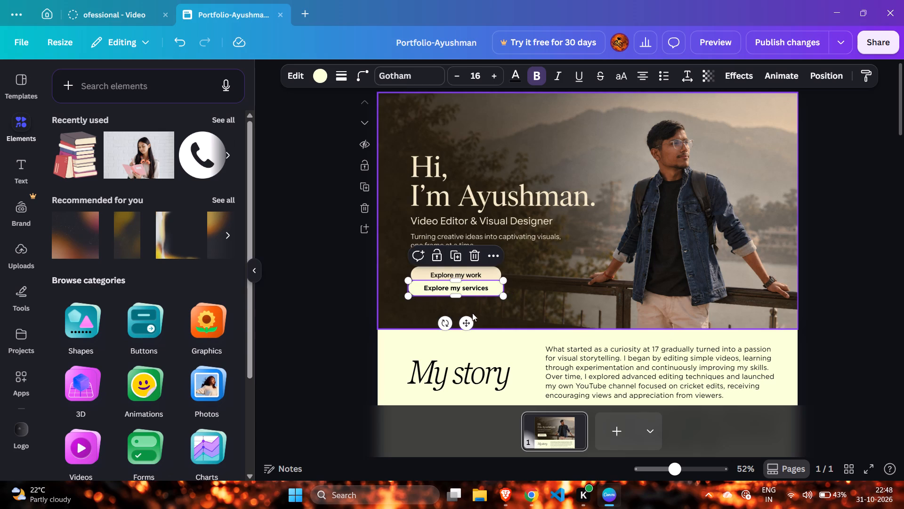
{"action": "left_click_drag", "start_coordinate": [468, 322], "coordinate": [467, 312]}
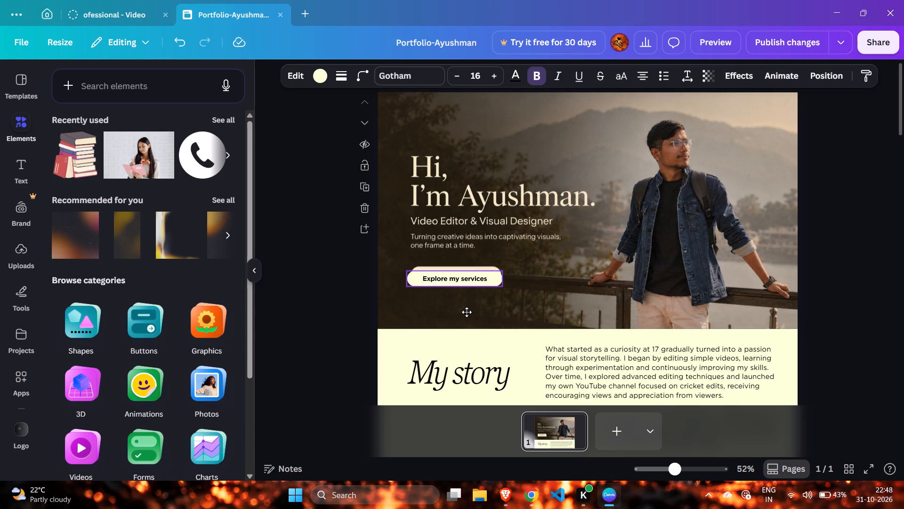
{"action": "left_click_drag", "start_coordinate": [467, 312], "coordinate": [467, 308]}
{"action": "left_click", "coordinate": [503, 285]}
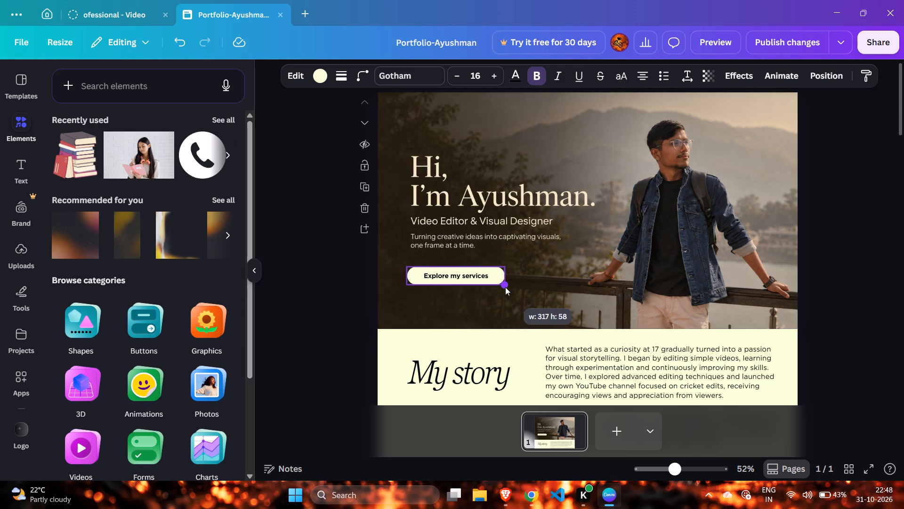
{"action": "left_click", "coordinate": [470, 311]}
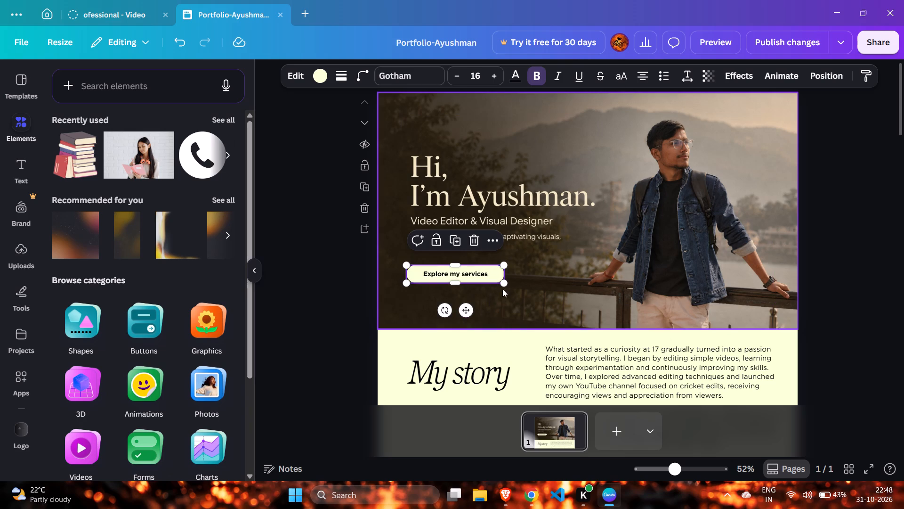
{"action": "left_click", "coordinate": [504, 287]}
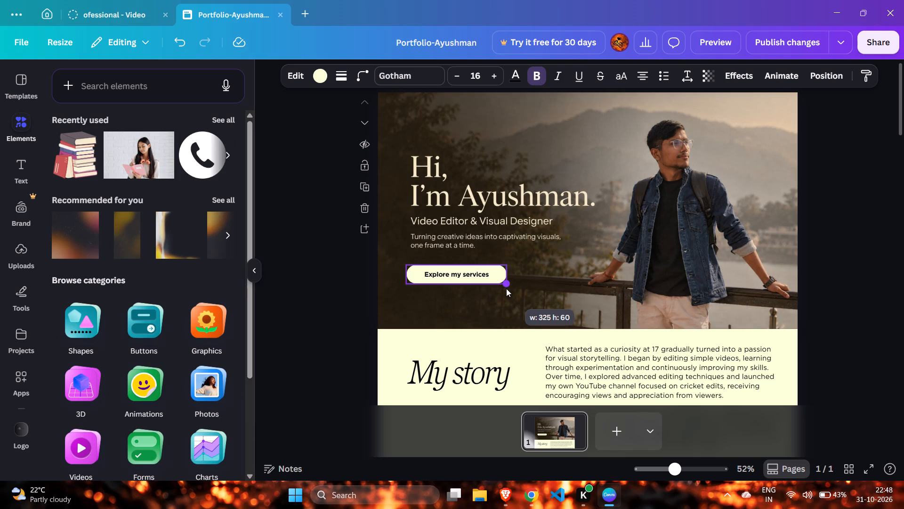
{"action": "left_click", "coordinate": [347, 338]}
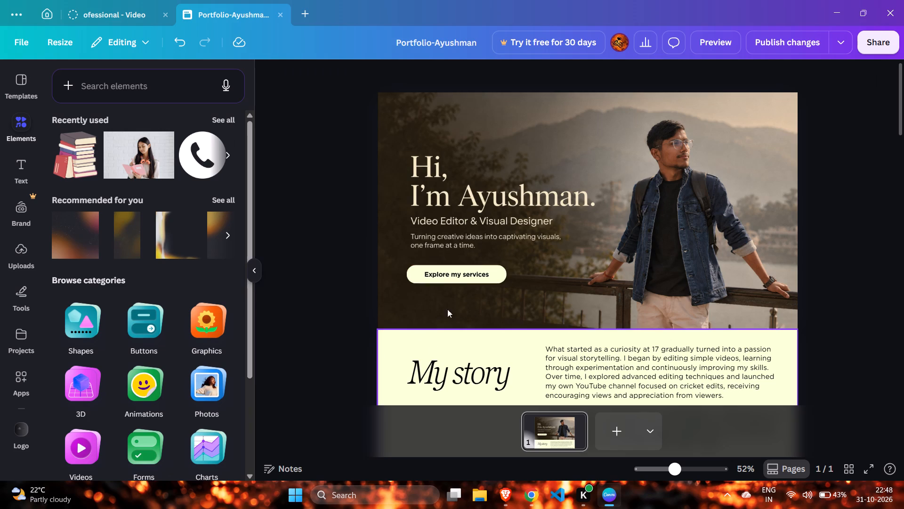
Change the pasted hero button's label to "Explore my work".
{"action": "double_click", "coordinate": [469, 273]}
{"action": "left_click", "coordinate": [488, 274]}
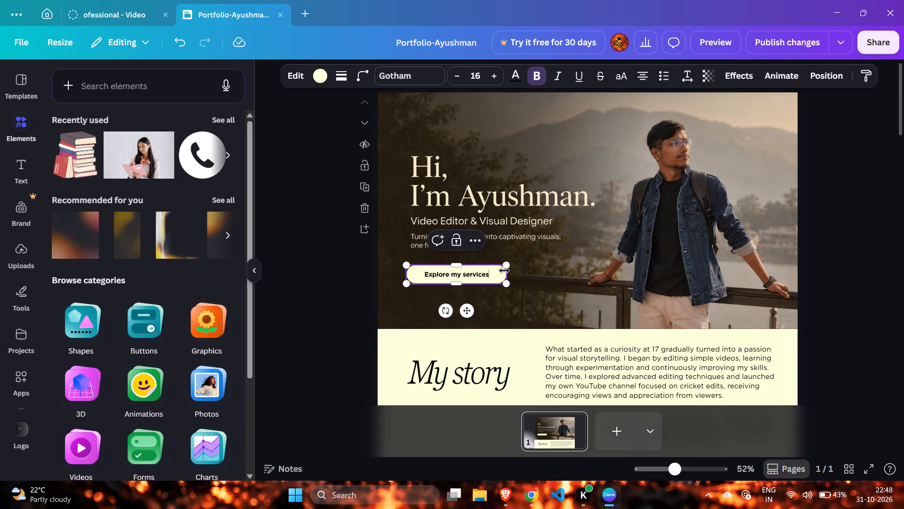
{"action": "key", "text": "BackSpace"}
{"action": "key", "text": "BackSpace"}
{"action": "key", "text": "BackSpace"}
{"action": "key", "text": "BackSpace"}
{"action": "key", "text": "BackSpace"}
{"action": "key", "text": "BackSpace"}
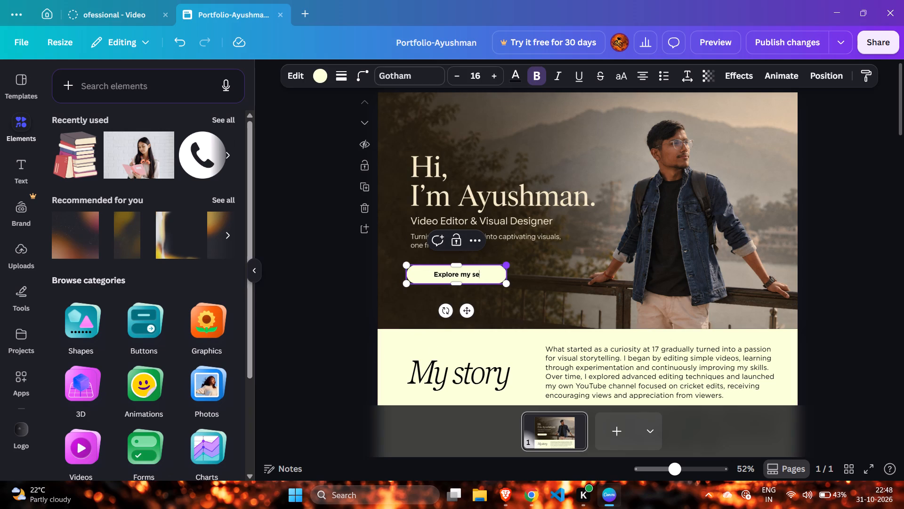
{"action": "key", "text": "BackSpace"}
{"action": "key", "text": "BackSpace"}
{"action": "type", "text": "WOr"}
{"action": "key", "text": "BackSpace"}
{"action": "key", "text": "BackSpace"}
{"action": "key", "text": "BackSpace"}
{"action": "type", "text": "work"}
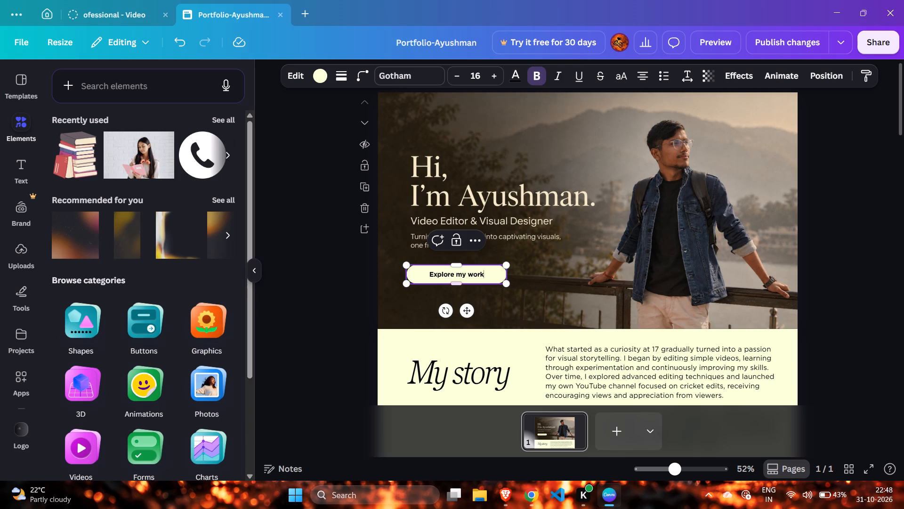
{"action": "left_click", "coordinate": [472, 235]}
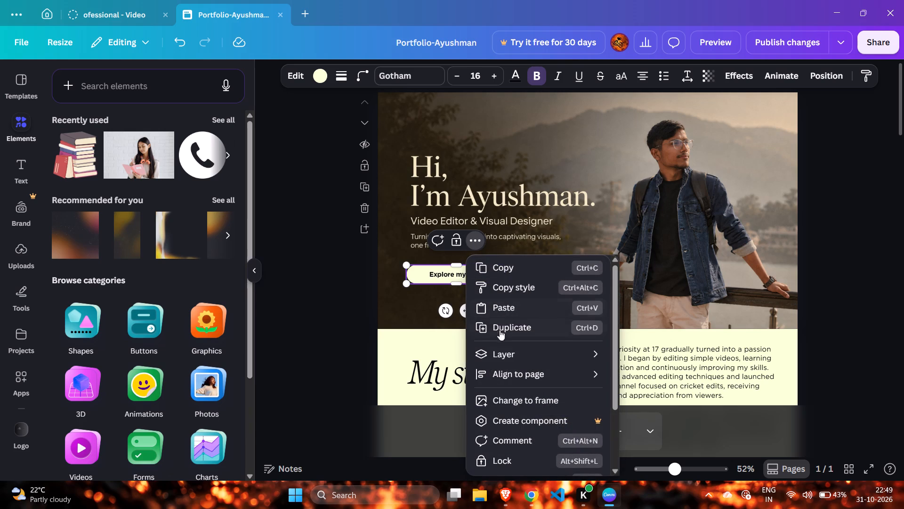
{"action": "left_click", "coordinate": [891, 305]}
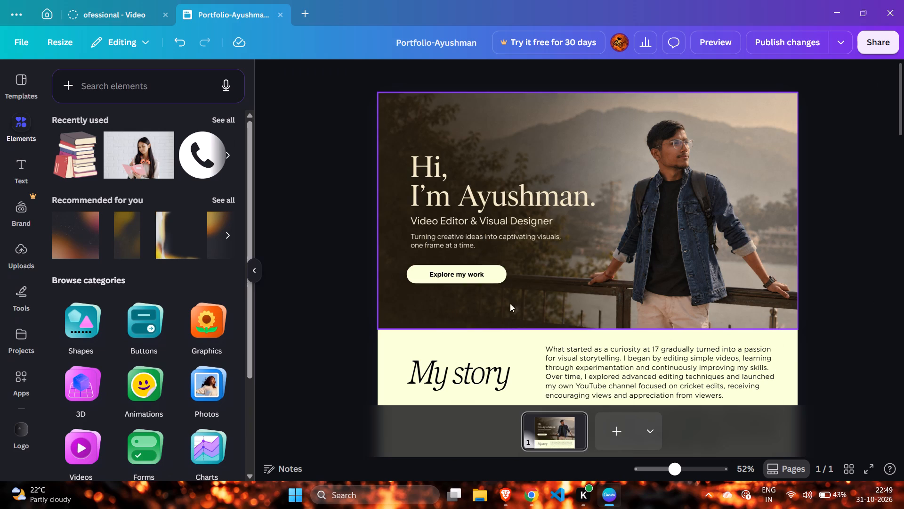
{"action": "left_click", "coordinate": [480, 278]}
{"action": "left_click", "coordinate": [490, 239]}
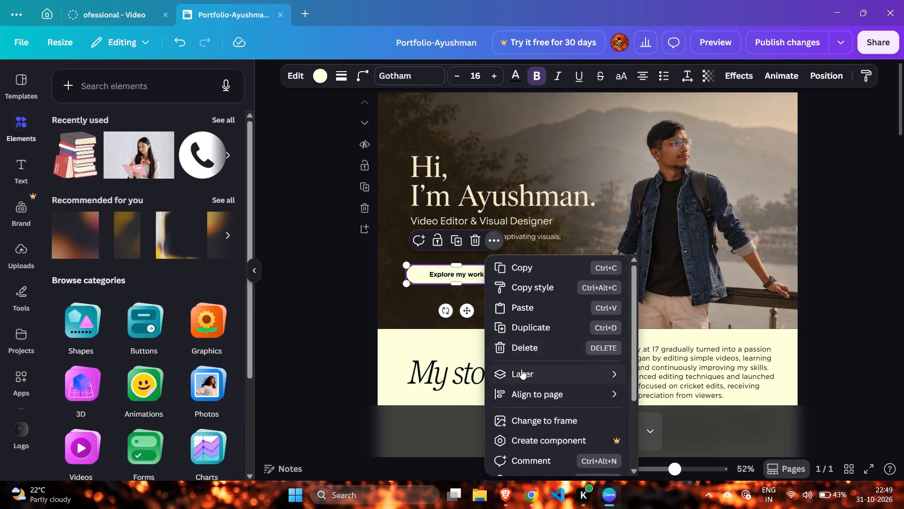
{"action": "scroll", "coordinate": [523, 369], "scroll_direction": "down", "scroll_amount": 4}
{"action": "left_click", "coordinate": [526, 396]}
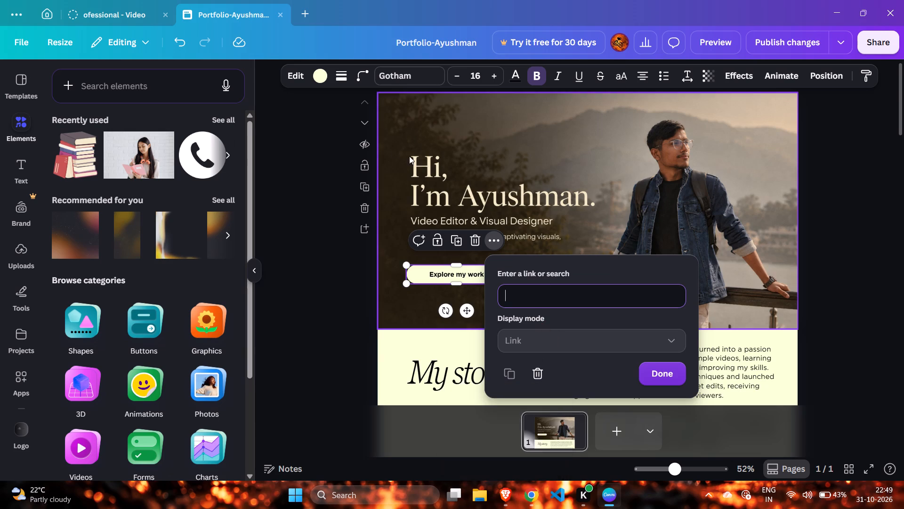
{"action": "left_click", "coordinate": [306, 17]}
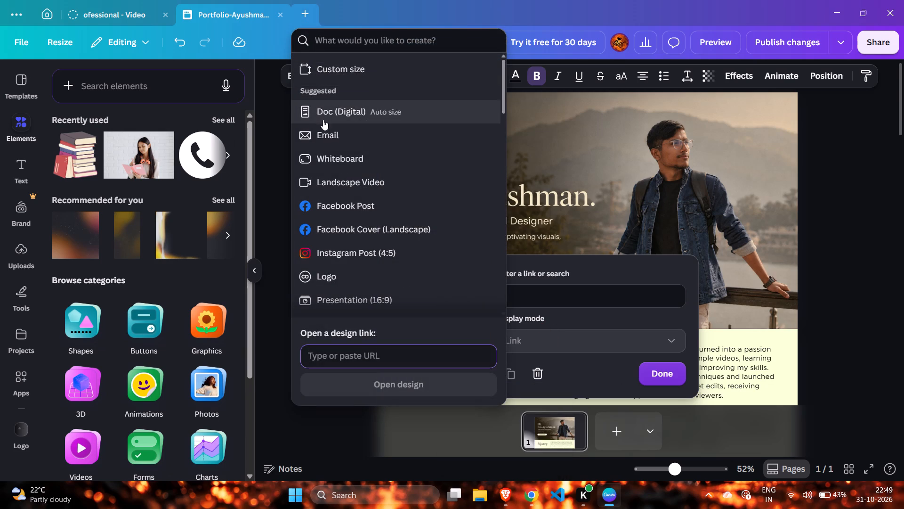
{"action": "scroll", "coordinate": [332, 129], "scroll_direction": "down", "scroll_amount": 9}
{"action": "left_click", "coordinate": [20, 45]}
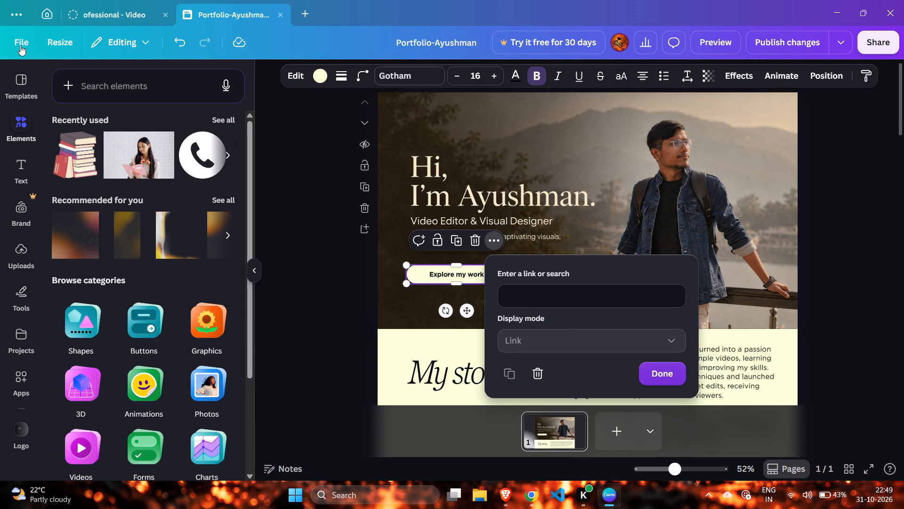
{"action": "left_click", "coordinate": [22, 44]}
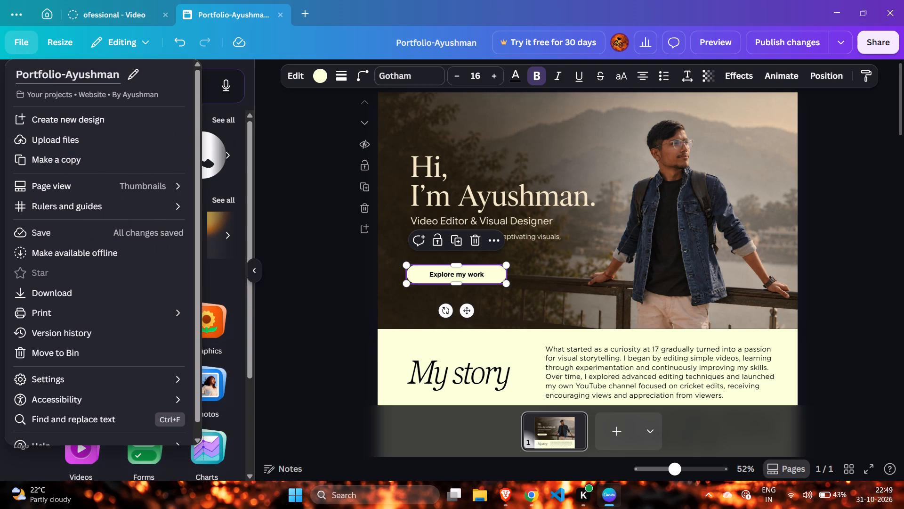
Go to the home page and open the older orange AYUSHMAN website design from the recent designs.
{"action": "left_click", "coordinate": [18, 8]}
{"action": "left_click", "coordinate": [21, 18]}
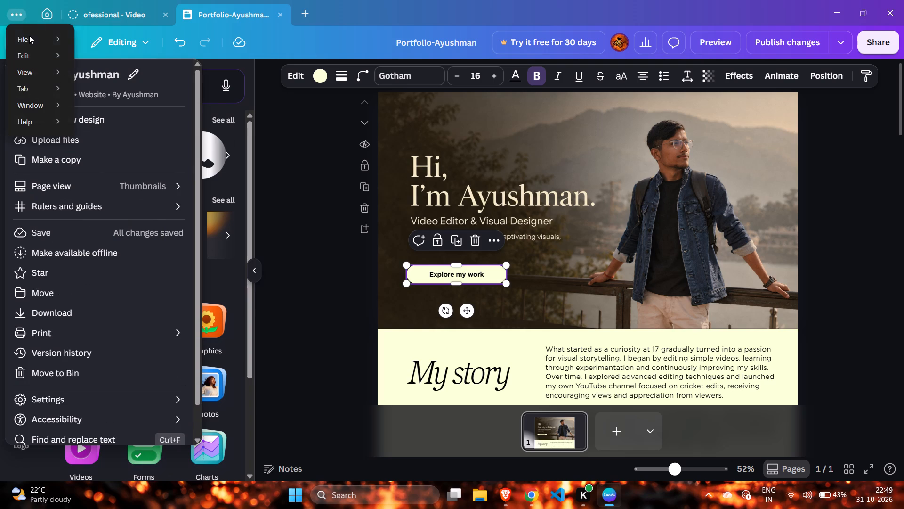
{"action": "left_click", "coordinate": [89, 41]}
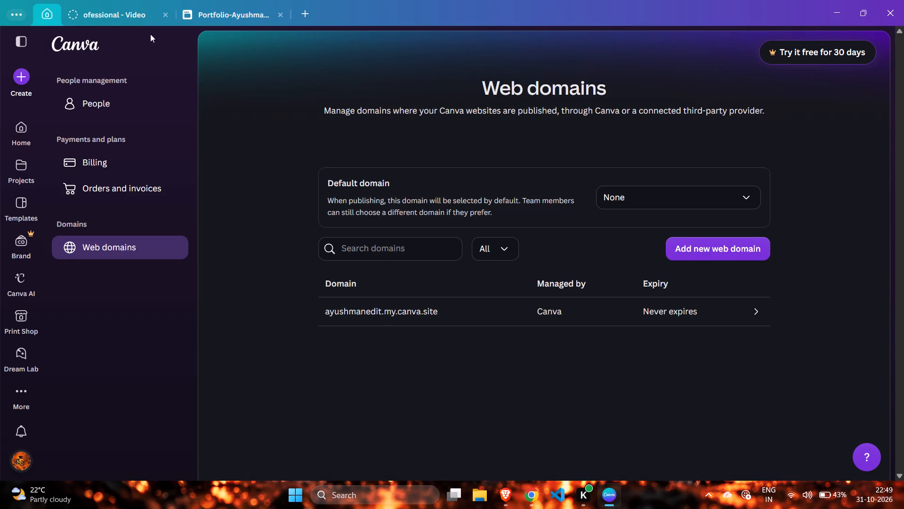
{"action": "left_click", "coordinate": [24, 122]}
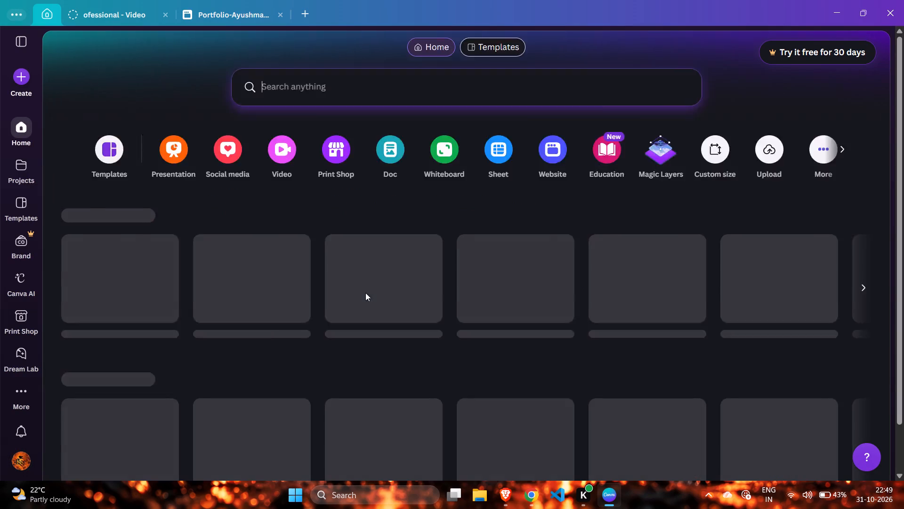
{"action": "scroll", "coordinate": [344, 303], "scroll_direction": "down", "scroll_amount": 1}
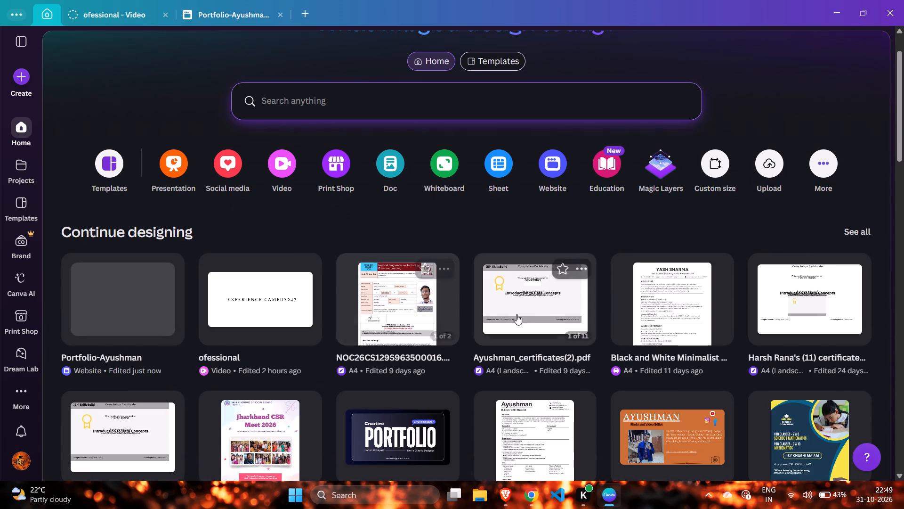
{"action": "scroll", "coordinate": [518, 314], "scroll_direction": "down", "scroll_amount": 1}
{"action": "left_click", "coordinate": [676, 368]}
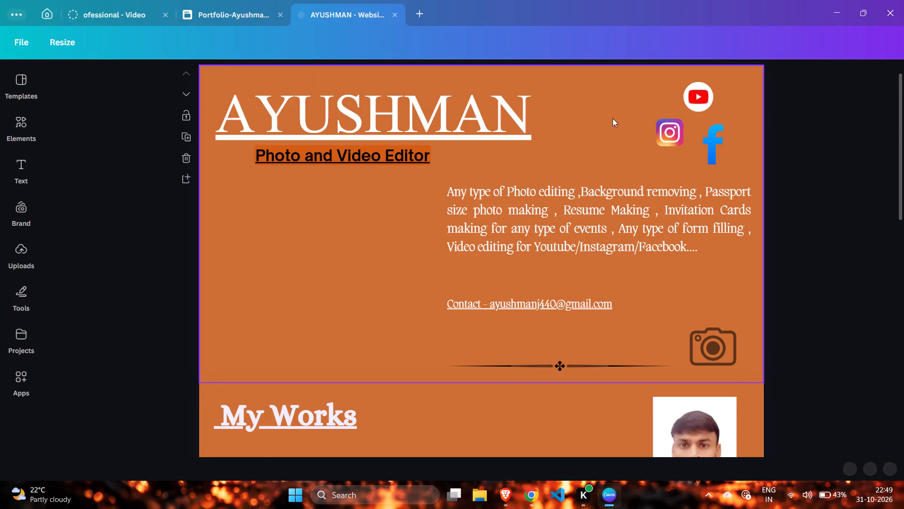
Look over the AYUSHMAN website's content and show its publishing details with the website URL.
{"action": "scroll", "coordinate": [545, 218], "scroll_direction": "down", "scroll_amount": 1}
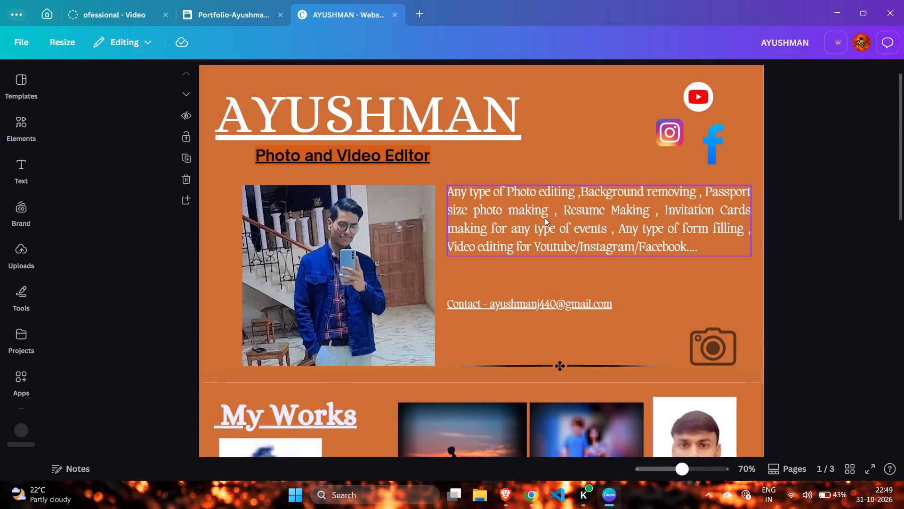
{"action": "scroll", "coordinate": [545, 218], "scroll_direction": "down", "scroll_amount": 2}
{"action": "scroll", "coordinate": [545, 218], "scroll_direction": "up", "scroll_amount": 3}
{"action": "scroll", "coordinate": [428, 197], "scroll_direction": "up", "scroll_amount": 3}
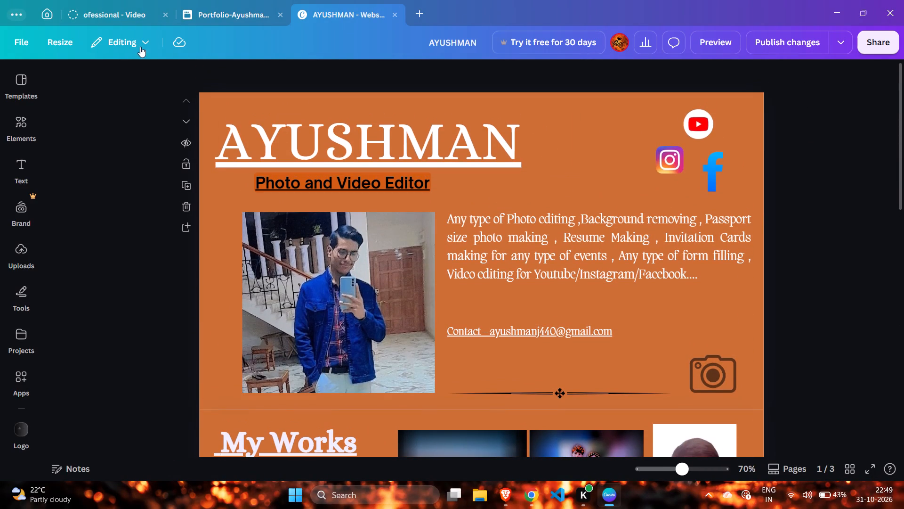
{"action": "left_click", "coordinate": [831, 46]}
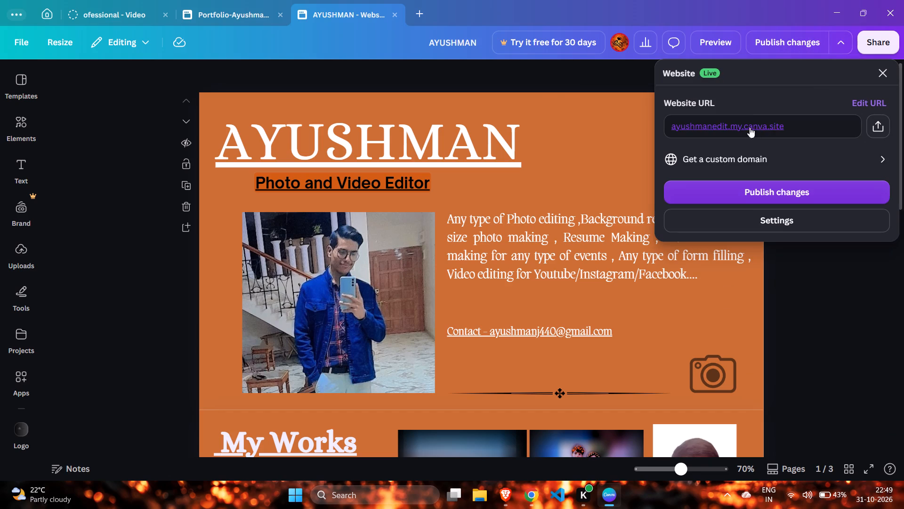
Open the live AYUSHMAN website in the browser and copy its full URL.
{"action": "left_click_drag", "start_coordinate": [798, 123], "coordinate": [701, 131]}
{"action": "left_click_drag", "start_coordinate": [701, 131], "coordinate": [646, 132]}
{"action": "left_click", "coordinate": [646, 132]}
{"action": "left_click", "coordinate": [840, 43]}
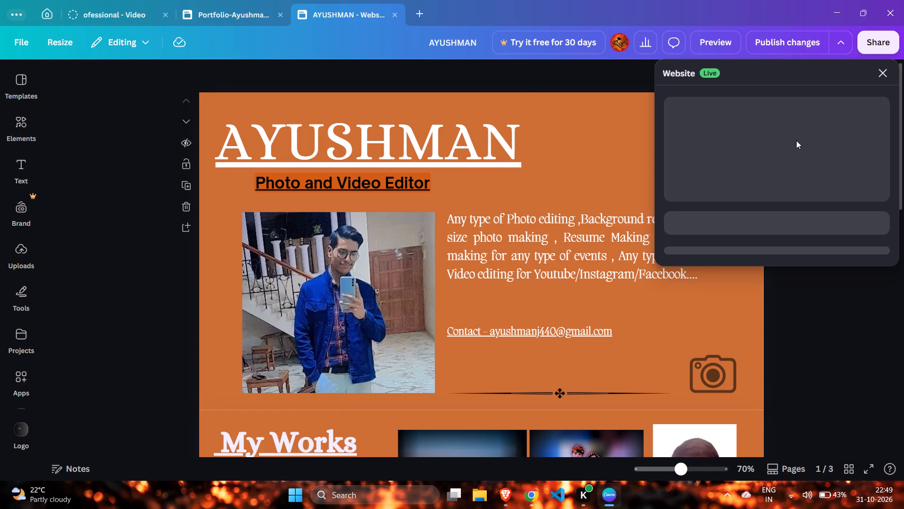
{"action": "left_click", "coordinate": [710, 128]}
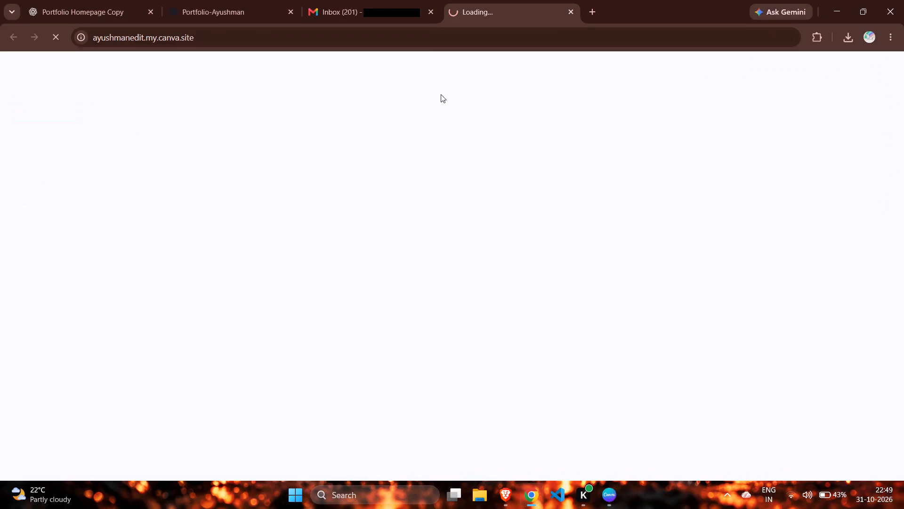
{"action": "left_click", "coordinate": [430, 12]}
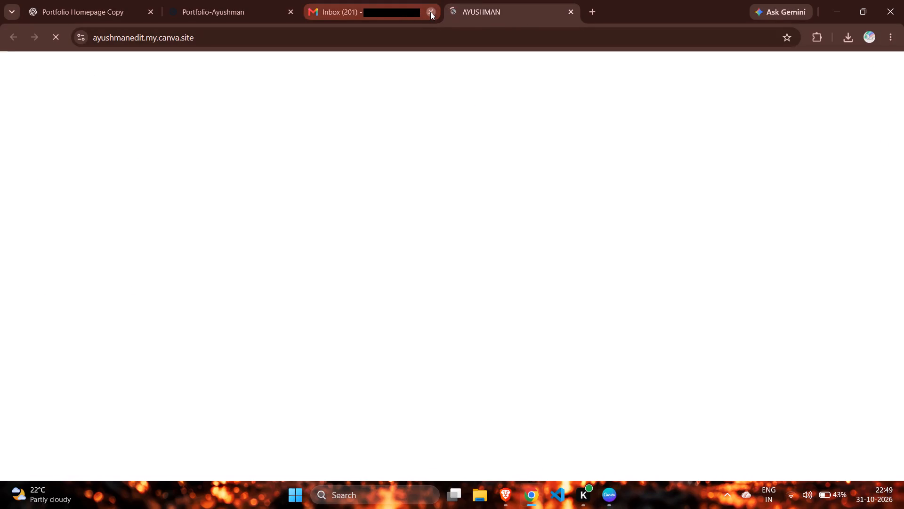
{"action": "double_click", "coordinate": [257, 38]}
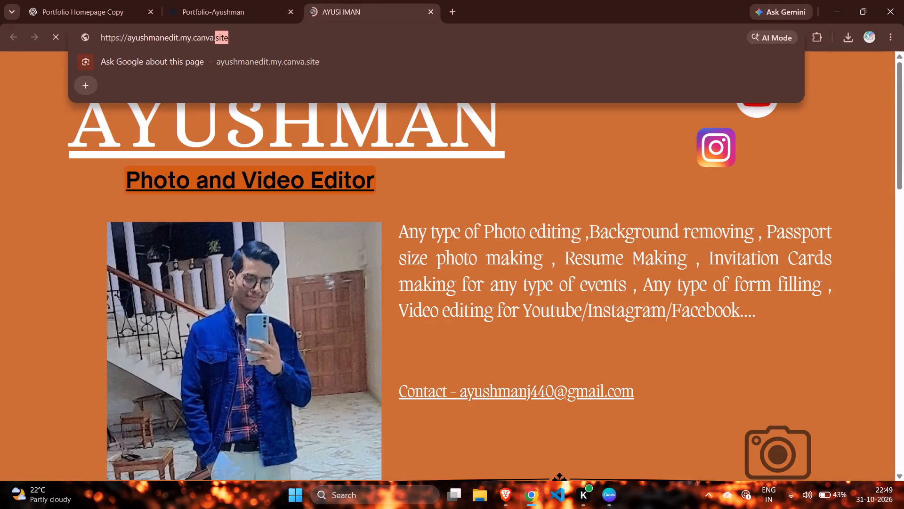
{"action": "left_click", "coordinate": [257, 38]}
{"action": "left_click_drag", "start_coordinate": [257, 38], "coordinate": [114, 39]}
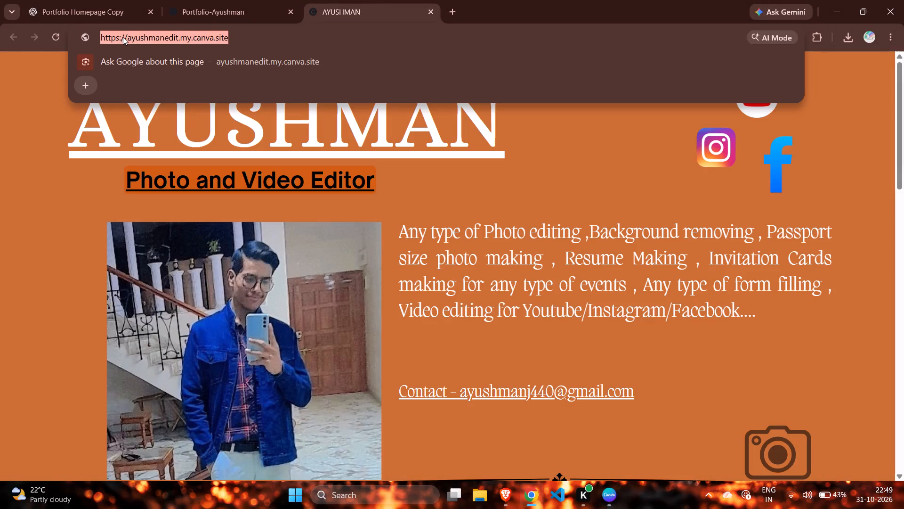
{"action": "key", "text": "ctrl+c"}
{"action": "left_click", "coordinate": [614, 495]}
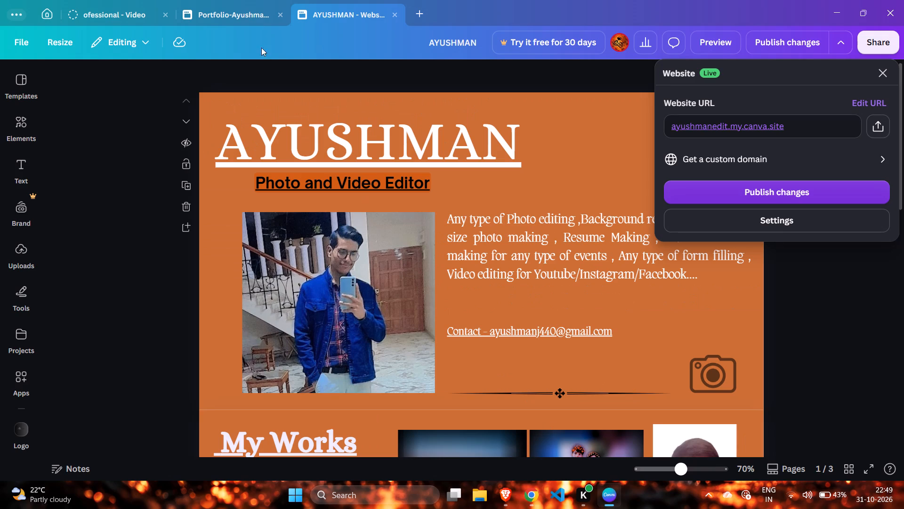
{"action": "left_click", "coordinate": [232, 11]}
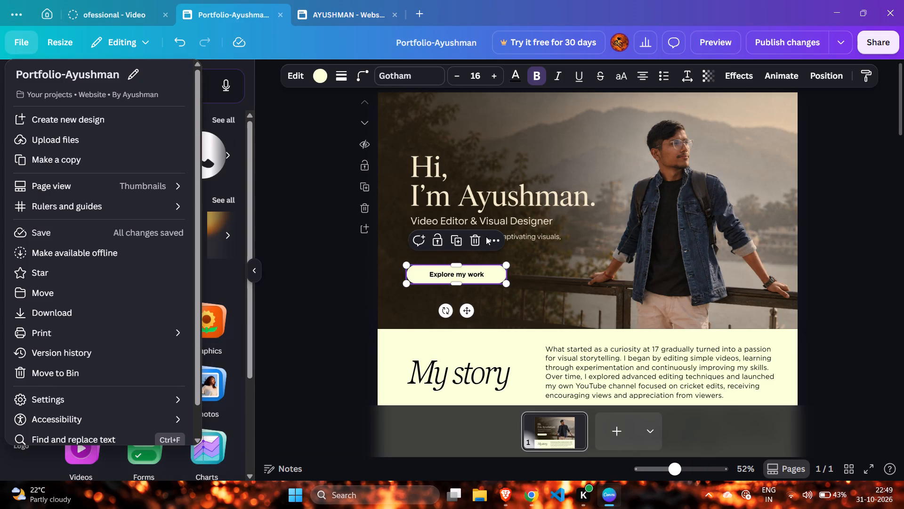
{"action": "left_click", "coordinate": [493, 237]}
{"action": "left_click", "coordinate": [493, 240]}
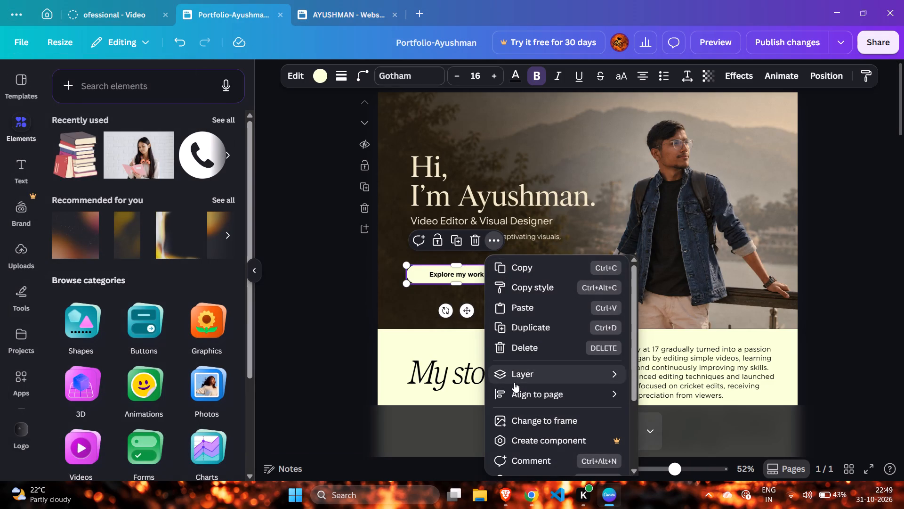
{"action": "scroll", "coordinate": [514, 382], "scroll_direction": "down", "scroll_amount": 3}
{"action": "left_click", "coordinate": [517, 394]}
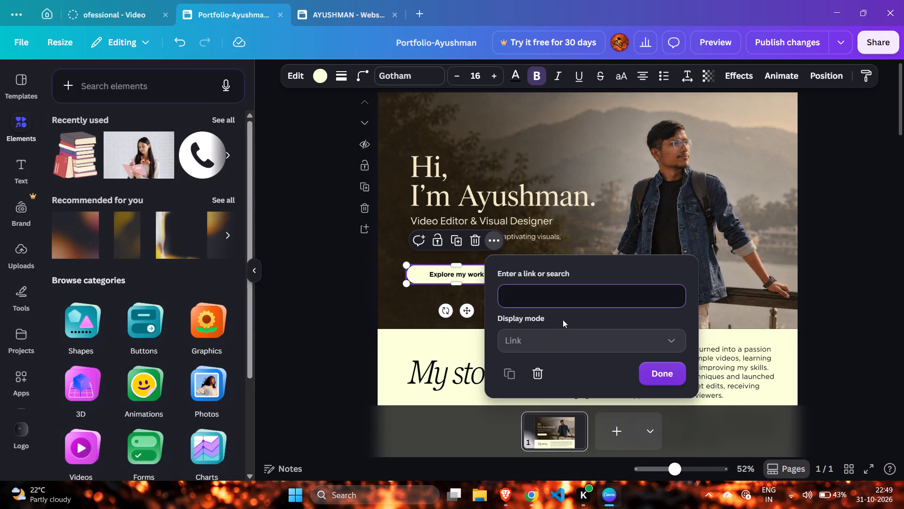
{"action": "key", "text": "ctrl+v"}
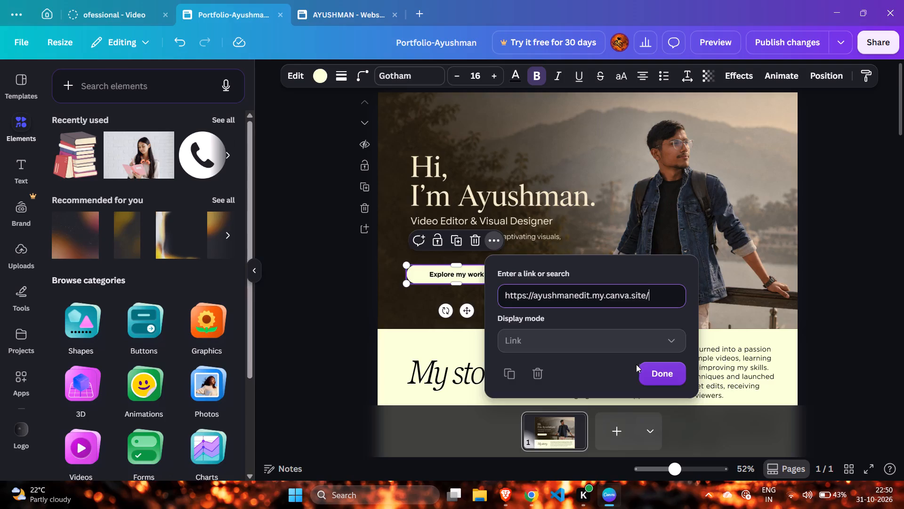
{"action": "left_click", "coordinate": [653, 370]}
{"action": "left_click", "coordinate": [536, 376]}
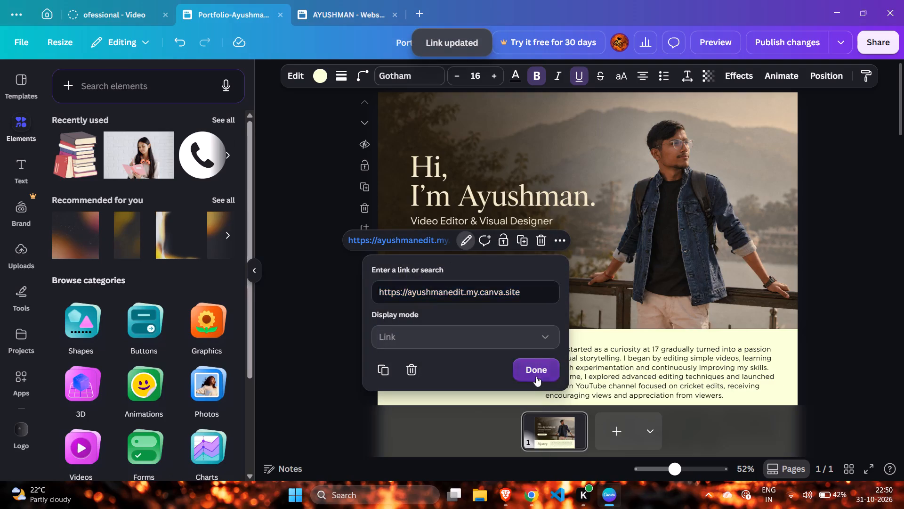
Review all sections of the portfolio page from the hero down to the contact form and footer.
{"action": "scroll", "coordinate": [559, 358], "scroll_direction": "down", "scroll_amount": 8}
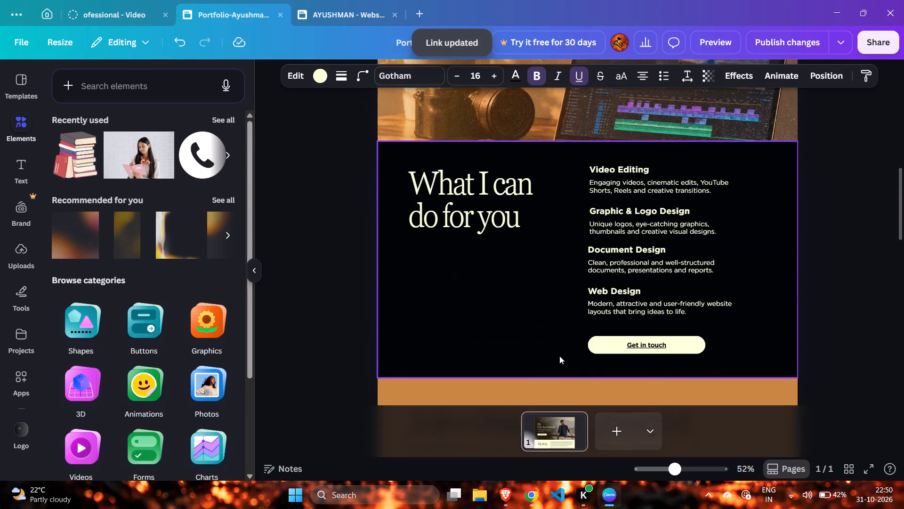
{"action": "scroll", "coordinate": [559, 356], "scroll_direction": "down", "scroll_amount": 9}
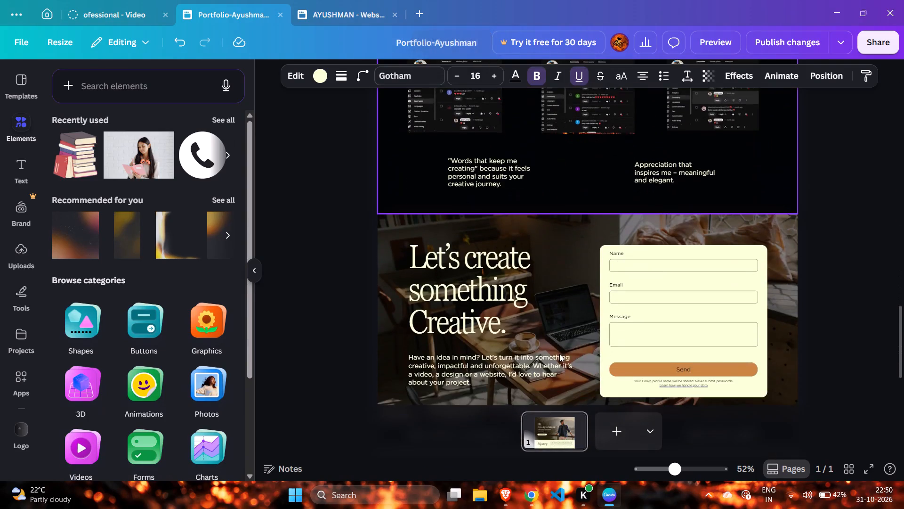
{"action": "scroll", "coordinate": [559, 354], "scroll_direction": "down", "scroll_amount": 3}
{"action": "scroll", "coordinate": [559, 354], "scroll_direction": "up", "scroll_amount": 8}
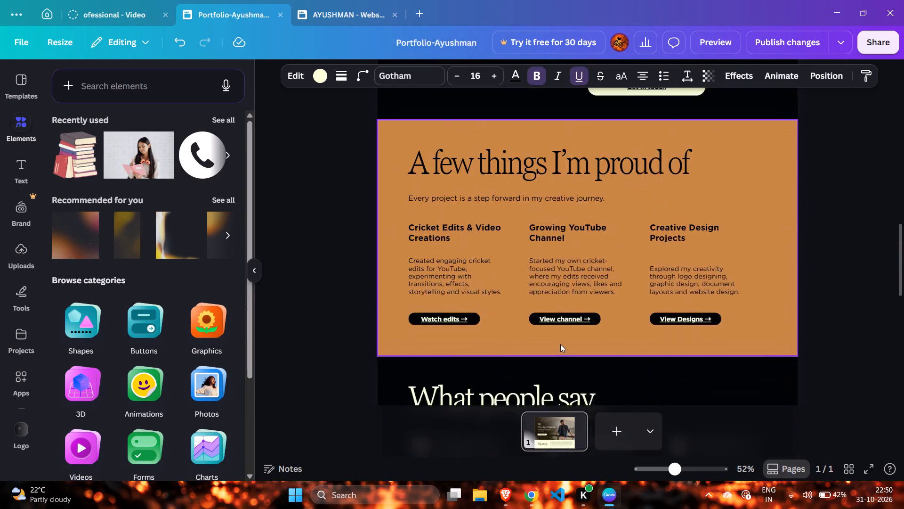
{"action": "scroll", "coordinate": [560, 344], "scroll_direction": "up", "scroll_amount": 3}
{"action": "scroll", "coordinate": [557, 254], "scroll_direction": "up", "scroll_amount": 6}
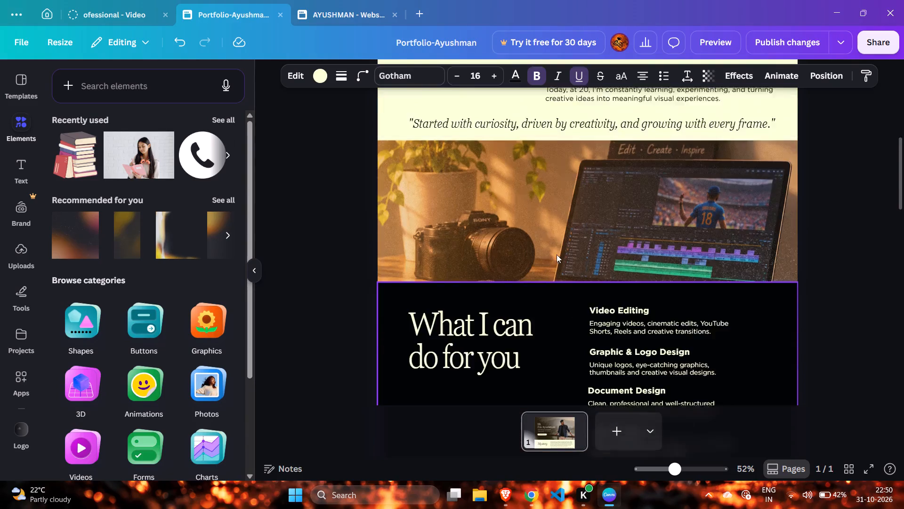
{"action": "scroll", "coordinate": [557, 254], "scroll_direction": "up", "scroll_amount": 3}
{"action": "scroll", "coordinate": [557, 254], "scroll_direction": "down", "scroll_amount": 9}
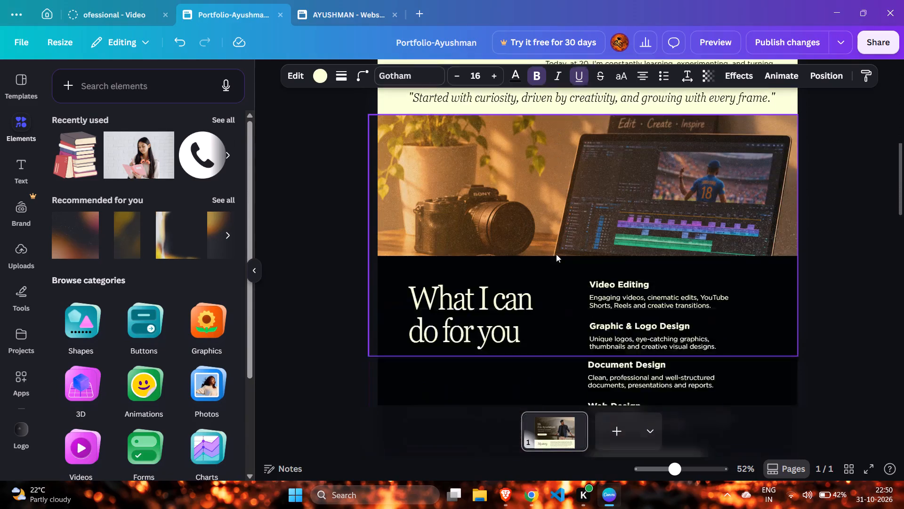
{"action": "scroll", "coordinate": [556, 254], "scroll_direction": "down", "scroll_amount": 18}
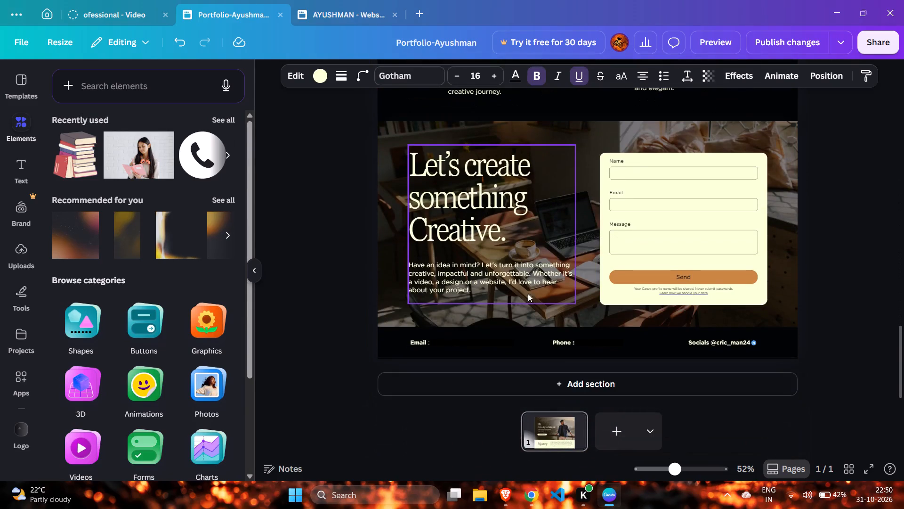
Publish the portfolio website's changes and close the AYUSHMAN design.
{"action": "left_click", "coordinate": [787, 41]}
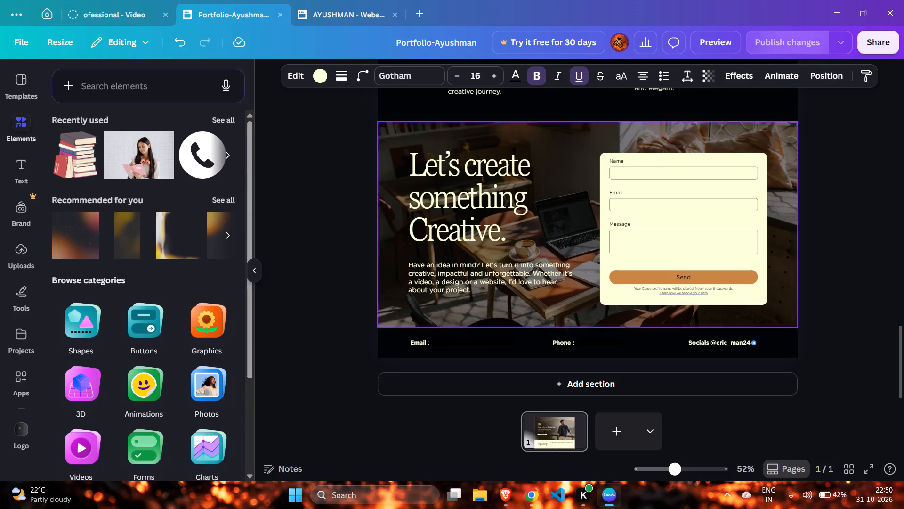
{"action": "left_click", "coordinate": [393, 15]}
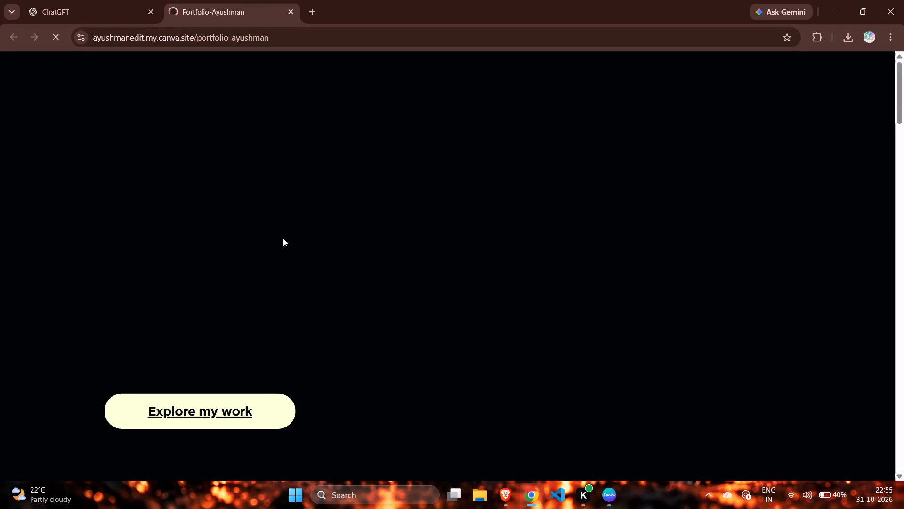
{"action": "scroll", "coordinate": [348, 259], "scroll_direction": "down", "scroll_amount": 2}
{"action": "scroll", "coordinate": [348, 259], "scroll_direction": "up", "scroll_amount": 1}
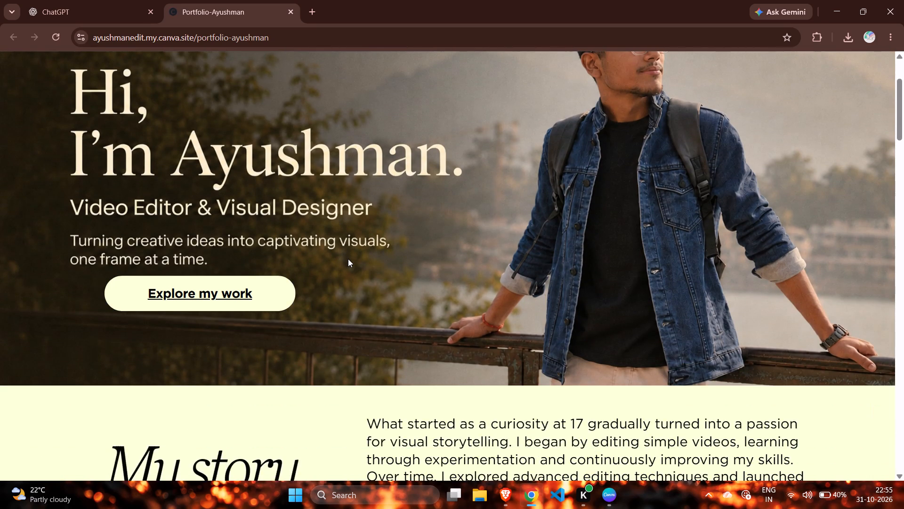
{"action": "scroll", "coordinate": [348, 259], "scroll_direction": "down", "scroll_amount": 1}
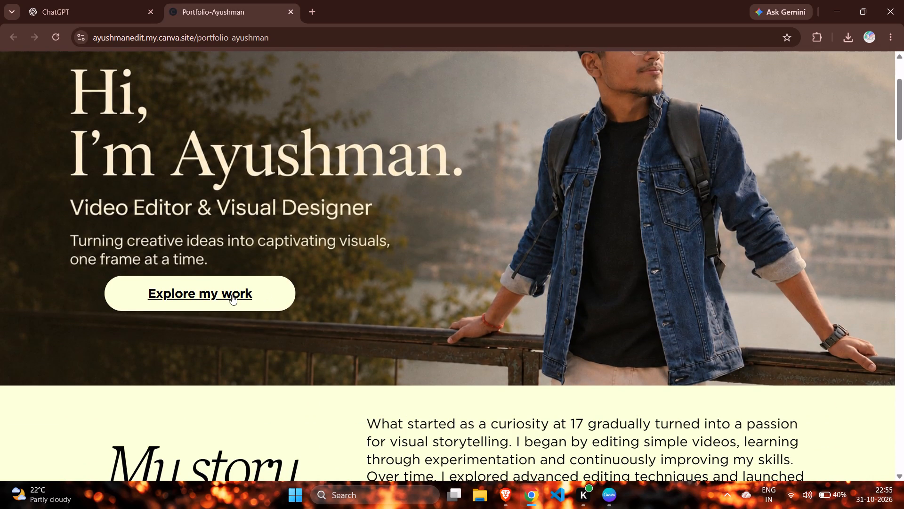
{"action": "left_click", "coordinate": [231, 295]}
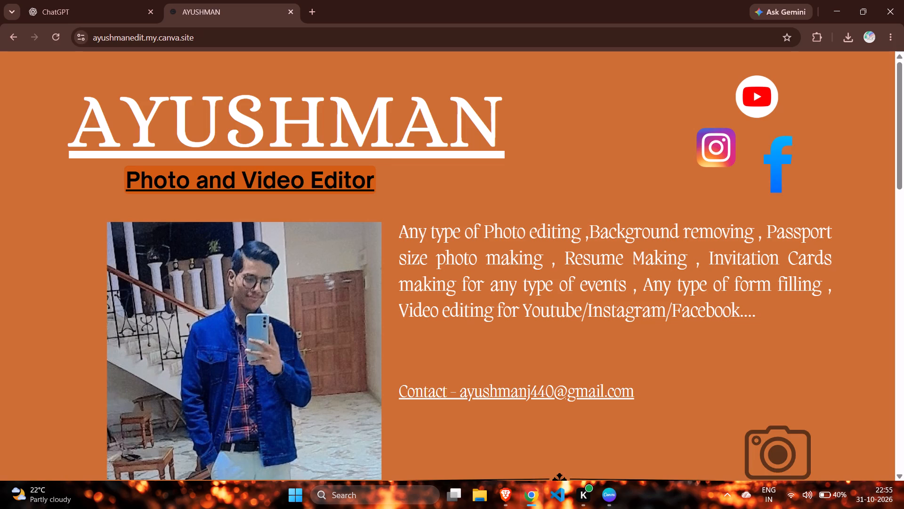
{"action": "scroll", "coordinate": [379, 222], "scroll_direction": "down", "scroll_amount": 4}
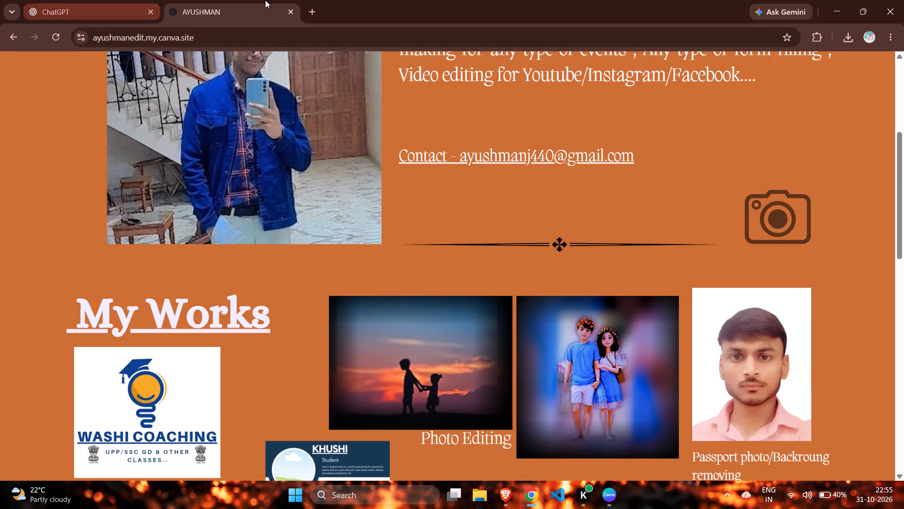
{"action": "left_click", "coordinate": [17, 37]}
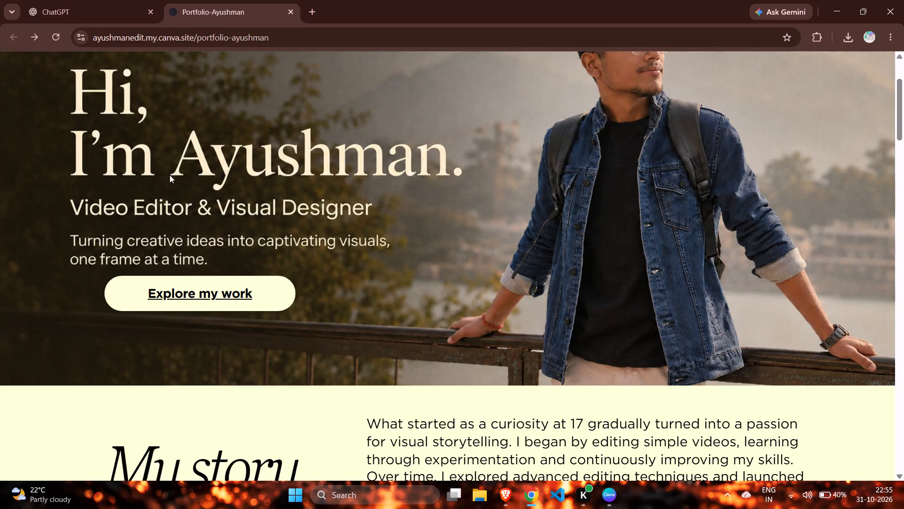
Review the live page down to the services section and test its "Get in touch" button.
{"action": "scroll", "coordinate": [271, 238], "scroll_direction": "up", "scroll_amount": 1}
{"action": "scroll", "coordinate": [272, 238], "scroll_direction": "down", "scroll_amount": 13}
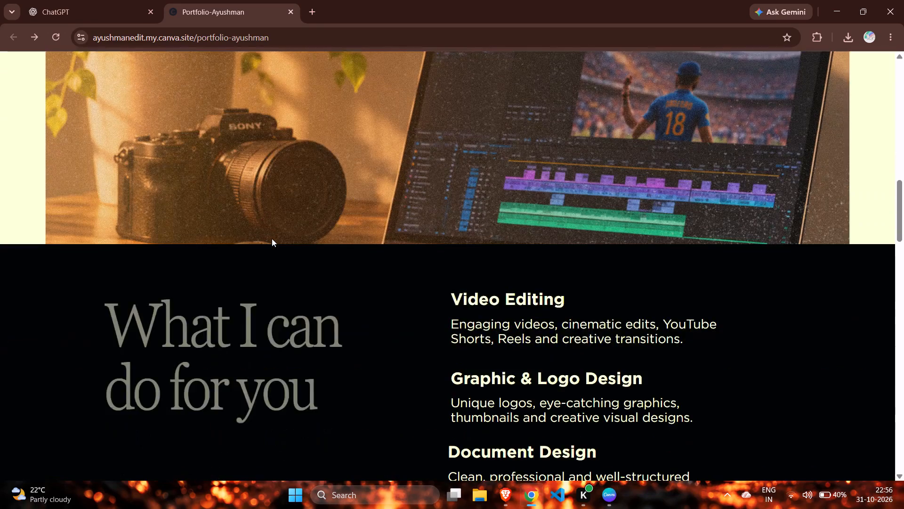
{"action": "scroll", "coordinate": [272, 238], "scroll_direction": "down", "scroll_amount": 6}
{"action": "left_click", "coordinate": [543, 284]}
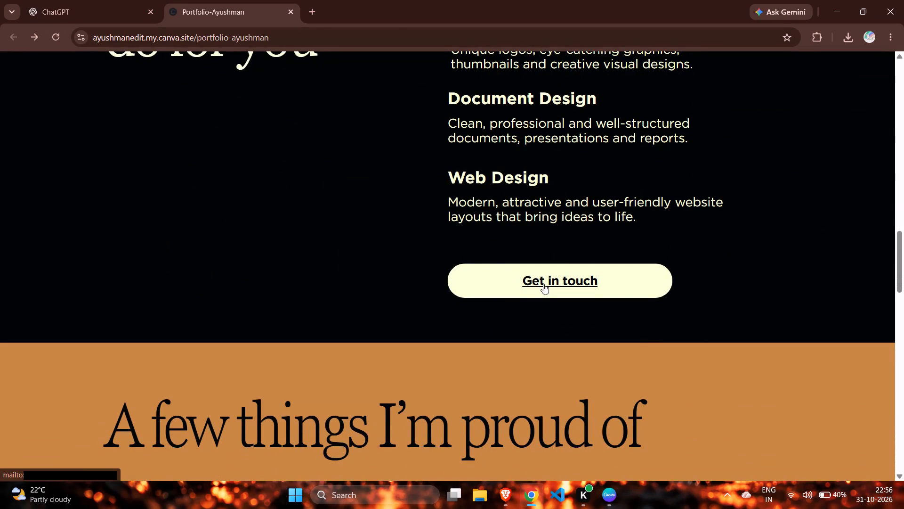
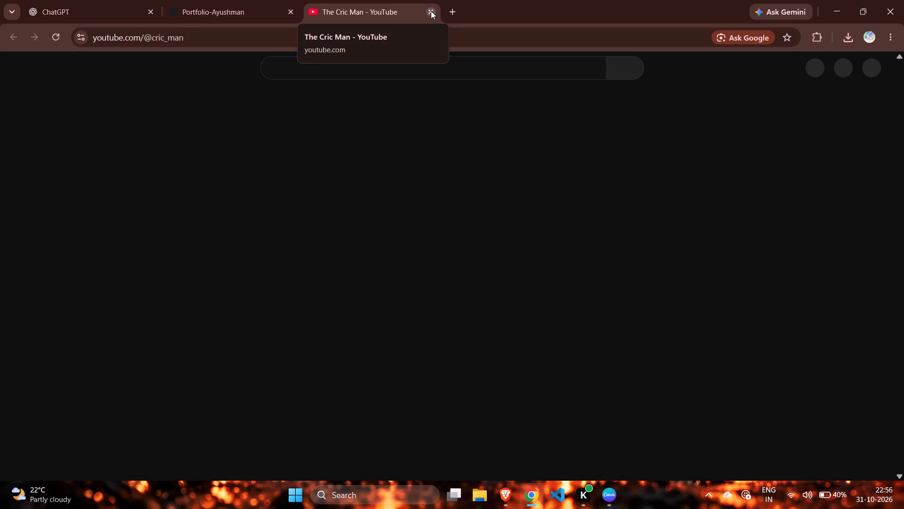
Close the opened YouTube channel page and review the live portfolio's testimonials, closing contact section and footer.
{"action": "left_click", "coordinate": [431, 11]}
{"action": "scroll", "coordinate": [379, 236], "scroll_direction": "down", "scroll_amount": 4}
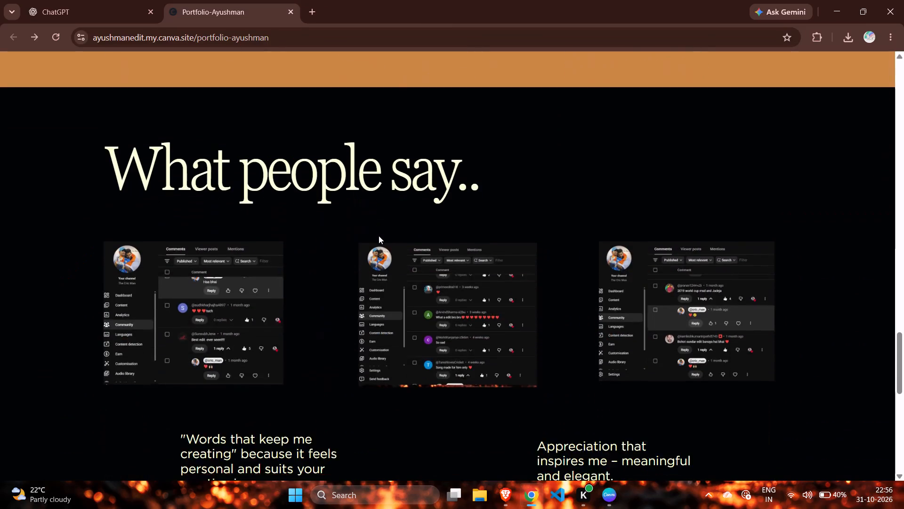
{"action": "scroll", "coordinate": [379, 236], "scroll_direction": "down", "scroll_amount": 9}
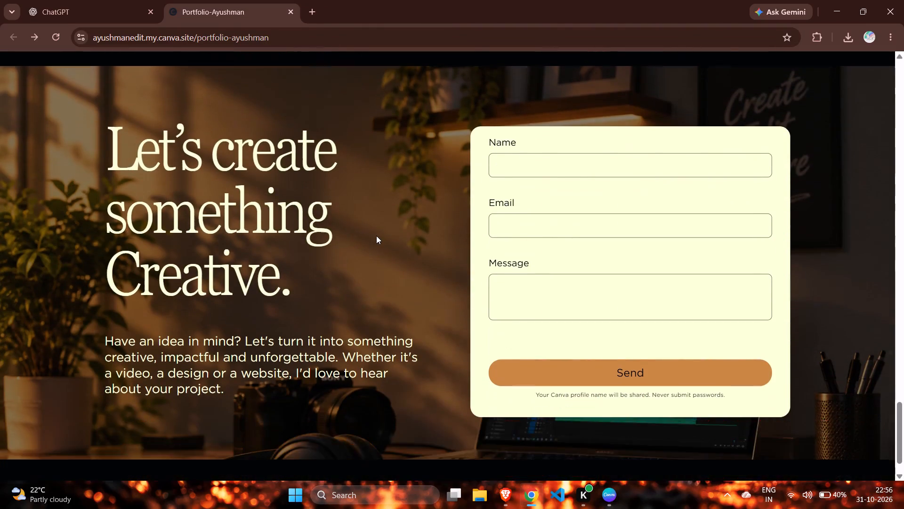
{"action": "scroll", "coordinate": [376, 236], "scroll_direction": "up", "scroll_amount": 5}
{"action": "scroll", "coordinate": [376, 236], "scroll_direction": "down", "scroll_amount": 3}
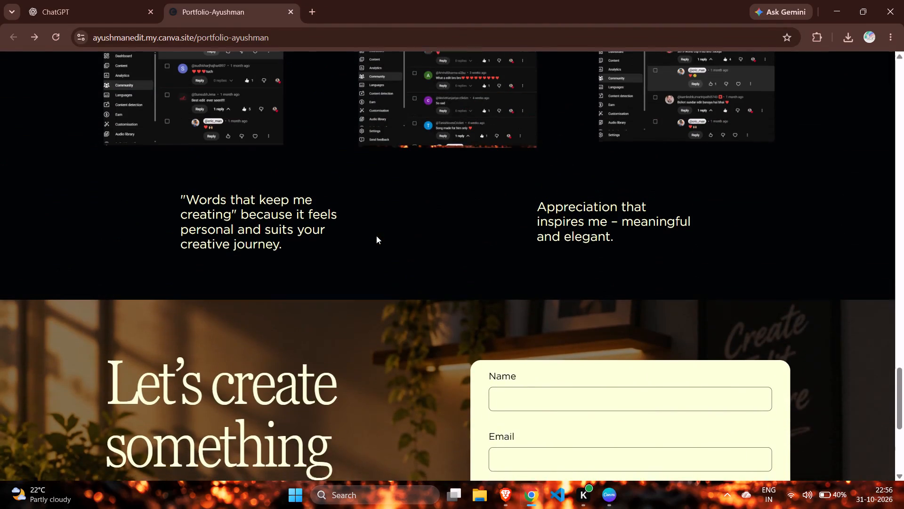
{"action": "scroll", "coordinate": [376, 236], "scroll_direction": "down", "scroll_amount": 7}
{"action": "scroll", "coordinate": [376, 236], "scroll_direction": "up", "scroll_amount": 2}
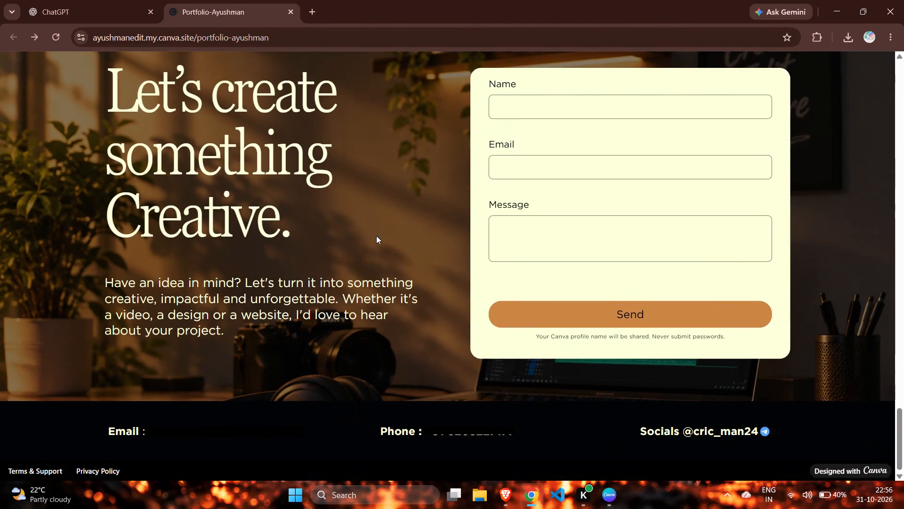
{"action": "scroll", "coordinate": [376, 236], "scroll_direction": "up", "scroll_amount": 6}
Copy the full web address of the published portfolio site.
{"action": "double_click", "coordinate": [295, 35]}
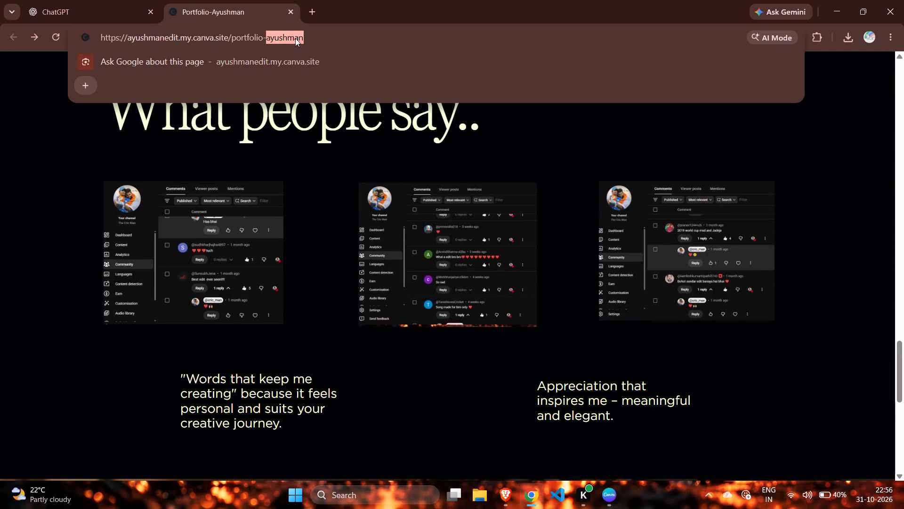
{"action": "left_click_drag", "start_coordinate": [330, 36], "coordinate": [122, 58]}
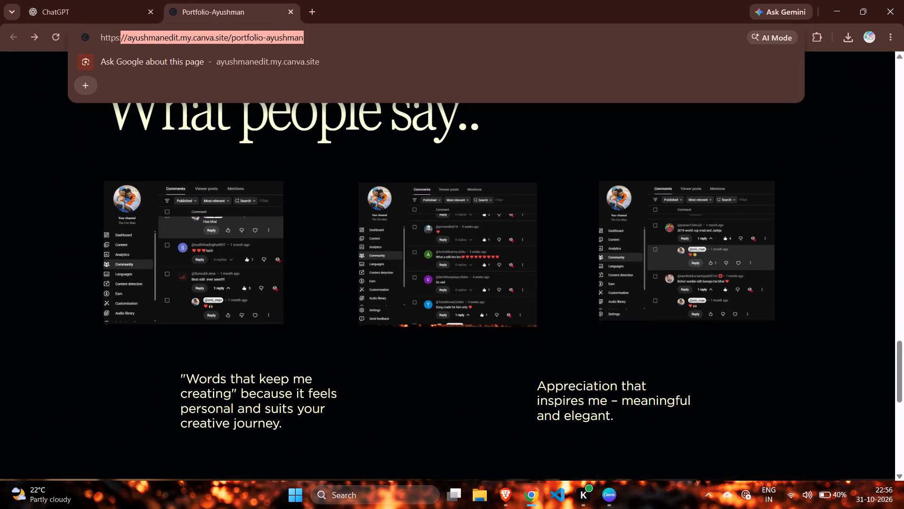
{"action": "left_click_drag", "start_coordinate": [122, 58], "coordinate": [102, 59]}
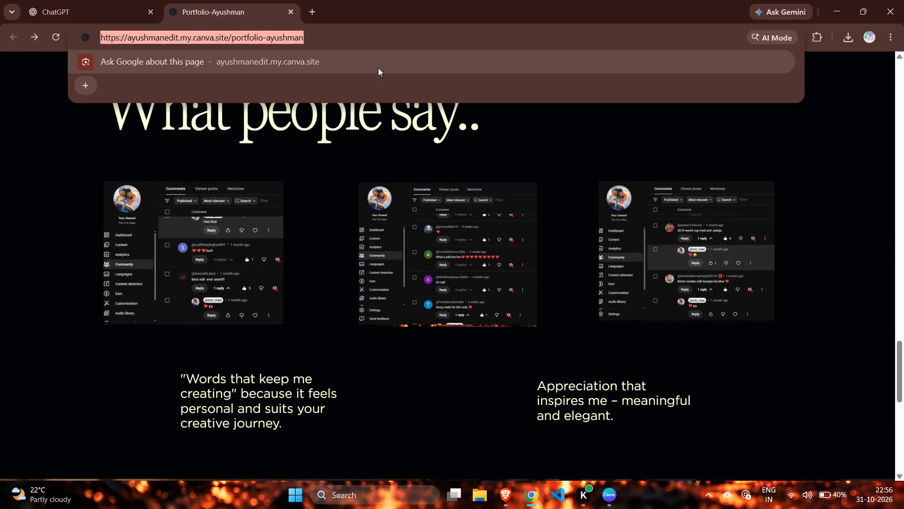
{"action": "key", "text": "ctrl+c"}
Bring up the Windows app launcher to switch to another app.
{"action": "left_click", "coordinate": [300, 493]}
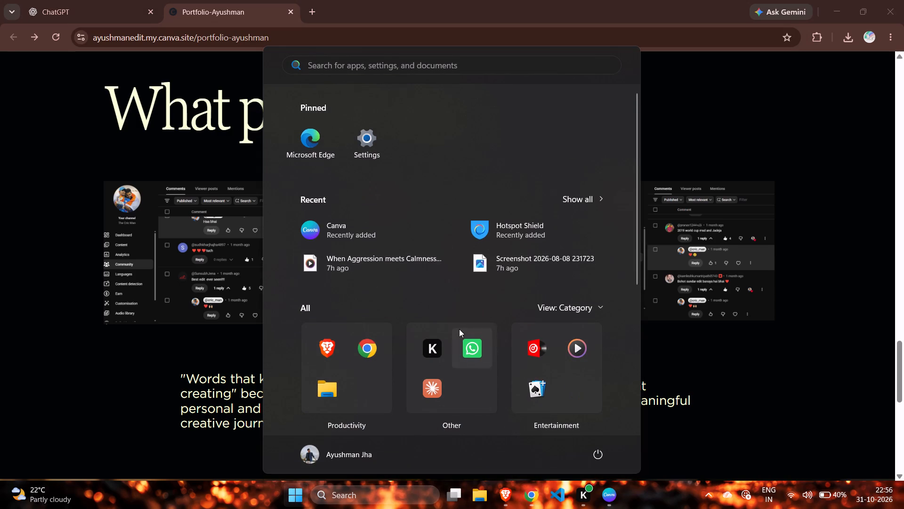
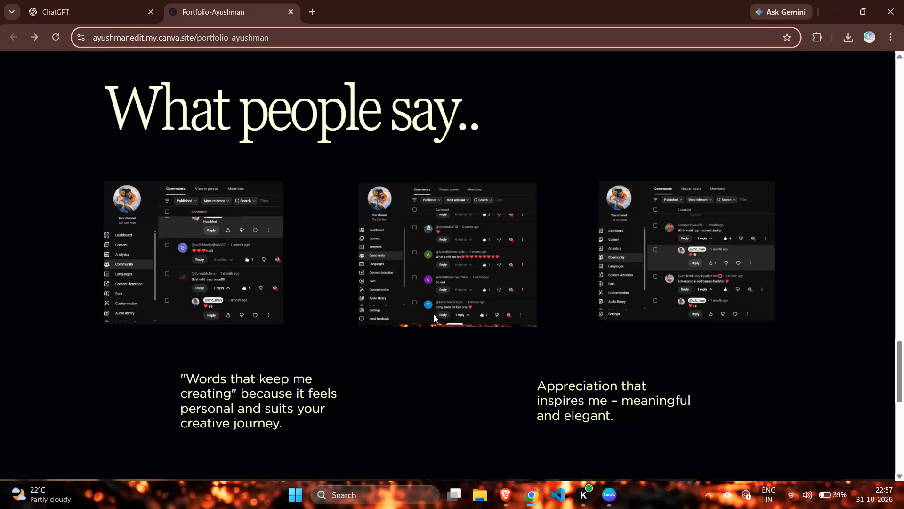
Check the live portfolio down to its contact form and footer, and close both the portfolio and ChatGPT pages.
{"action": "scroll", "coordinate": [434, 314], "scroll_direction": "down", "scroll_amount": 6}
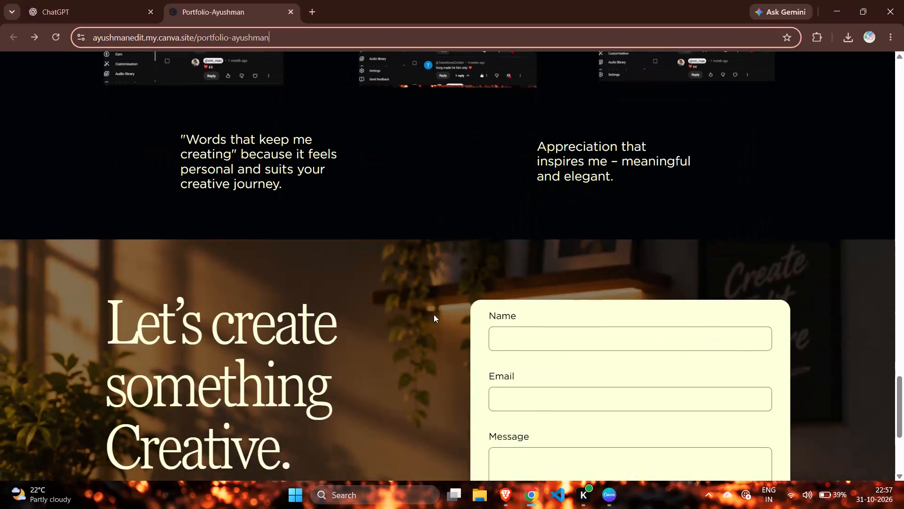
{"action": "scroll", "coordinate": [434, 314], "scroll_direction": "down", "scroll_amount": 6}
{"action": "scroll", "coordinate": [502, 347], "scroll_direction": "down", "scroll_amount": 4}
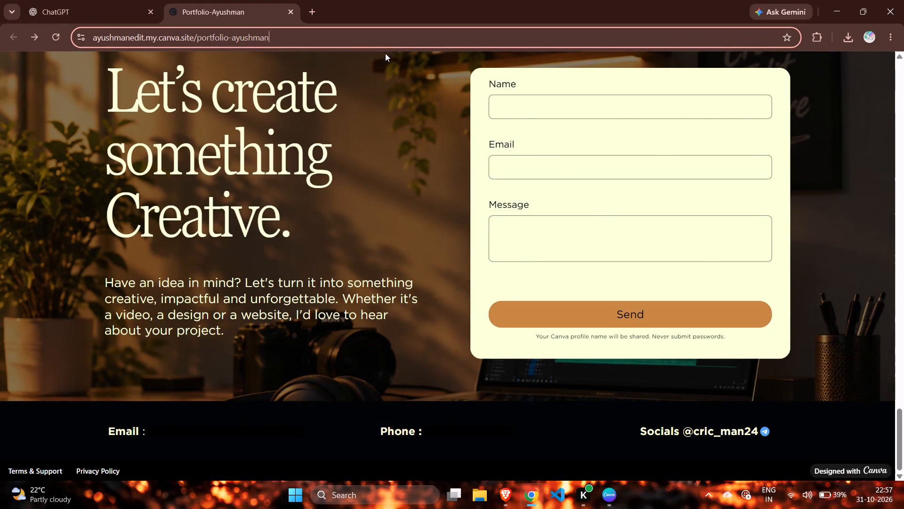
{"action": "left_click", "coordinate": [293, 12]}
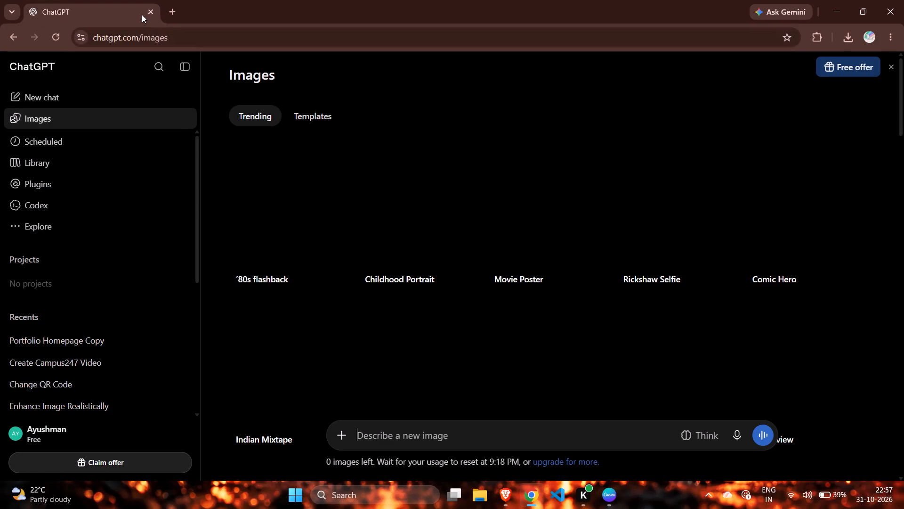
{"action": "left_click", "coordinate": [147, 12]}
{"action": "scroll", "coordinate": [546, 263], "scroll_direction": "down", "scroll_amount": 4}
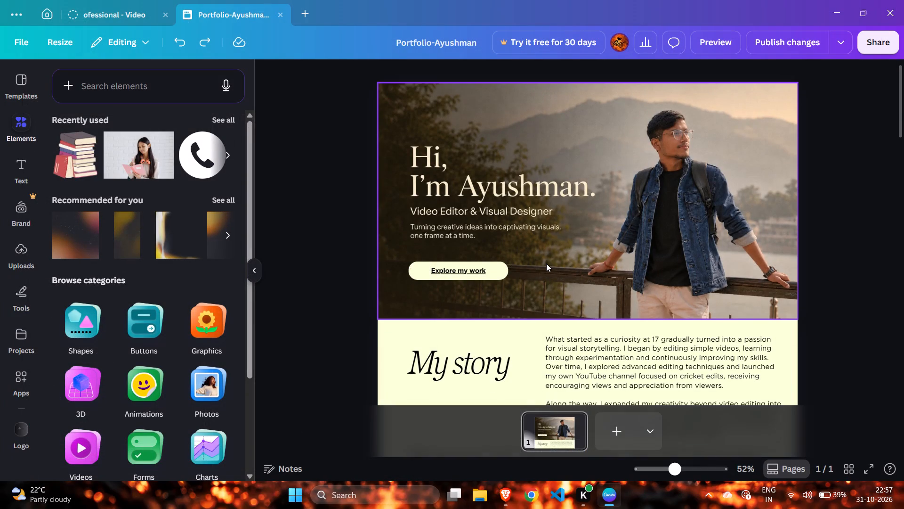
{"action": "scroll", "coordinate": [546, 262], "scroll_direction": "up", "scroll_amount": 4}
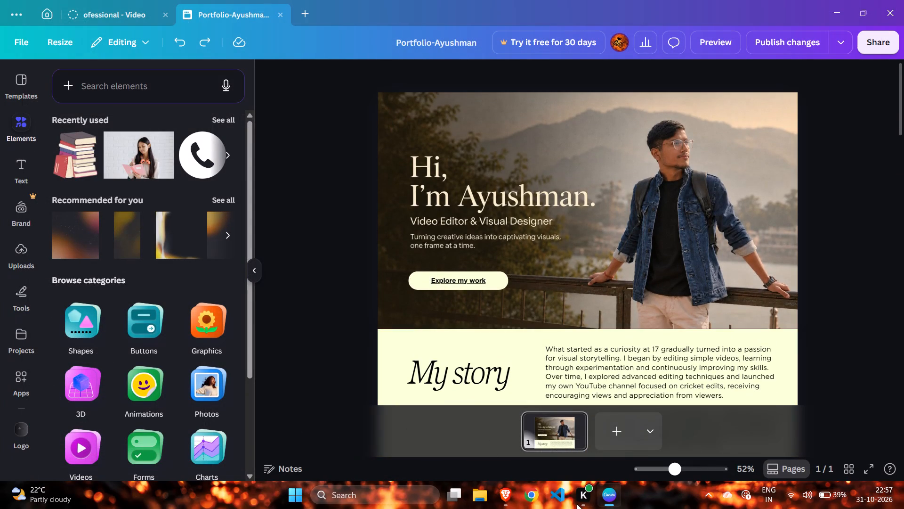
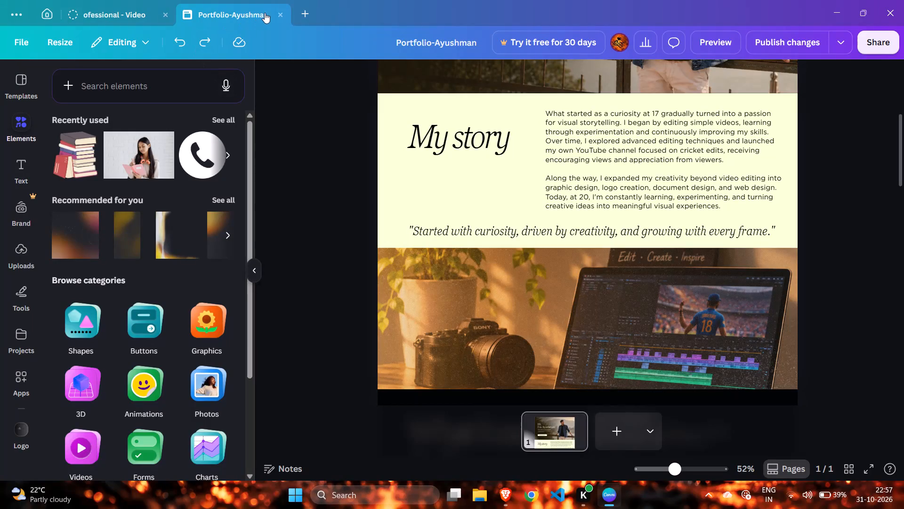
Close the portfolio website design and the remaining "ofessional - Video" design.
{"action": "left_click", "coordinate": [279, 14]}
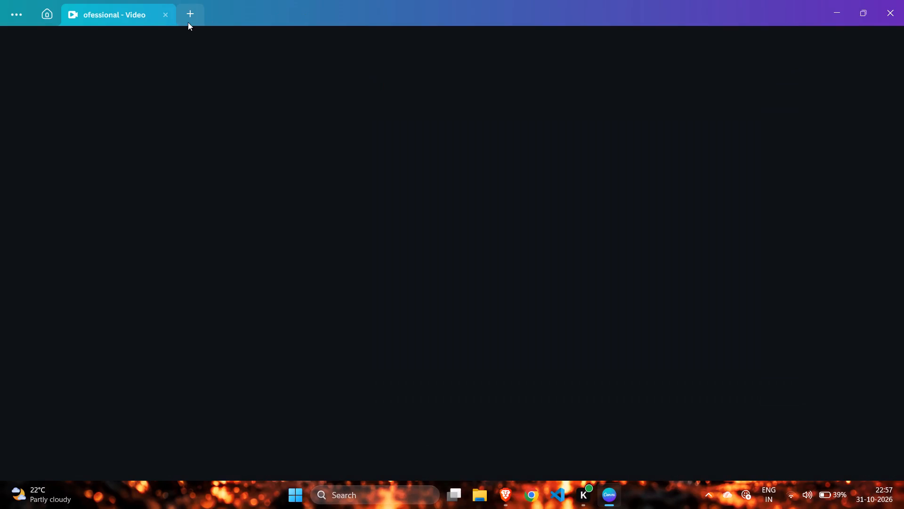
{"action": "left_click", "coordinate": [167, 14]}
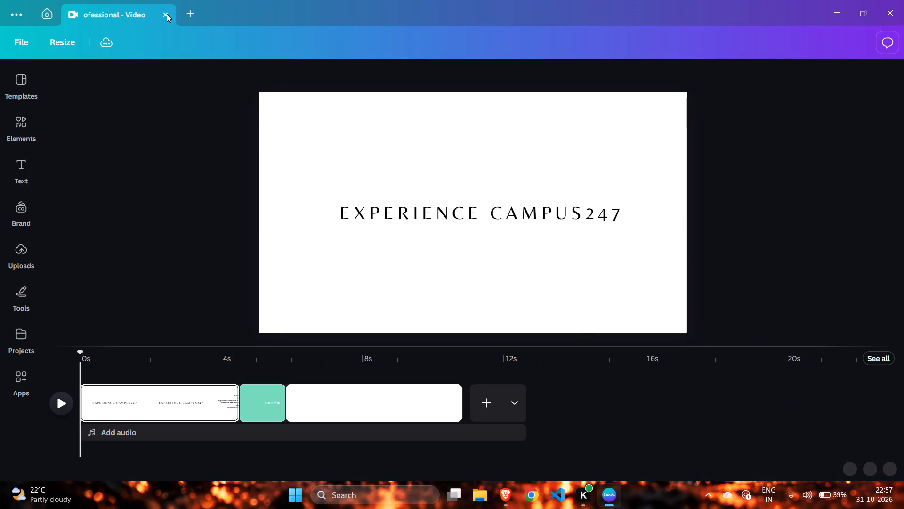
{"action": "left_click", "coordinate": [165, 13]}
{"action": "double_click", "coordinate": [165, 13]}
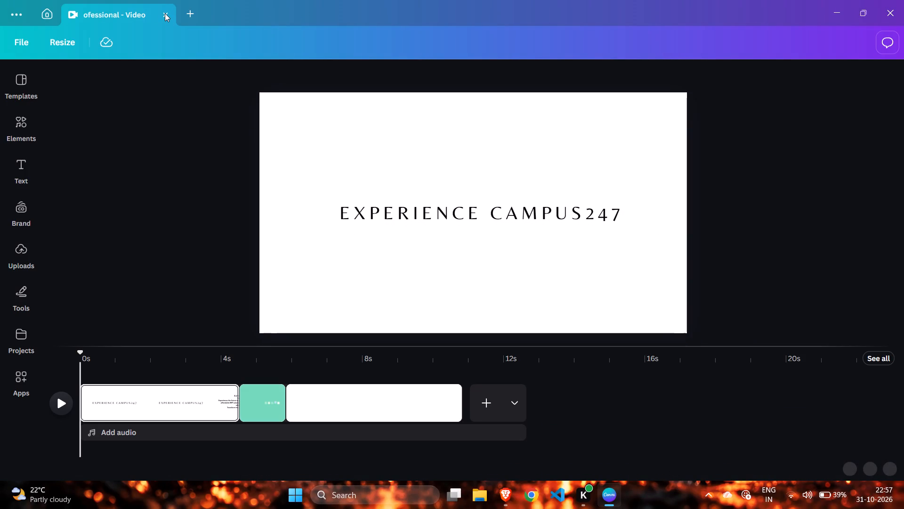